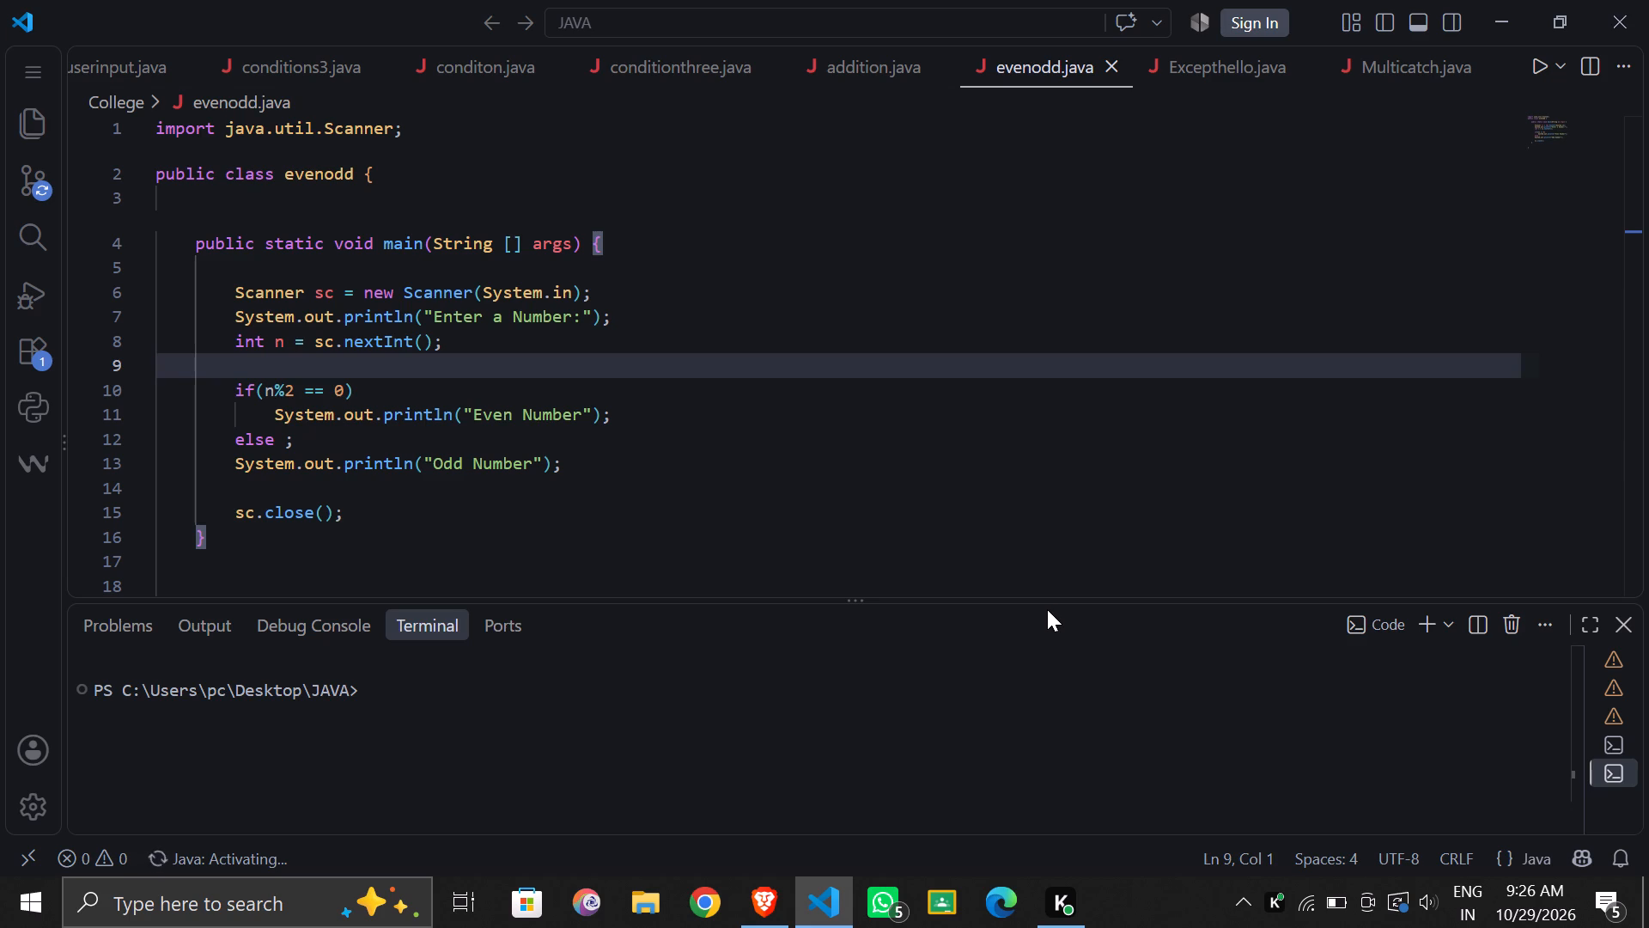
Switch to the Brave browser and open the TradingView site from the new tab page.
{"action": "left_click", "coordinate": [739, 925]}
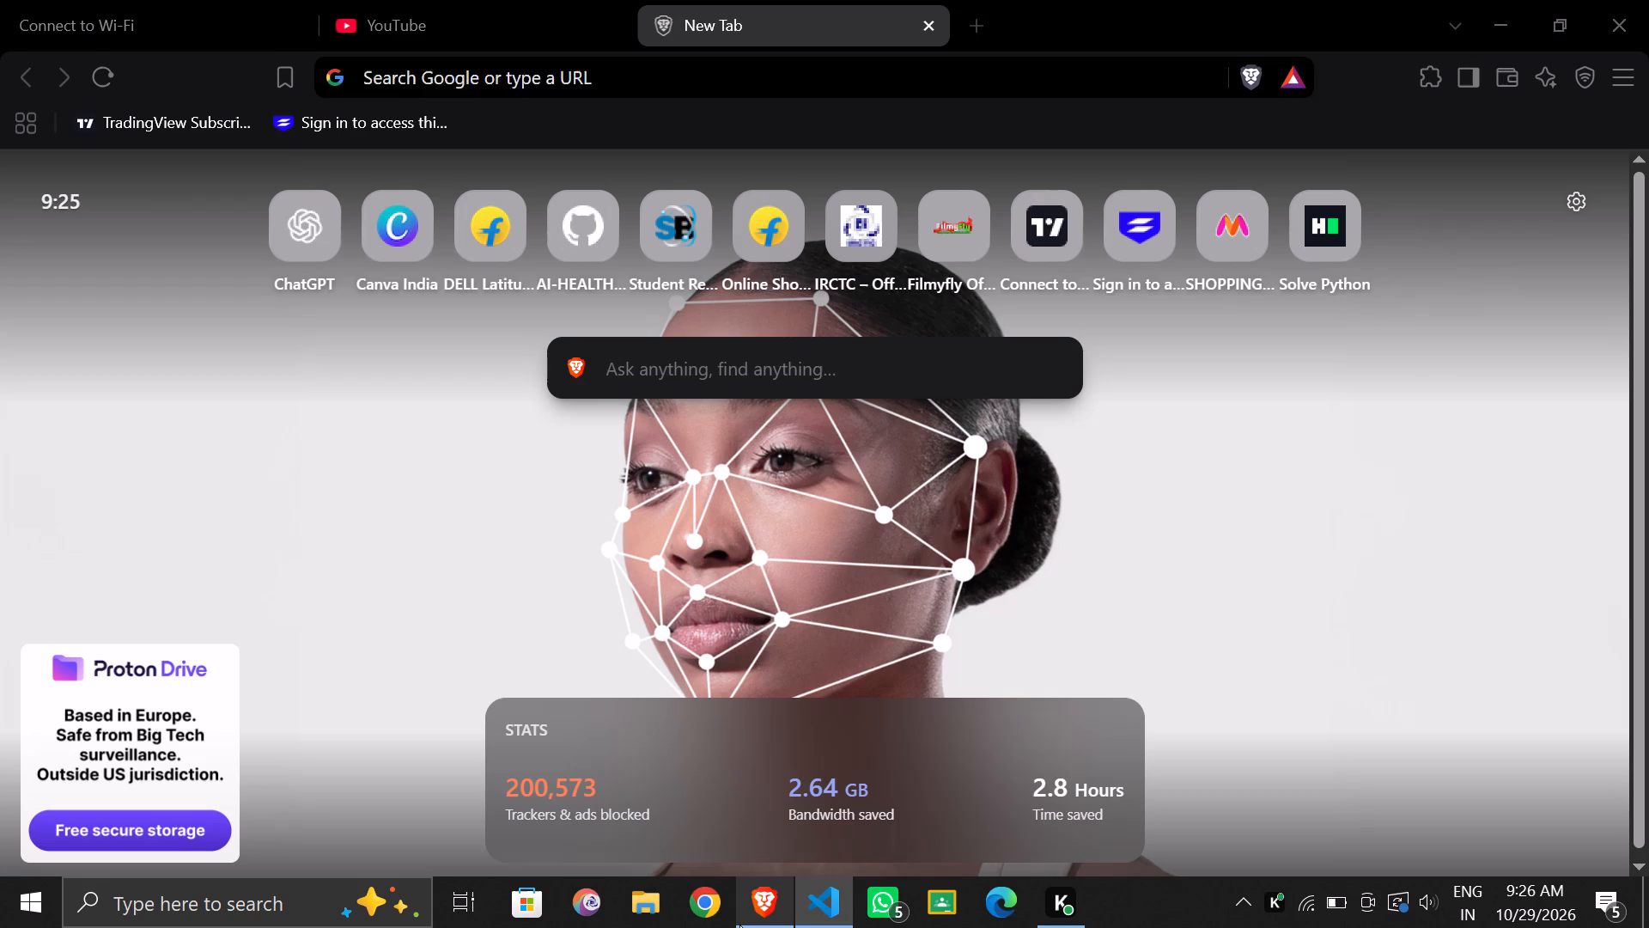
{"action": "left_click", "coordinate": [968, 21]}
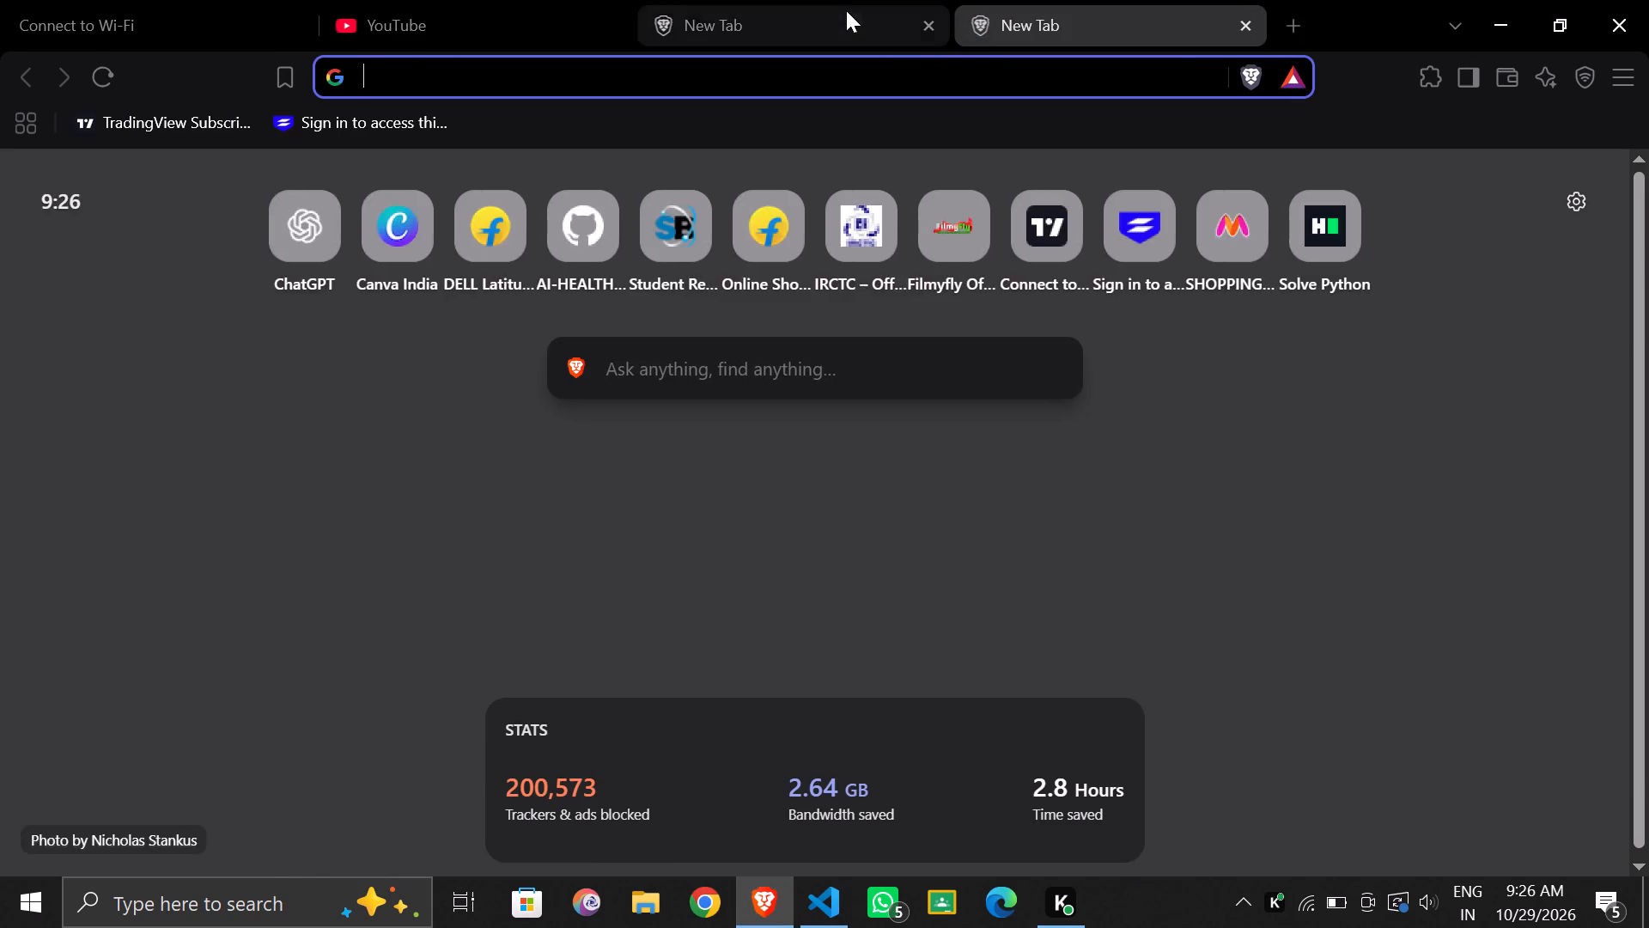
{"action": "left_click", "coordinate": [853, 13]}
{"action": "left_click", "coordinate": [1040, 225]}
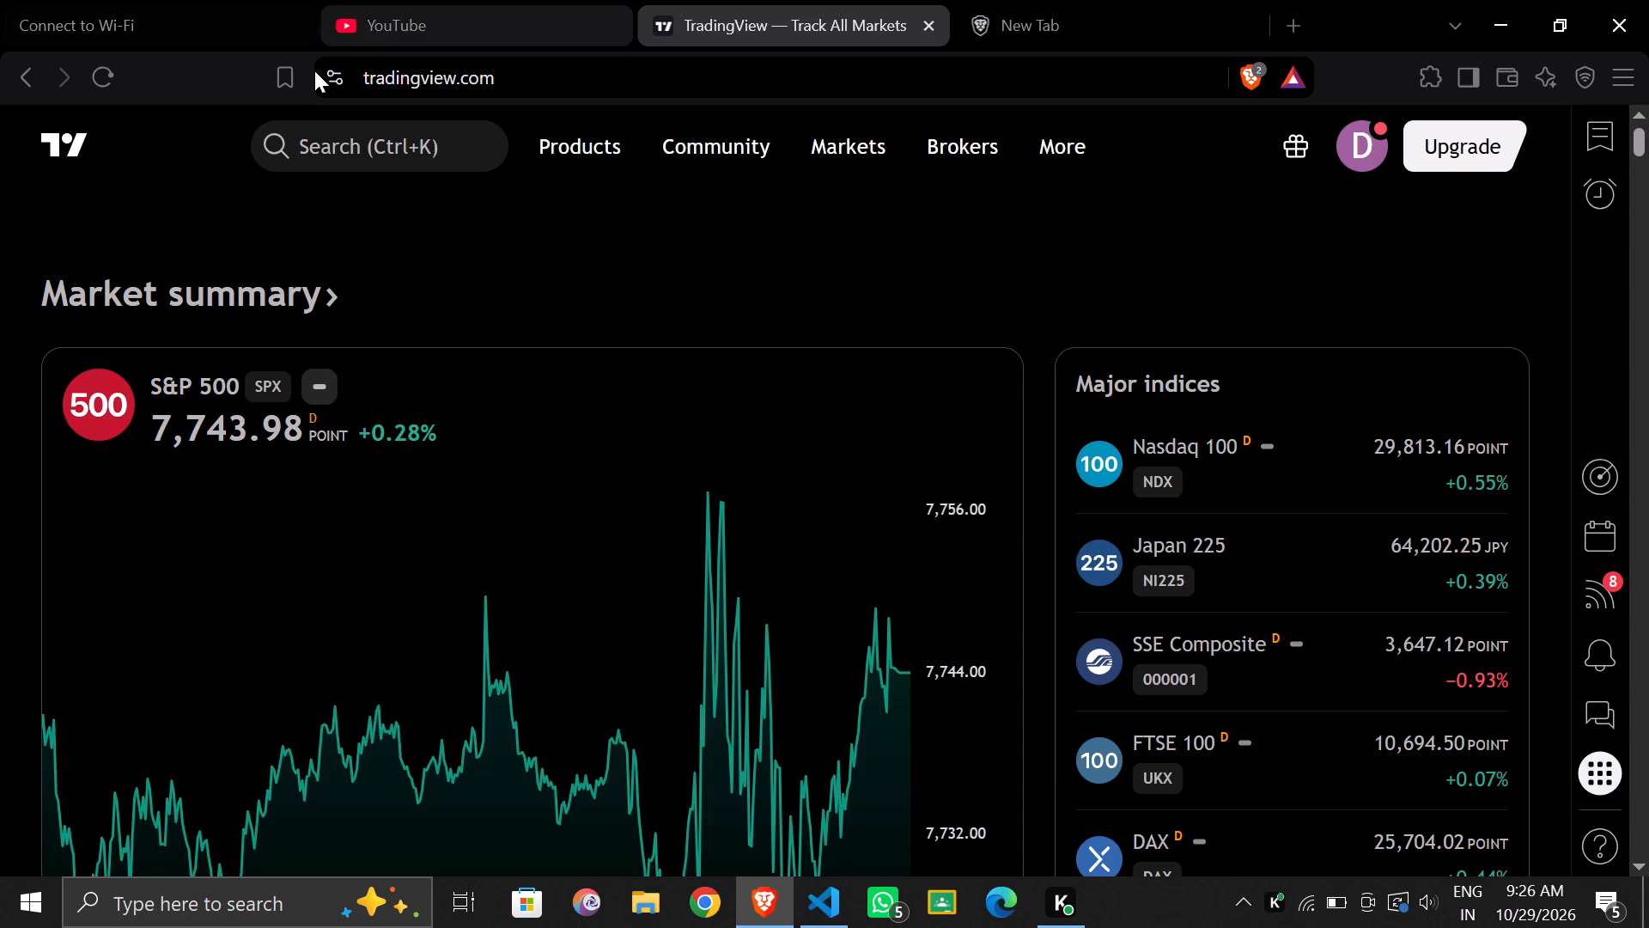
Find the Vantage XAUUSD (Gold US Dollar) symbol in TradingView's search and launch its chart.
{"action": "left_click", "coordinate": [339, 144]}
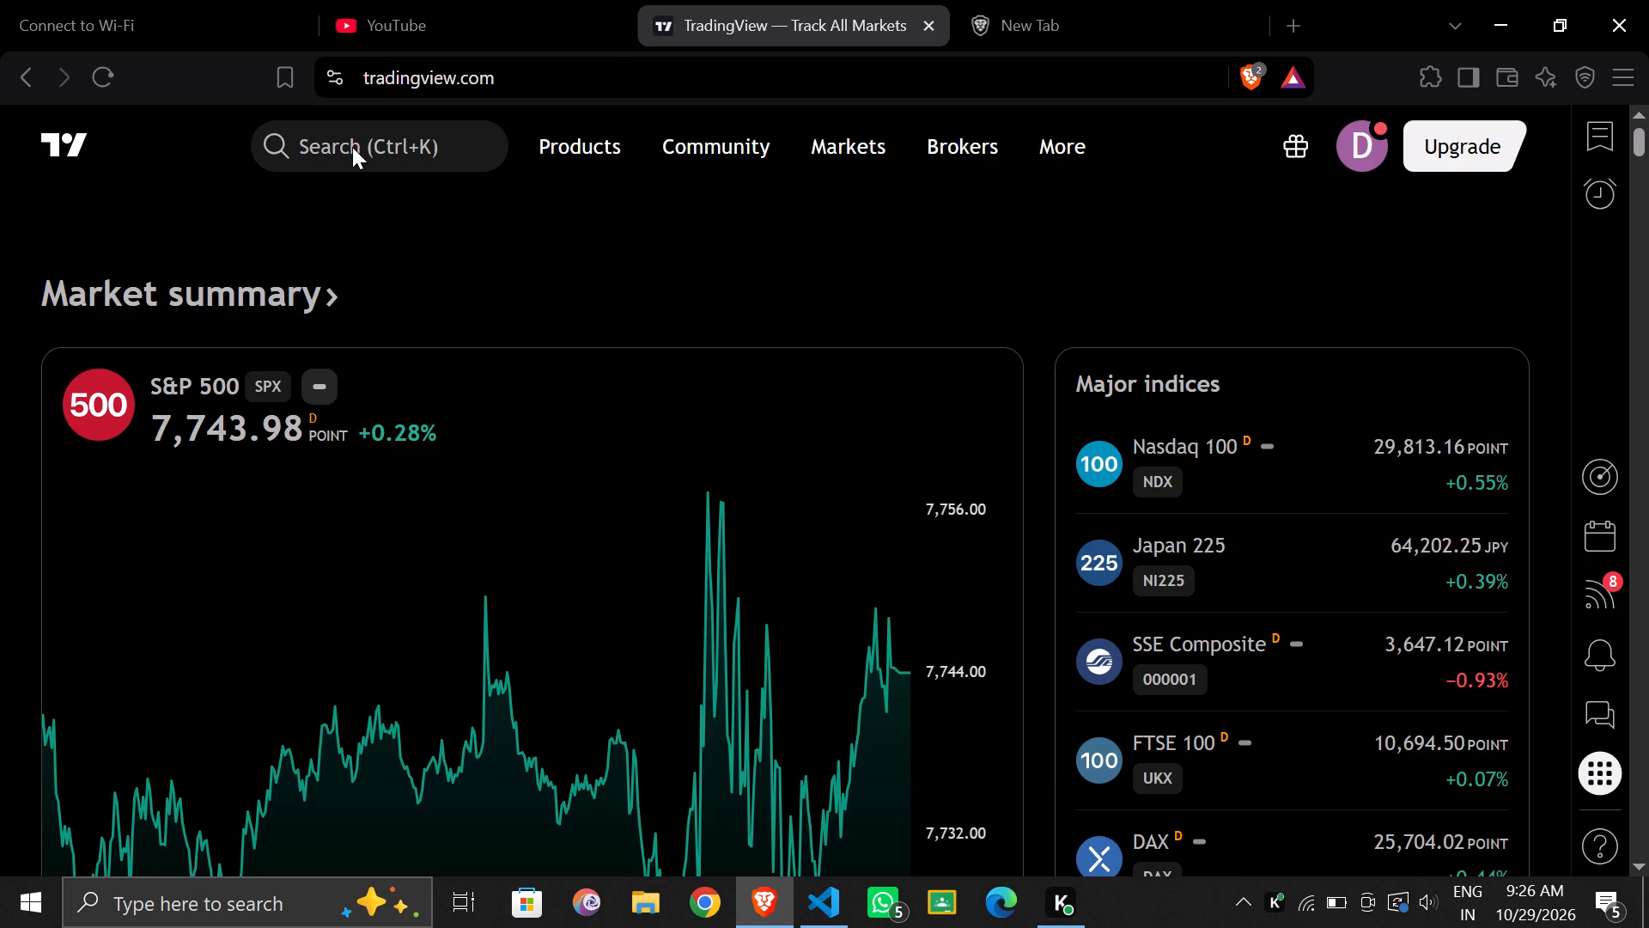
{"action": "left_click", "coordinate": [352, 147]}
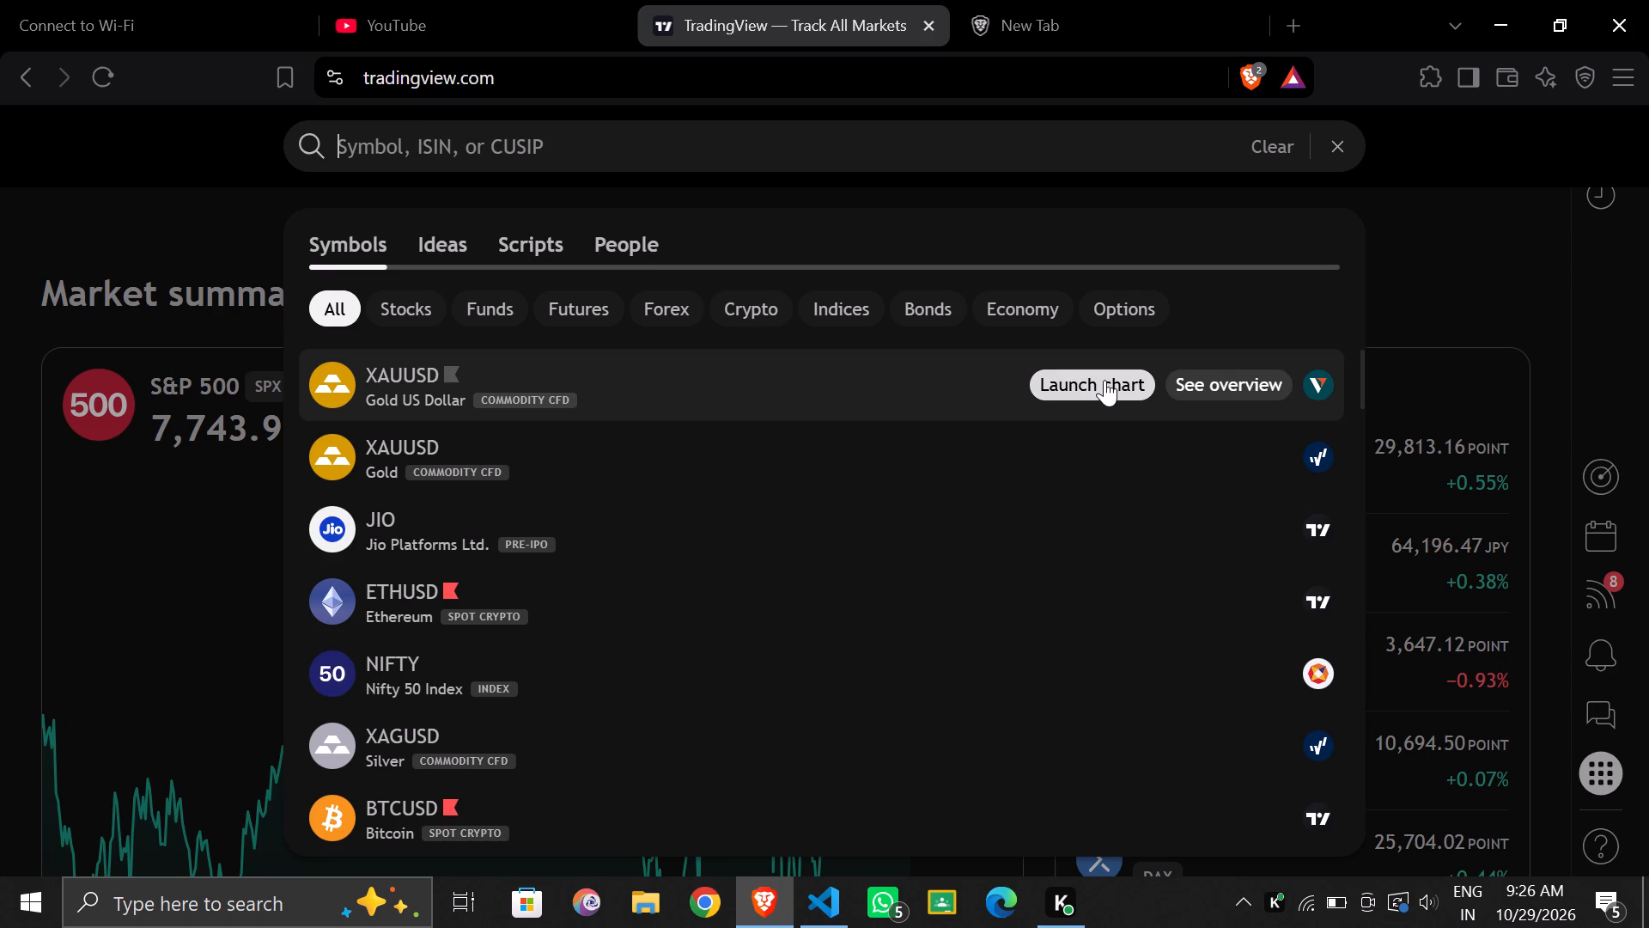
{"action": "left_click", "coordinate": [1098, 378]}
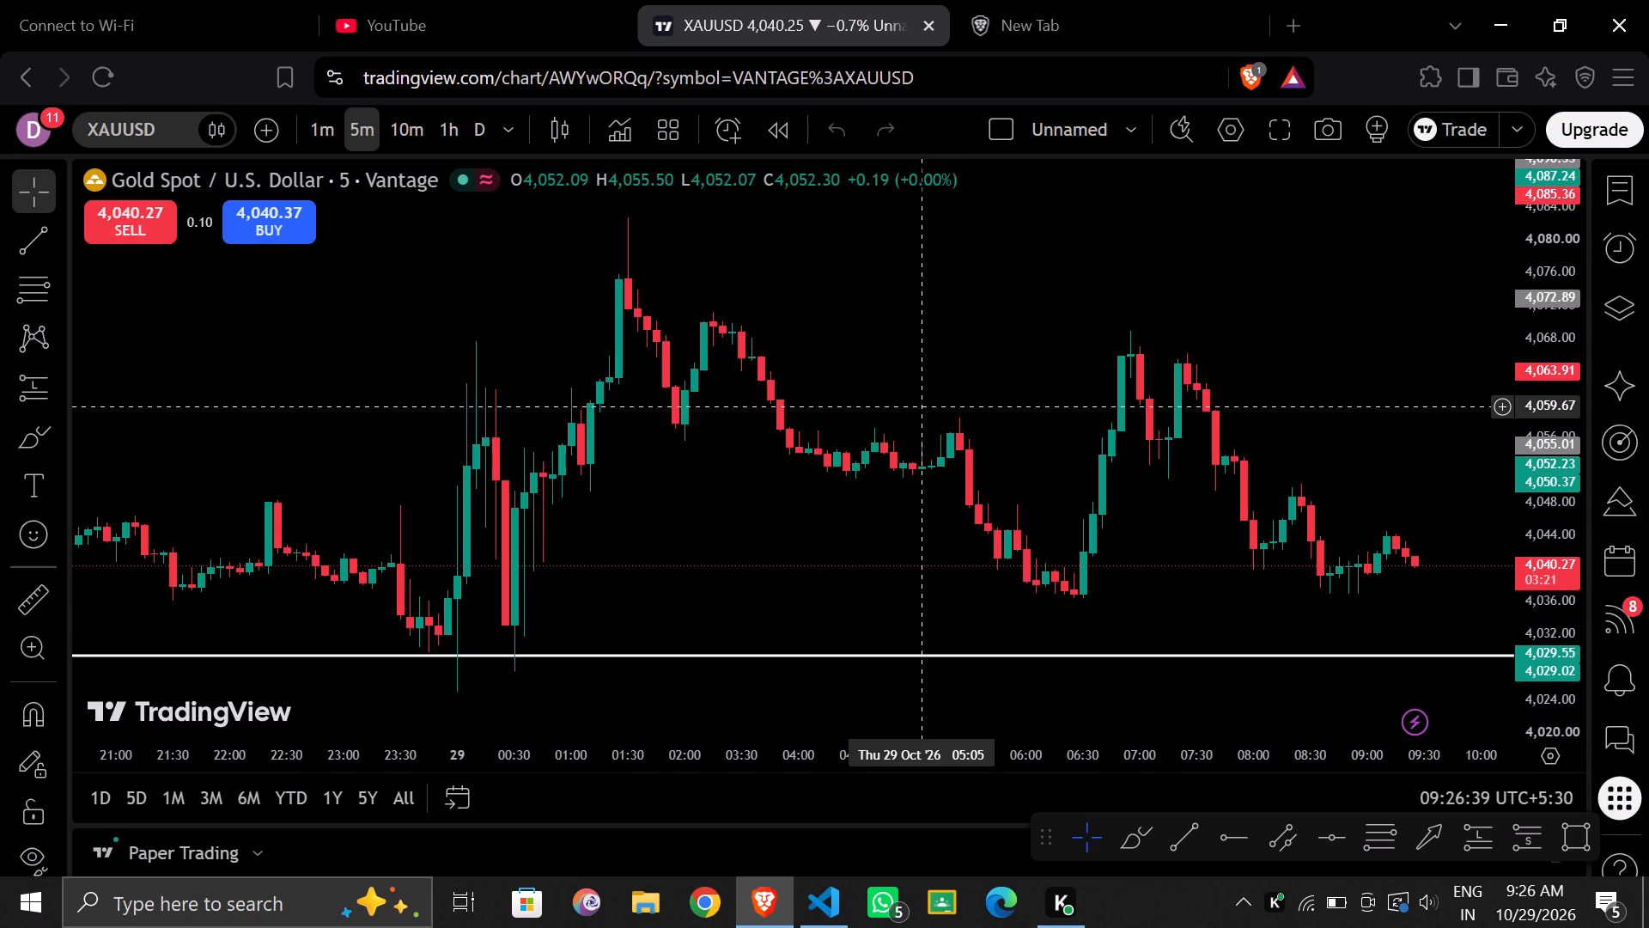
Examine the recent and earlier price action and drawn levels on the 5-minute XAUUSD chart.
{"action": "scroll", "coordinate": [970, 528], "scroll_direction": "down", "scroll_amount": 2}
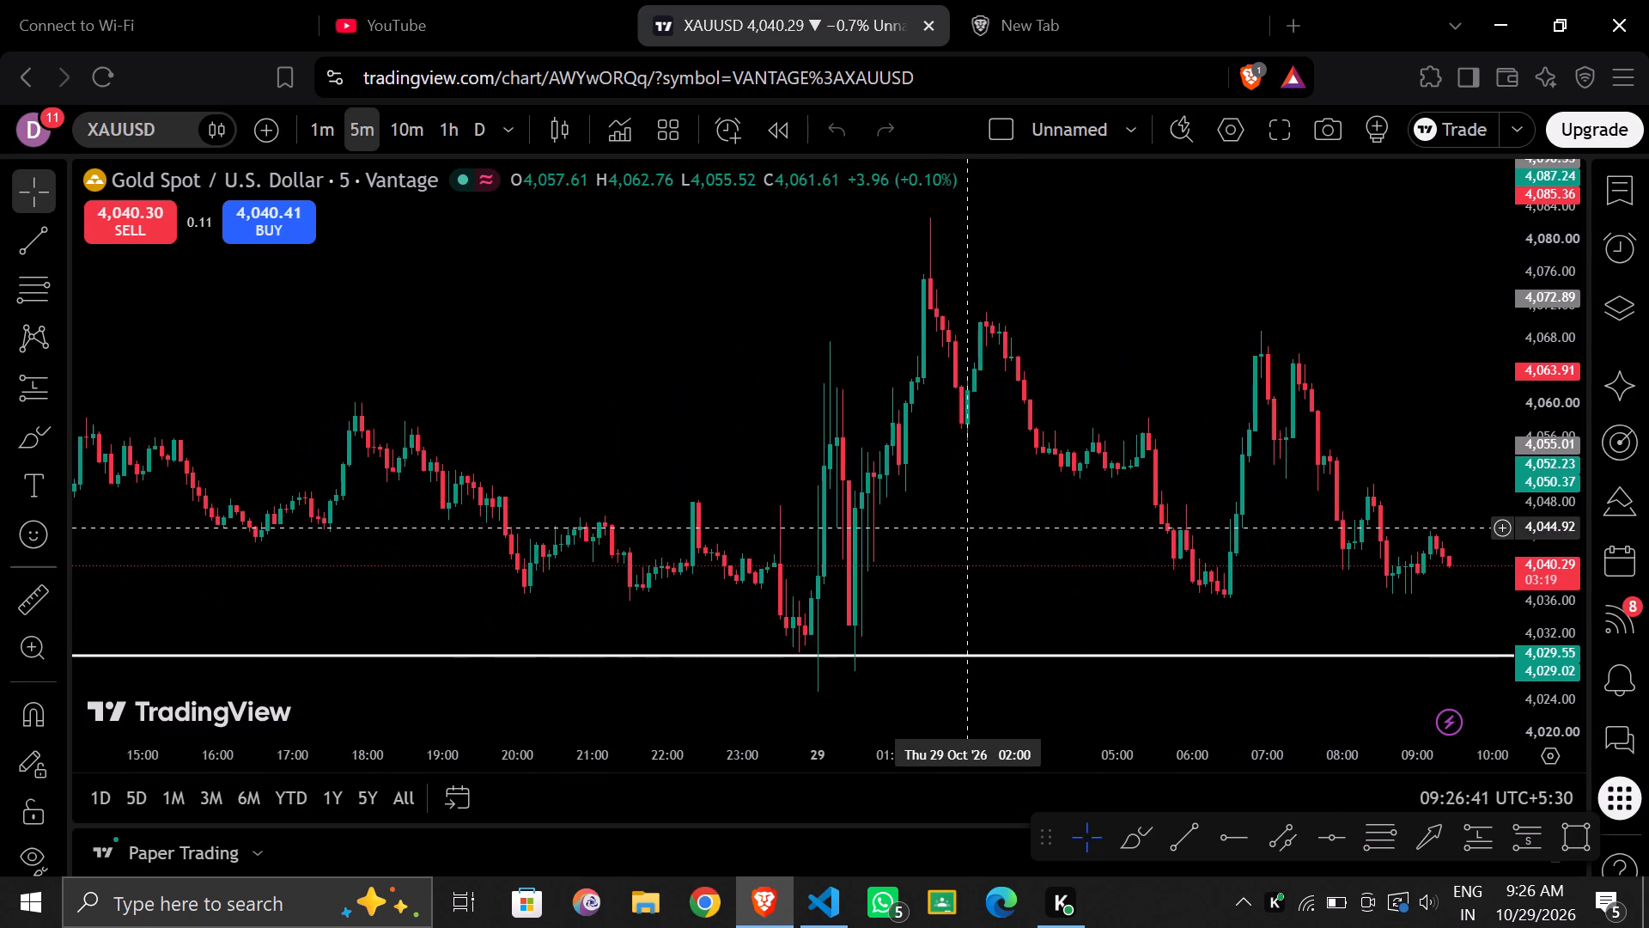
{"action": "scroll", "coordinate": [970, 528], "scroll_direction": "down", "scroll_amount": 5}
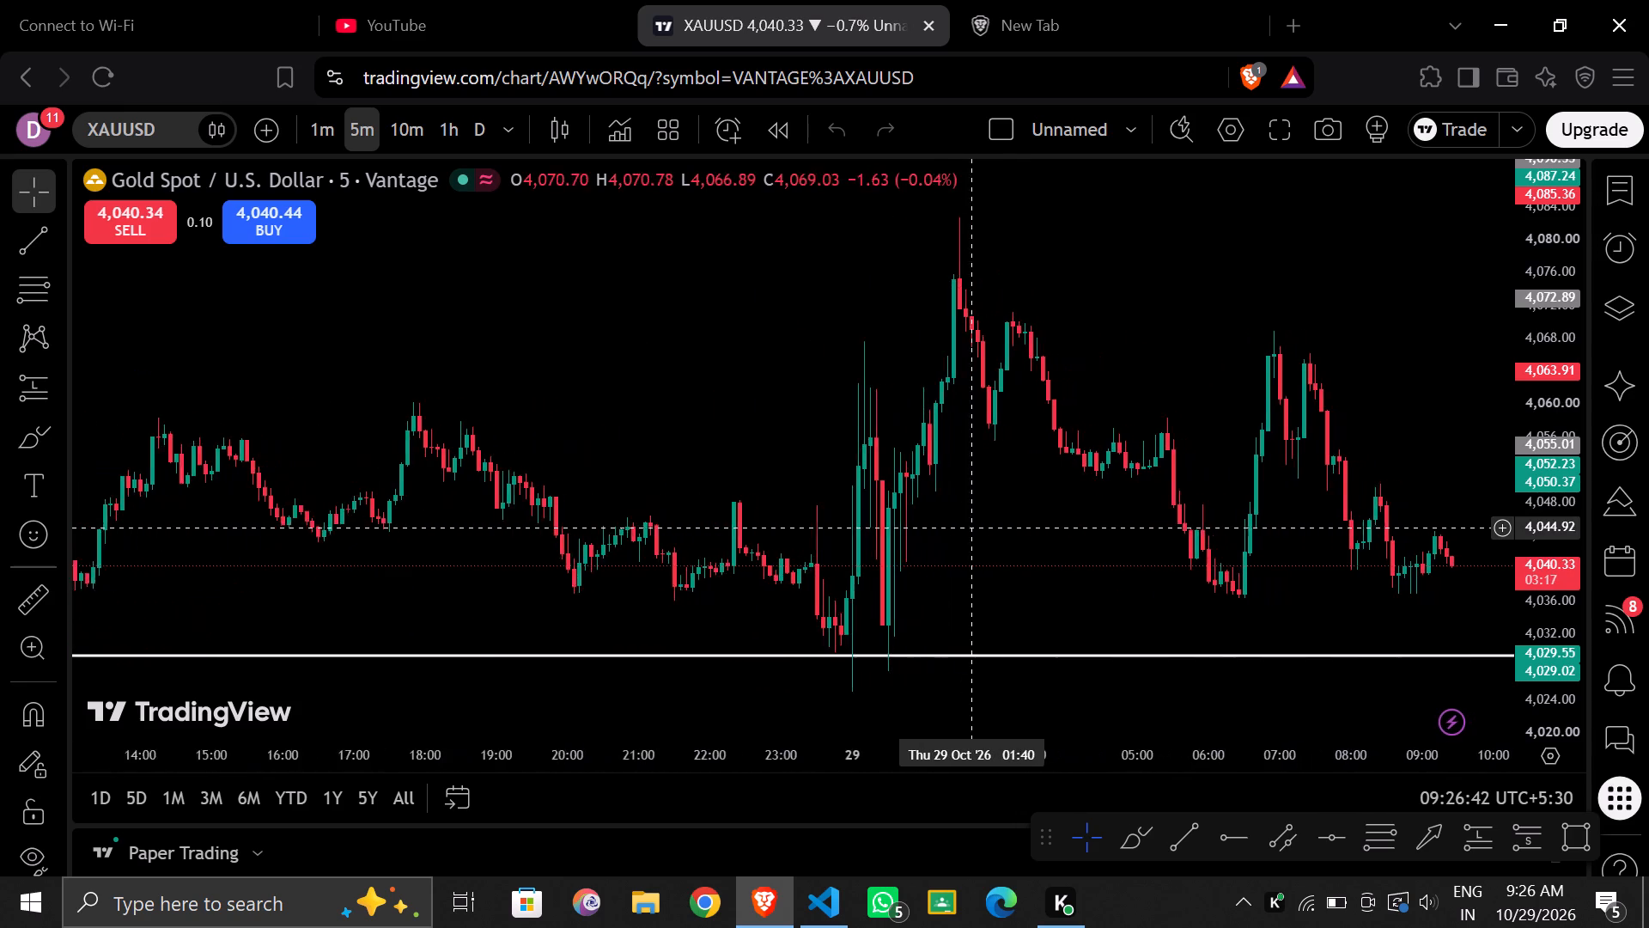
{"action": "scroll", "coordinate": [970, 528], "scroll_direction": "down", "scroll_amount": 5}
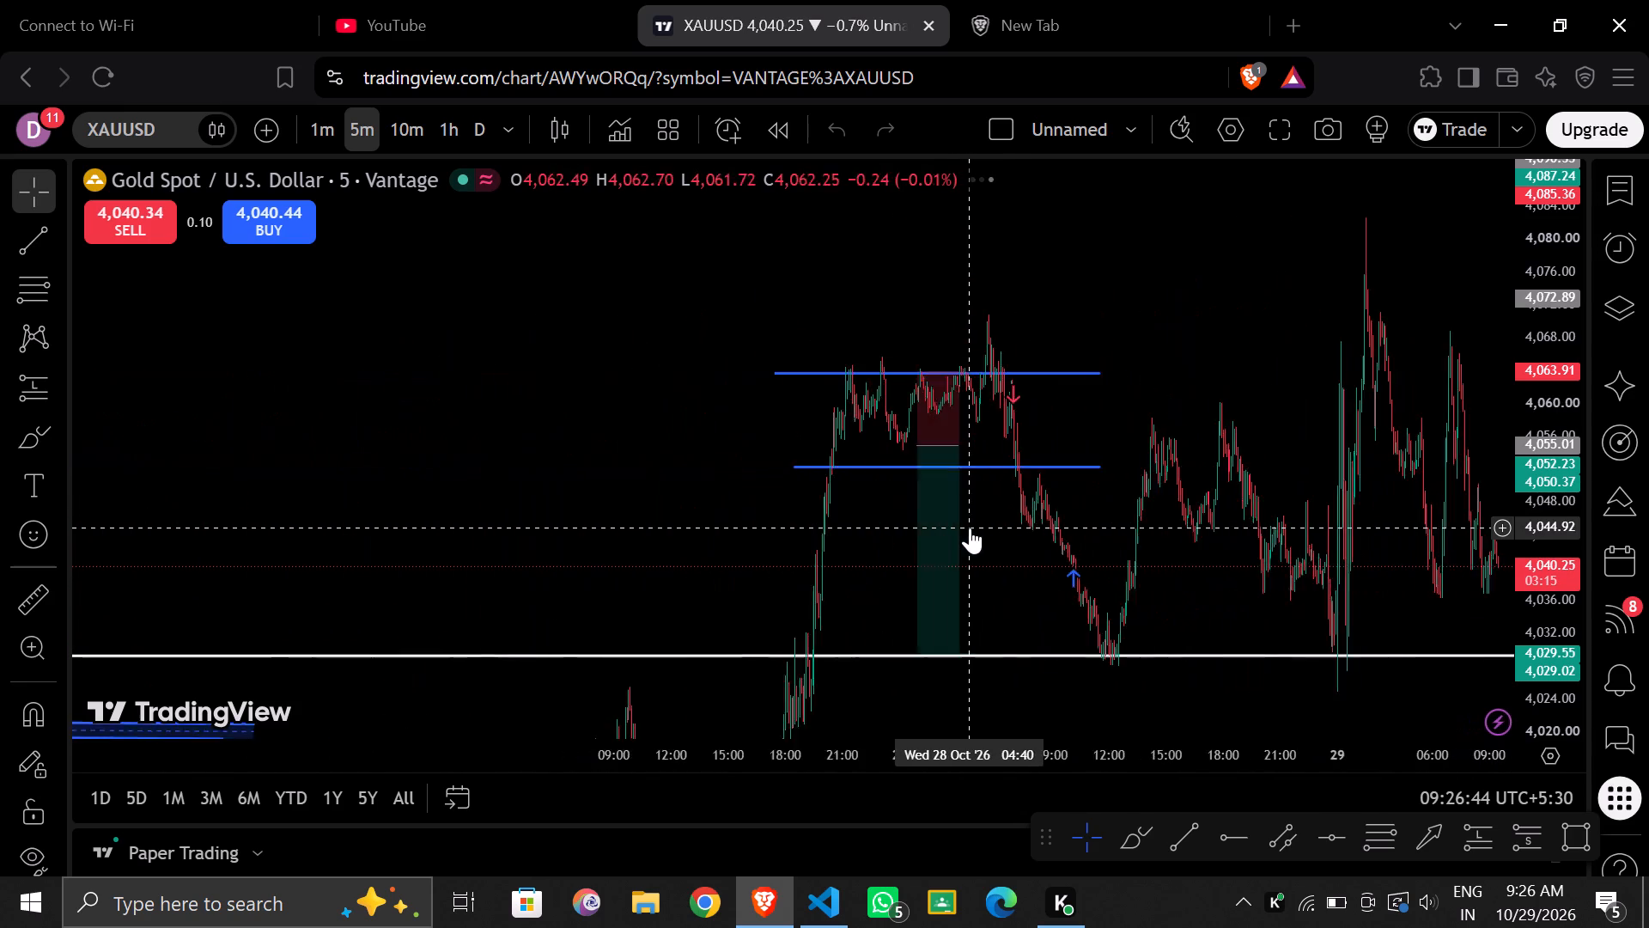
{"action": "scroll", "coordinate": [970, 528], "scroll_direction": "down", "scroll_amount": 3}
{"action": "scroll", "coordinate": [970, 528], "scroll_direction": "up", "scroll_amount": 5}
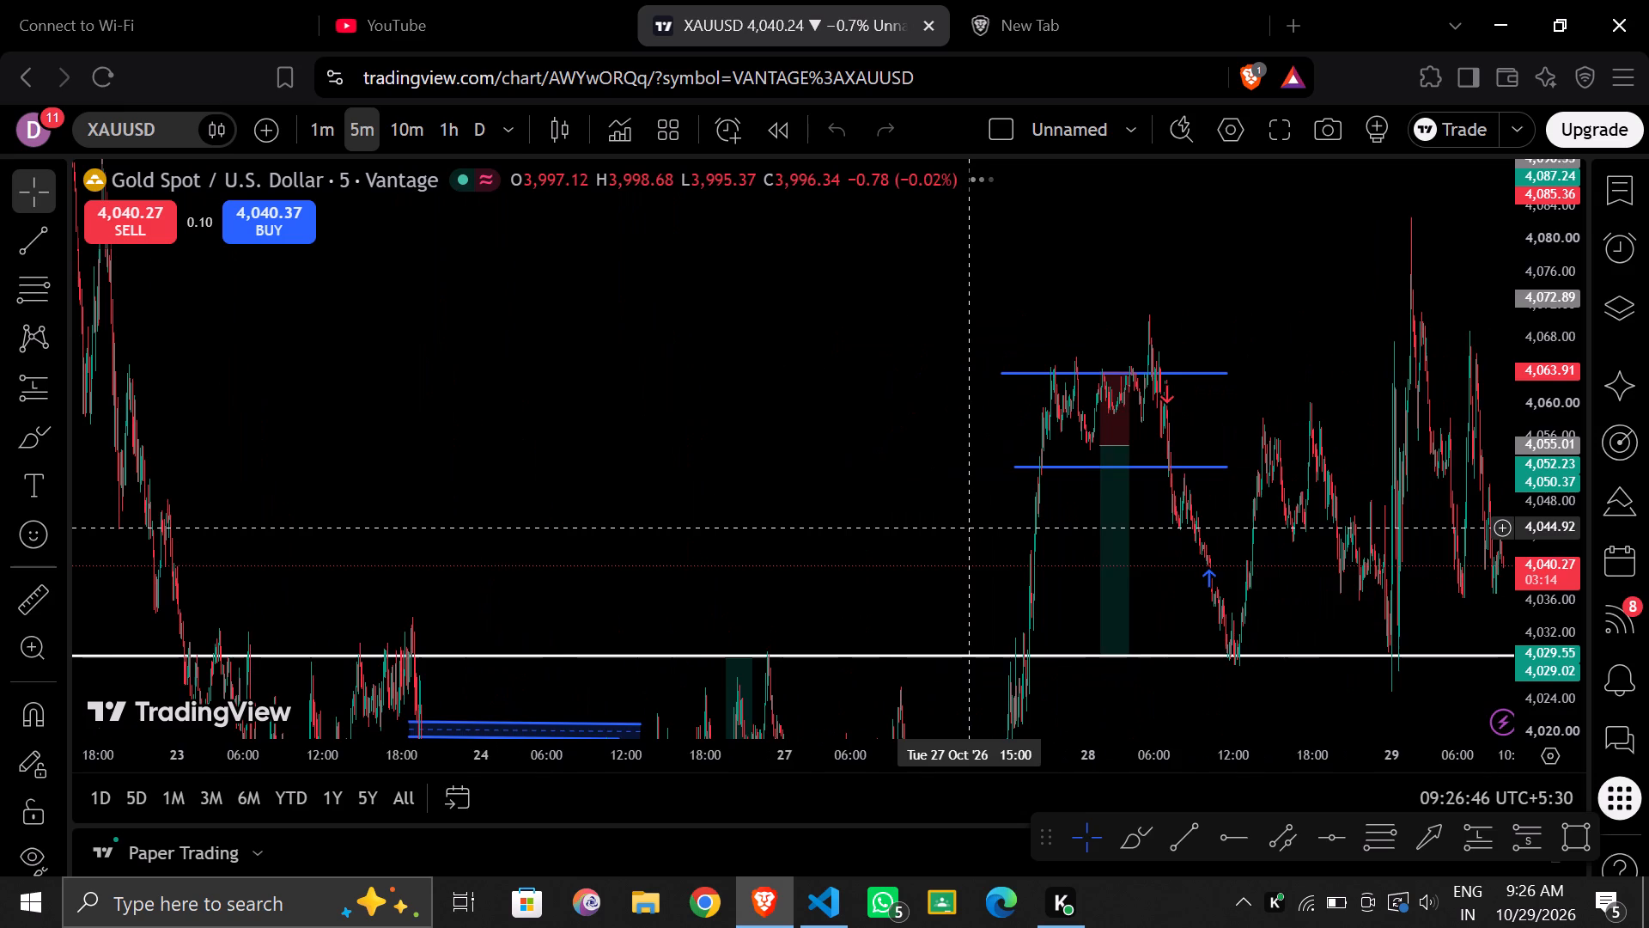
{"action": "scroll", "coordinate": [970, 528], "scroll_direction": "up", "scroll_amount": 3}
{"action": "scroll", "coordinate": [1317, 487], "scroll_direction": "up", "scroll_amount": 1}
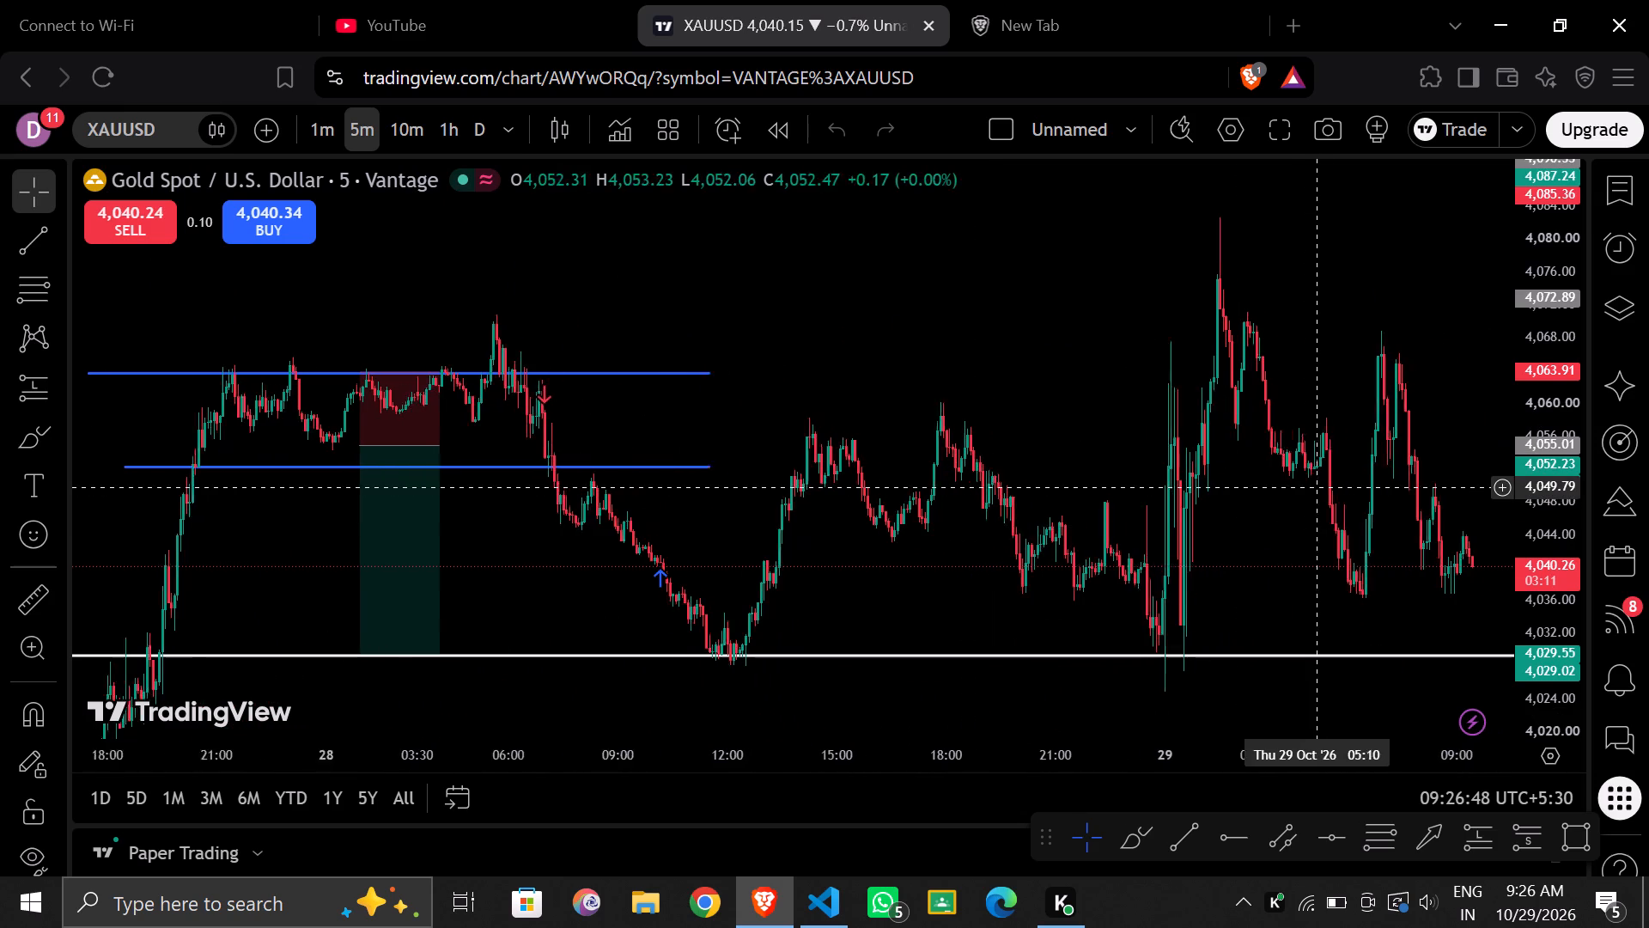
{"action": "scroll", "coordinate": [1317, 487], "scroll_direction": "up", "scroll_amount": 4}
Switch the XAUUSD chart to the daily timeframe.
{"action": "left_click", "coordinate": [476, 135]}
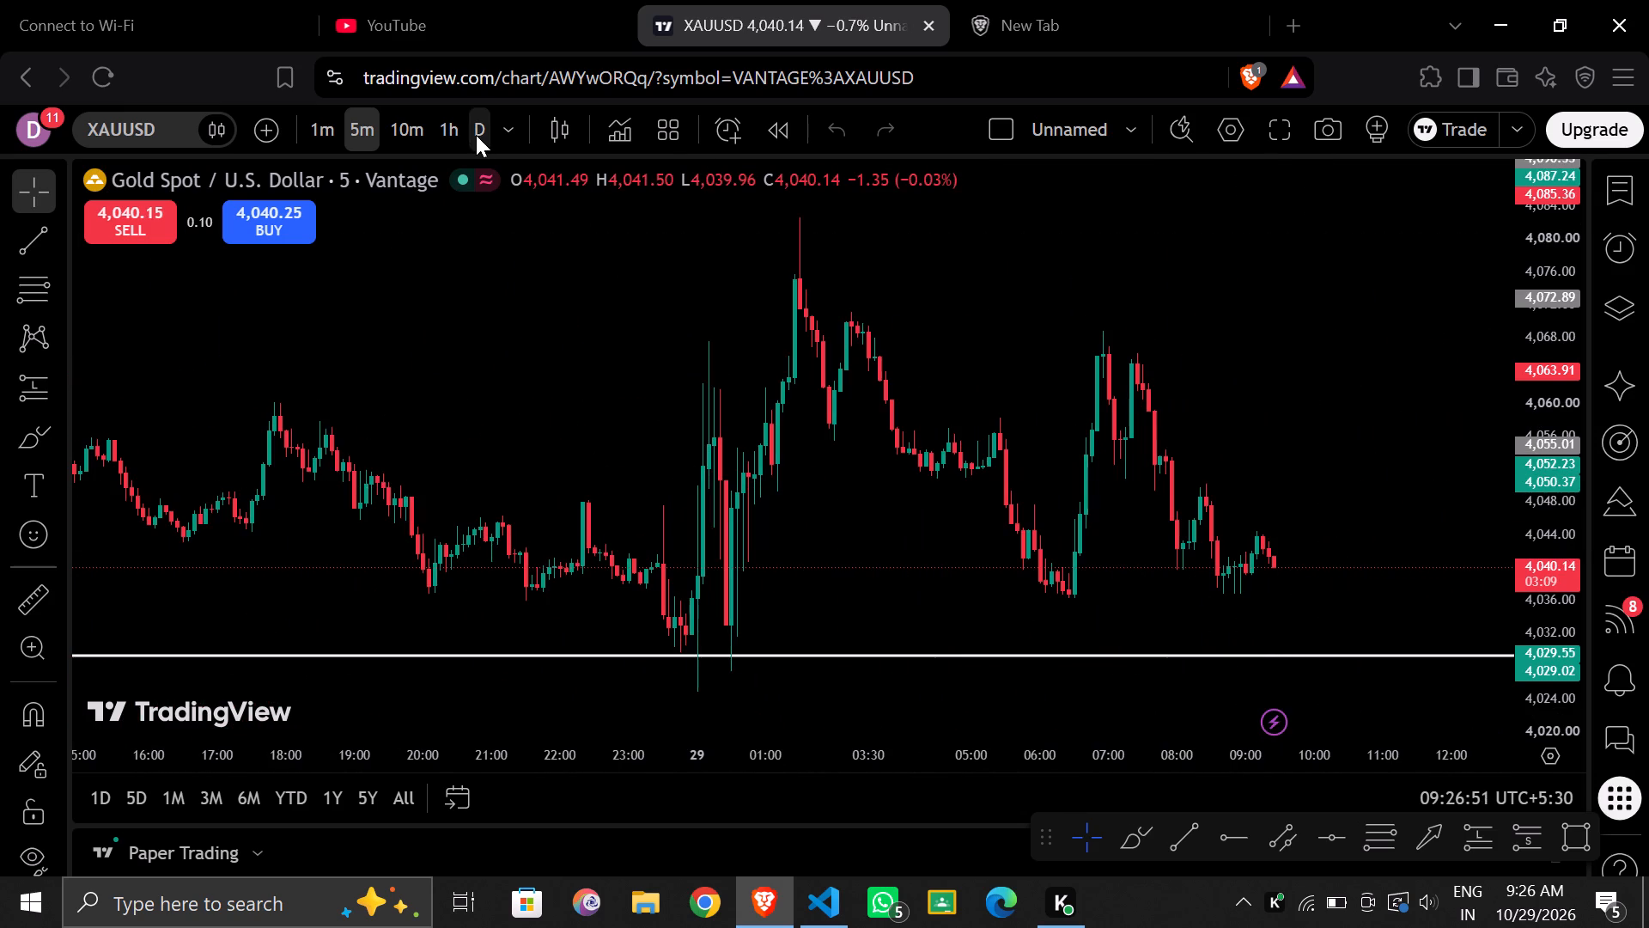
Delete the two white horizontal lines drawn around and below the late-October daily candles.
{"action": "scroll", "coordinate": [1062, 333], "scroll_direction": "up", "scroll_amount": 3}
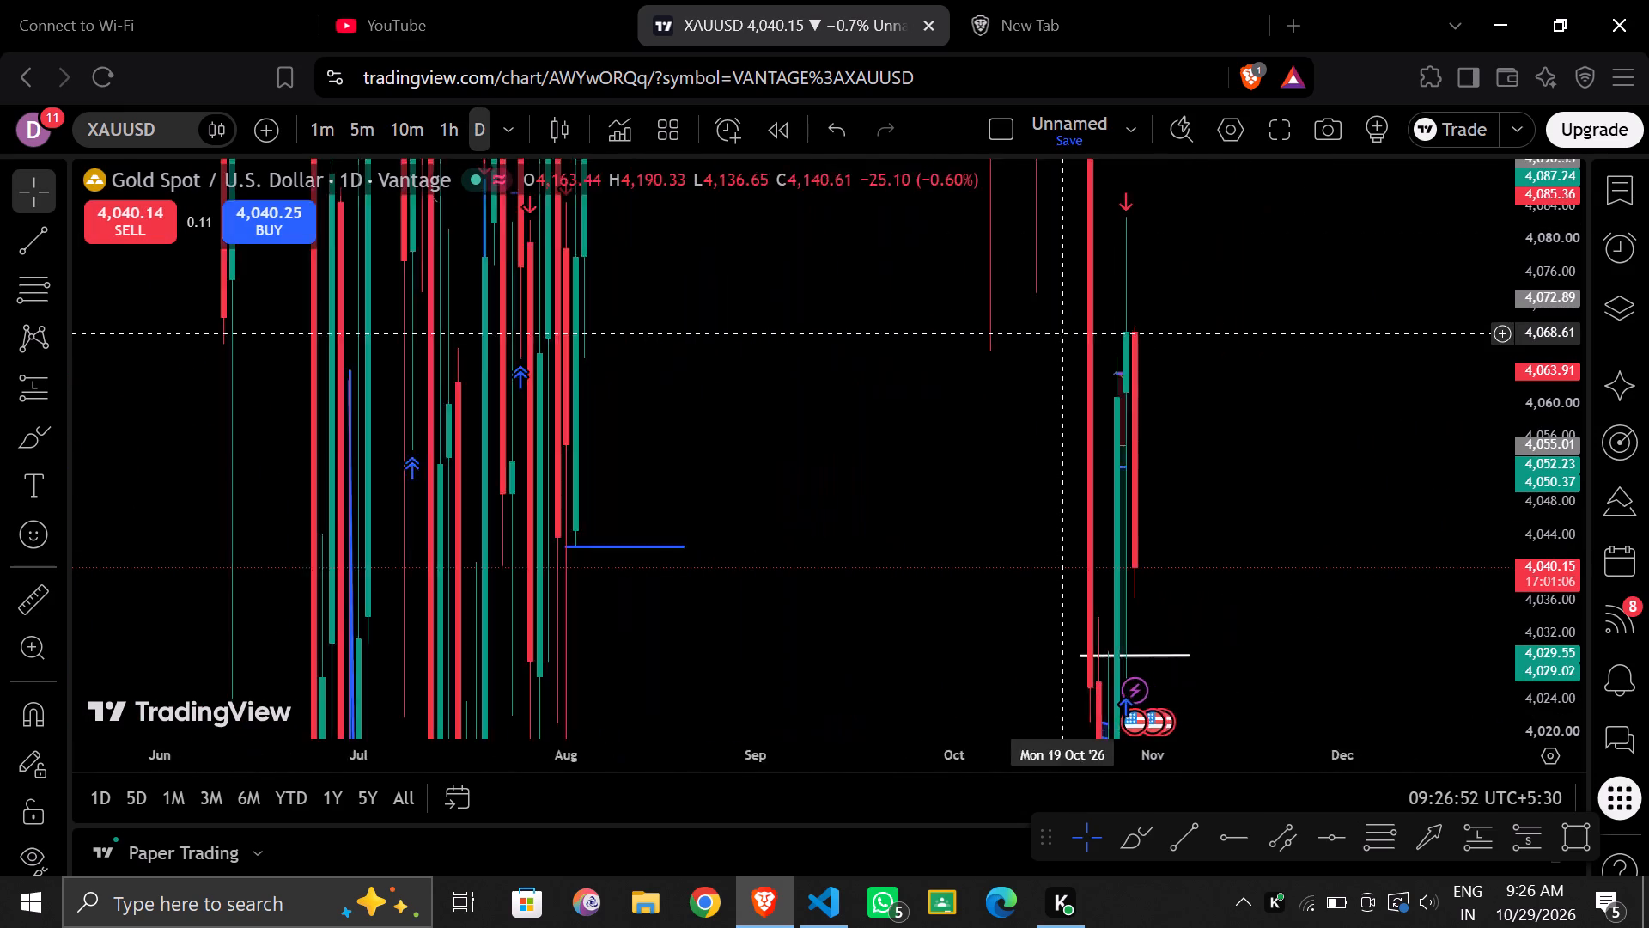
{"action": "scroll", "coordinate": [1062, 333], "scroll_direction": "up", "scroll_amount": 12}
{"action": "left_click_drag", "start_coordinate": [597, 529], "coordinate": [1319, 458]}
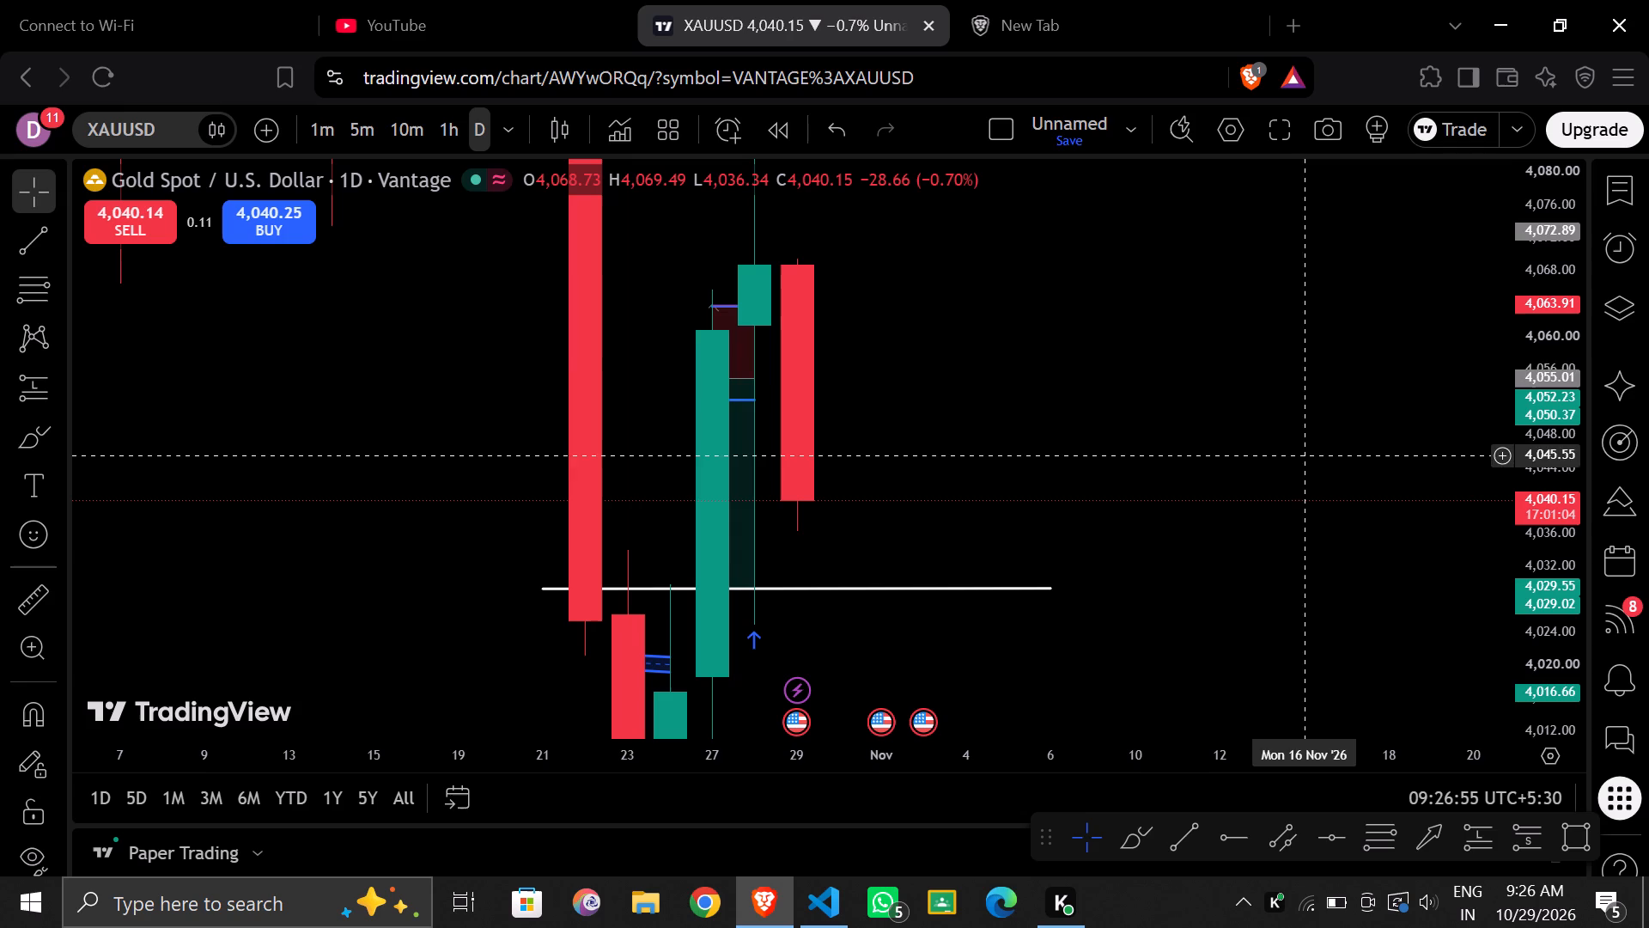
{"action": "scroll", "coordinate": [1553, 343], "scroll_direction": "down", "scroll_amount": 10}
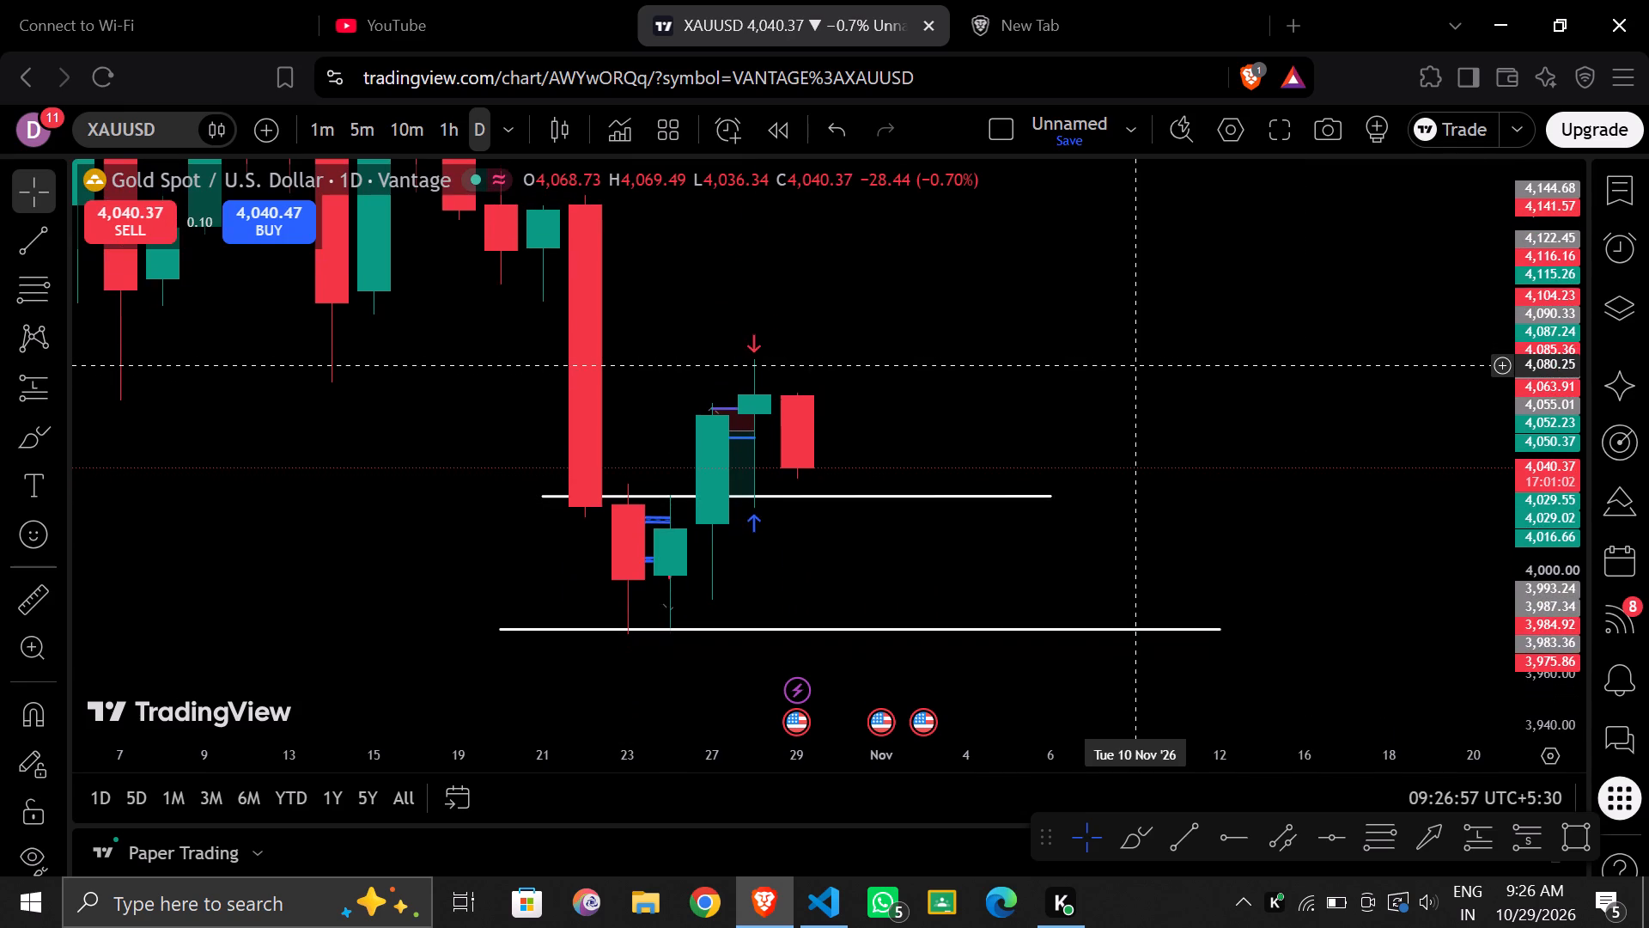
{"action": "scroll", "coordinate": [1132, 365], "scroll_direction": "down", "scroll_amount": 4}
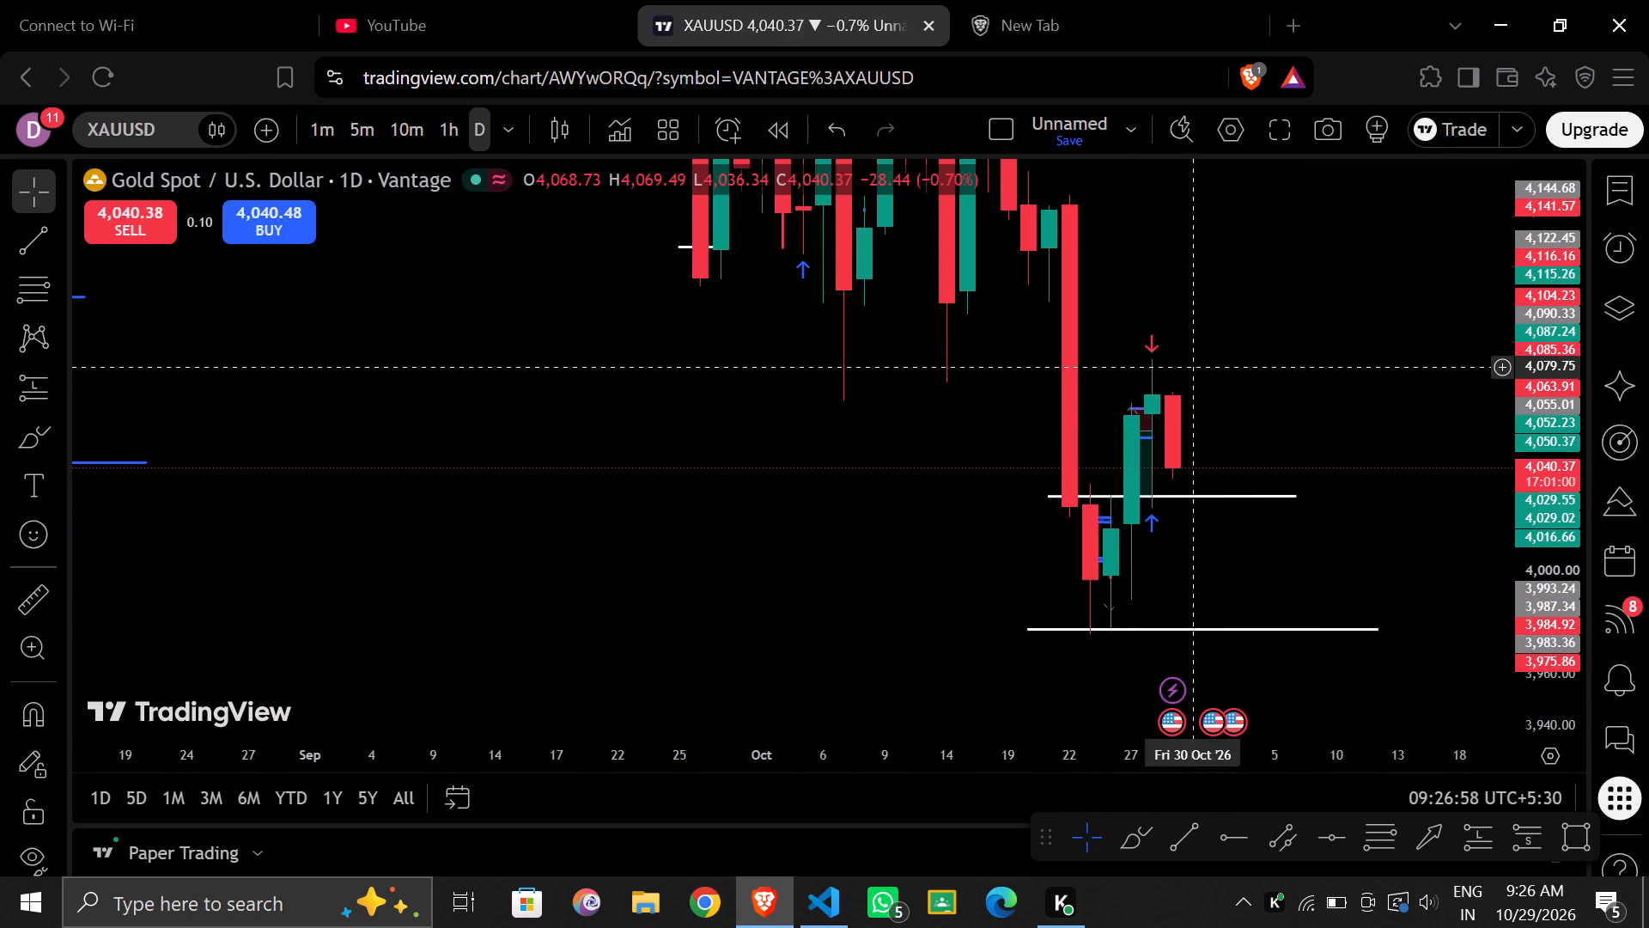
{"action": "scroll", "coordinate": [1208, 363], "scroll_direction": "up", "scroll_amount": 4}
{"action": "left_click_drag", "start_coordinate": [1071, 429], "coordinate": [1039, 456]}
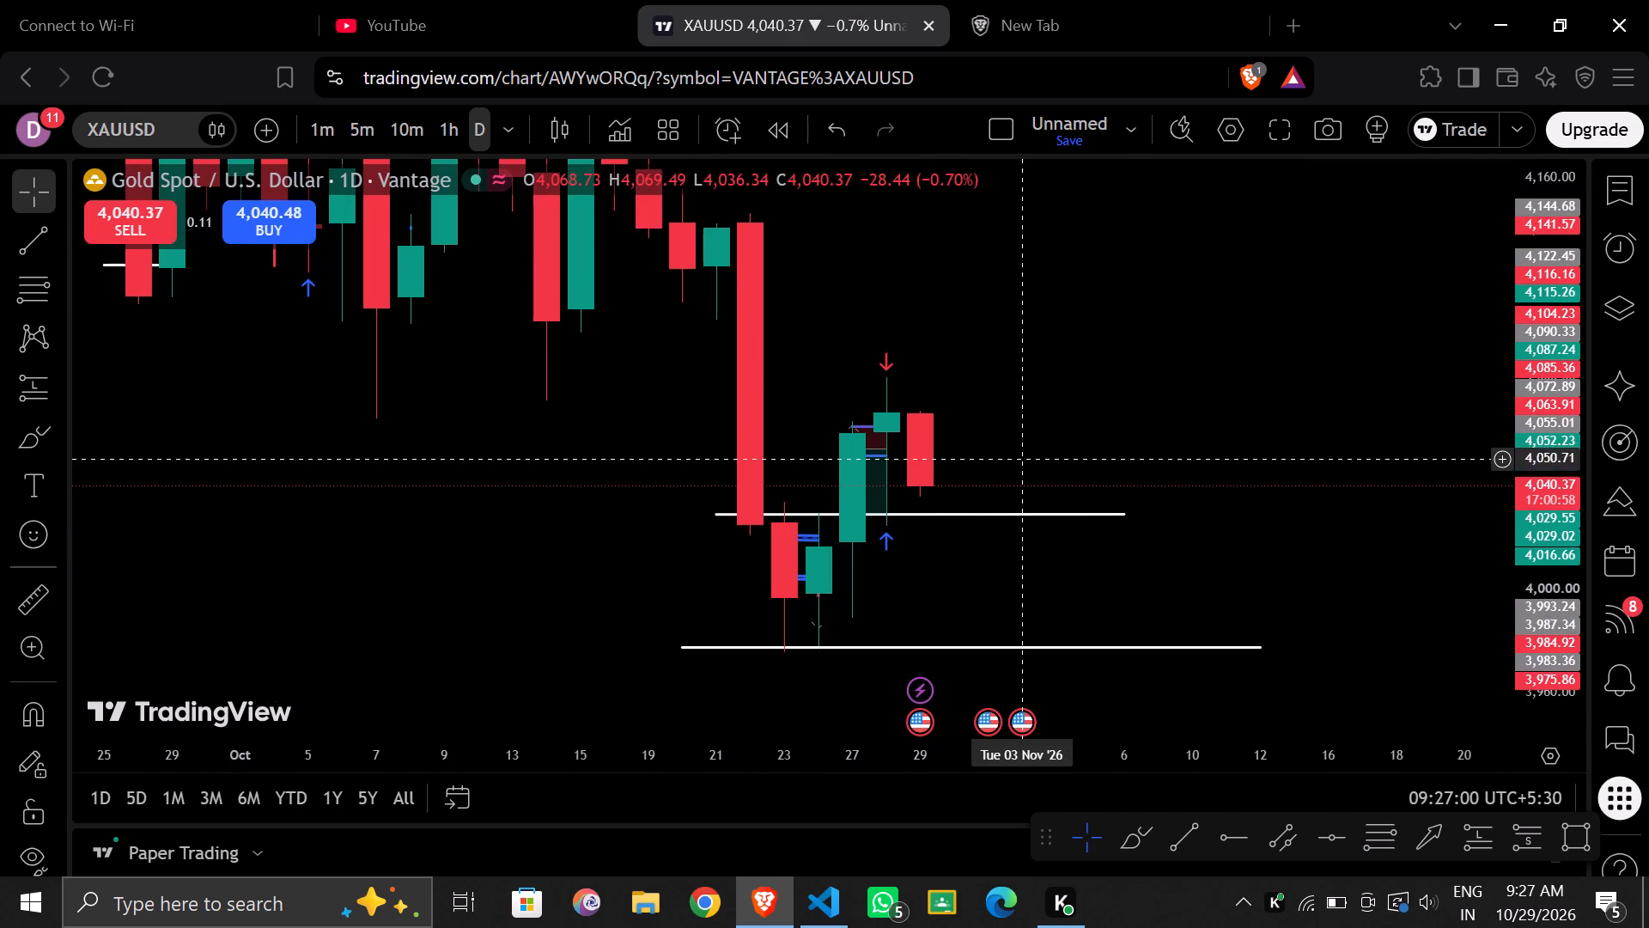
{"action": "left_click", "coordinate": [1027, 514]}
{"action": "key", "text": "Delete"}
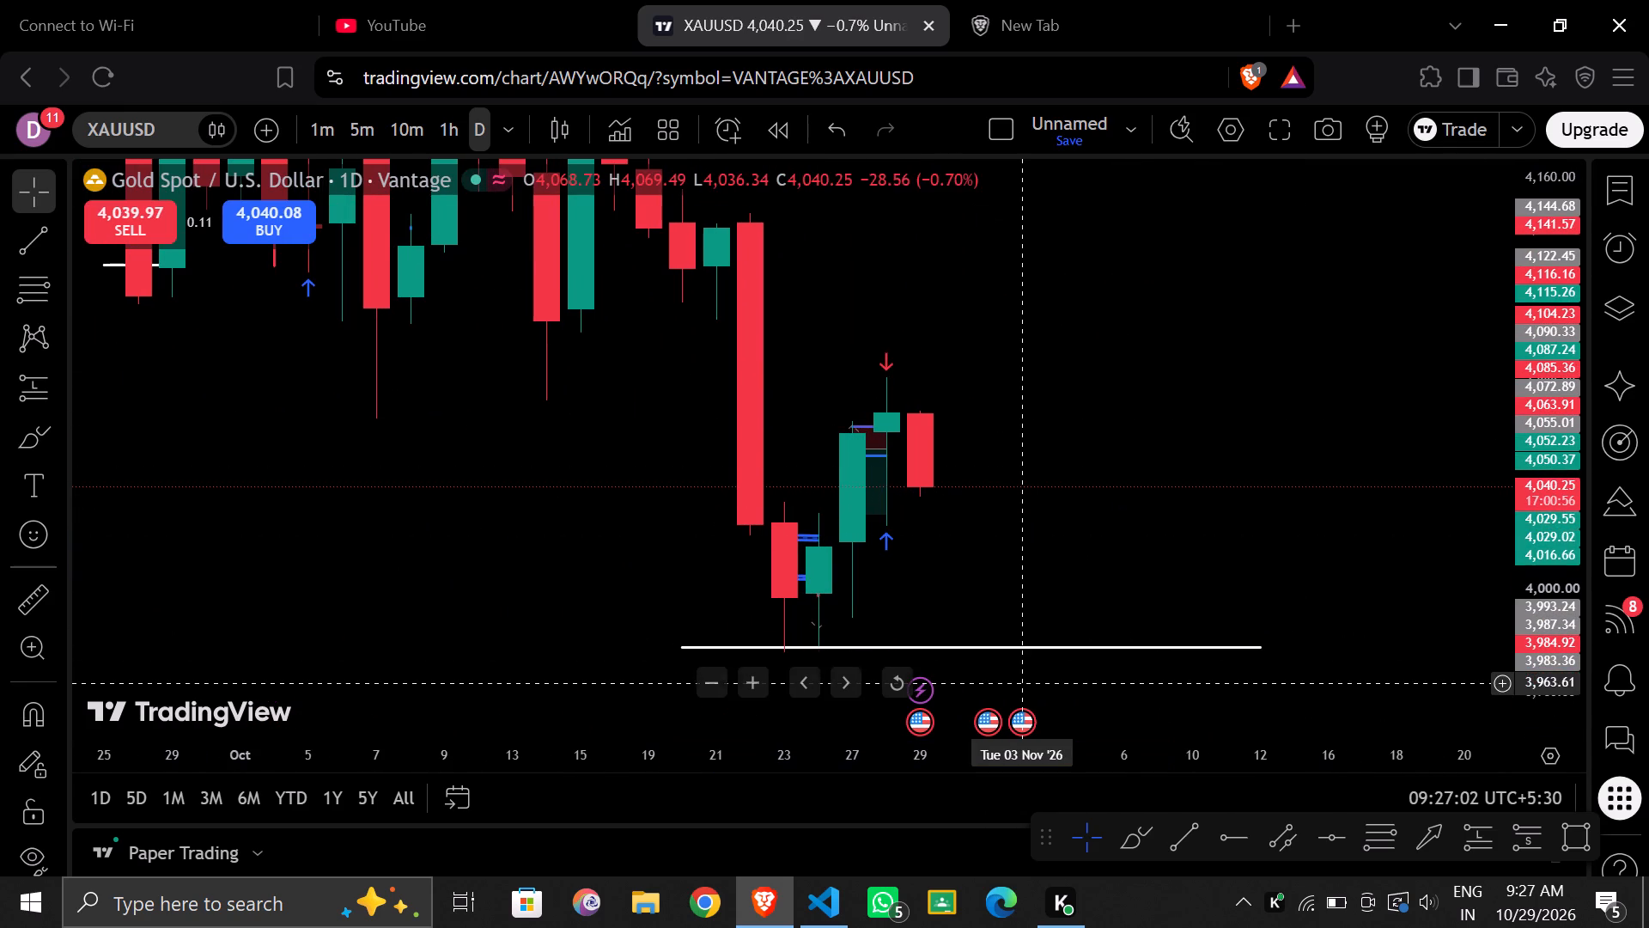
{"action": "left_click", "coordinate": [1021, 644]}
{"action": "key", "text": "Delete"}
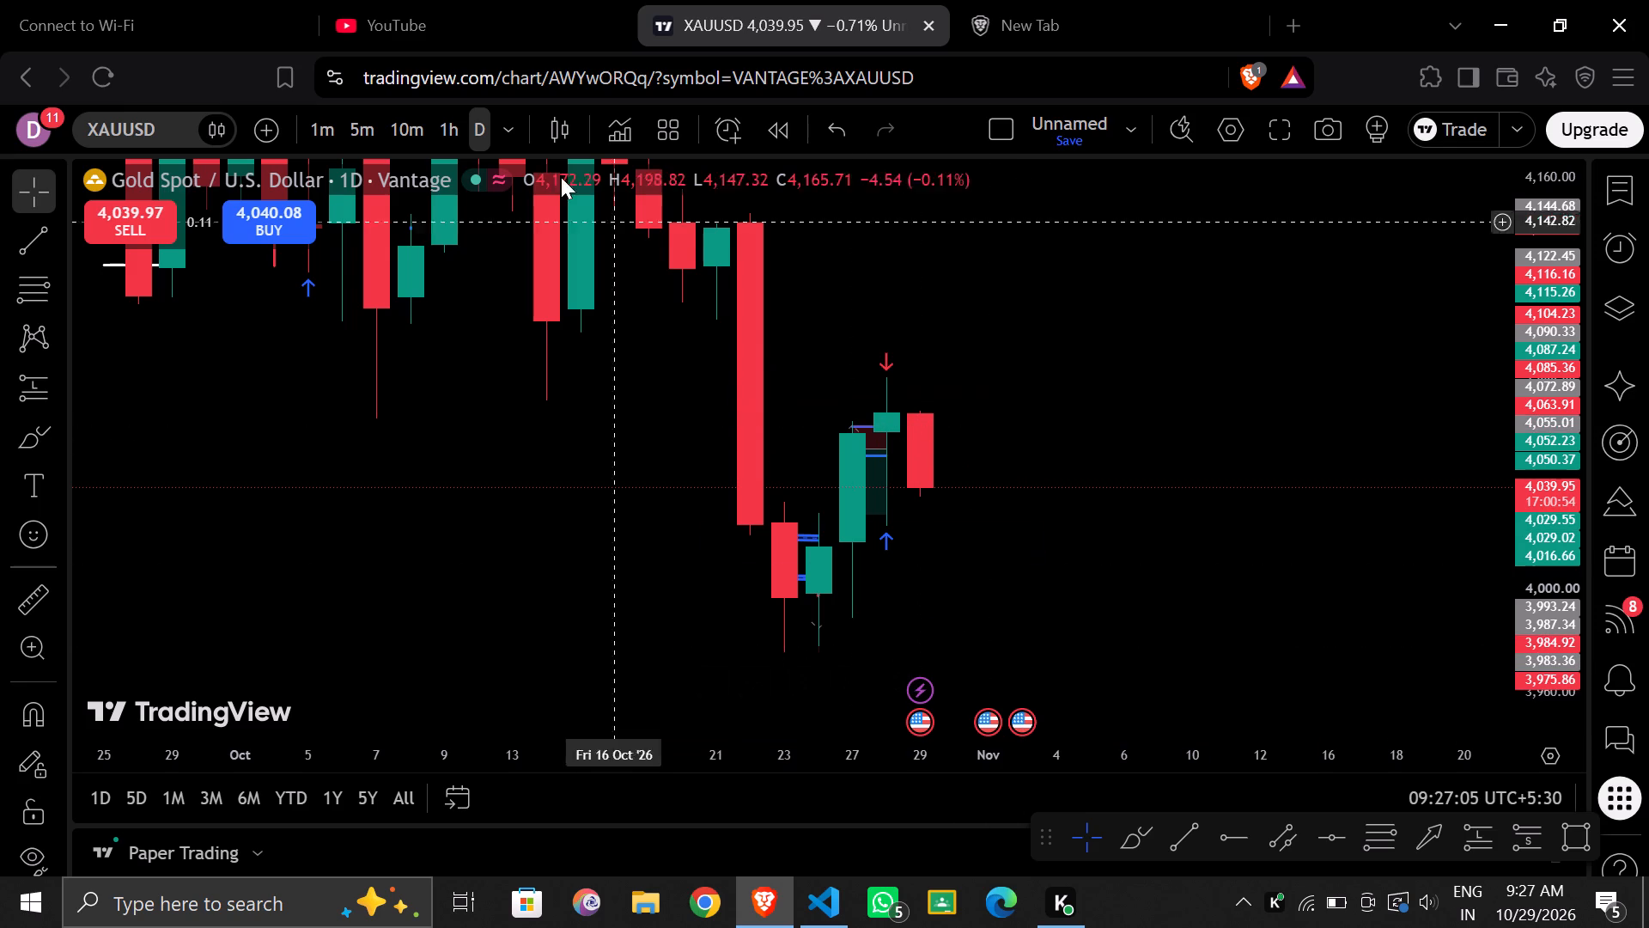
Examine the daily XAUUSD price history and drawn levels from July through late October.
{"action": "left_click_drag", "start_coordinate": [651, 457], "coordinate": [678, 539]}
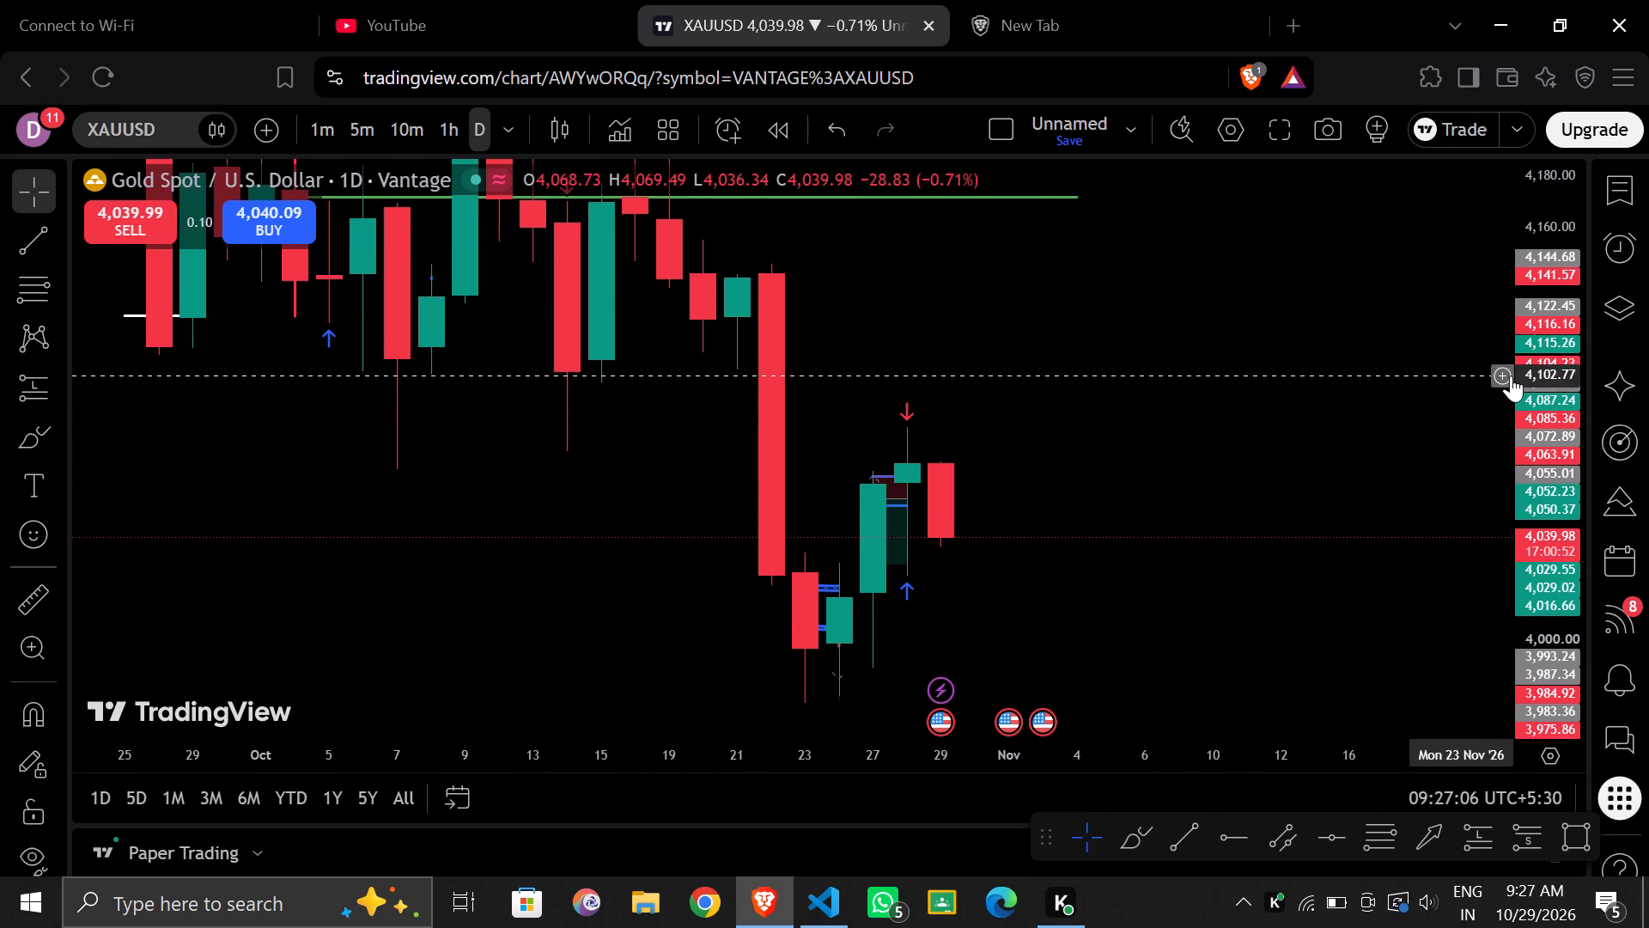
{"action": "left_click_drag", "start_coordinate": [654, 507], "coordinate": [993, 610]}
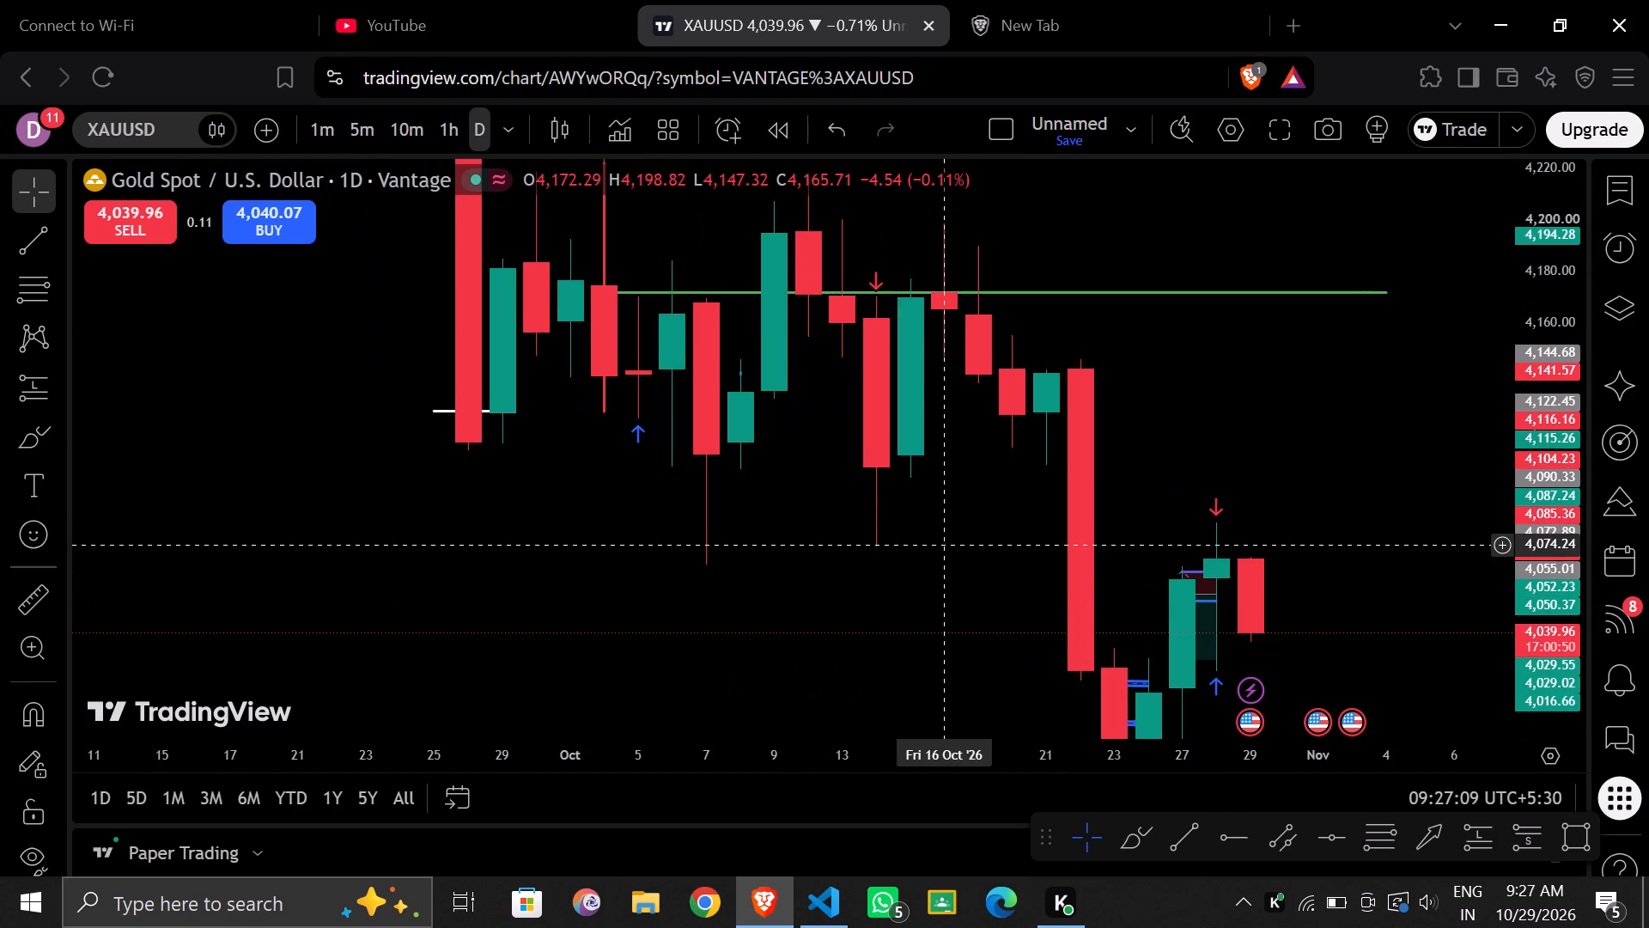
{"action": "scroll", "coordinate": [1537, 437], "scroll_direction": "up", "scroll_amount": 6}
{"action": "scroll", "coordinate": [1537, 437], "scroll_direction": "down", "scroll_amount": 17}
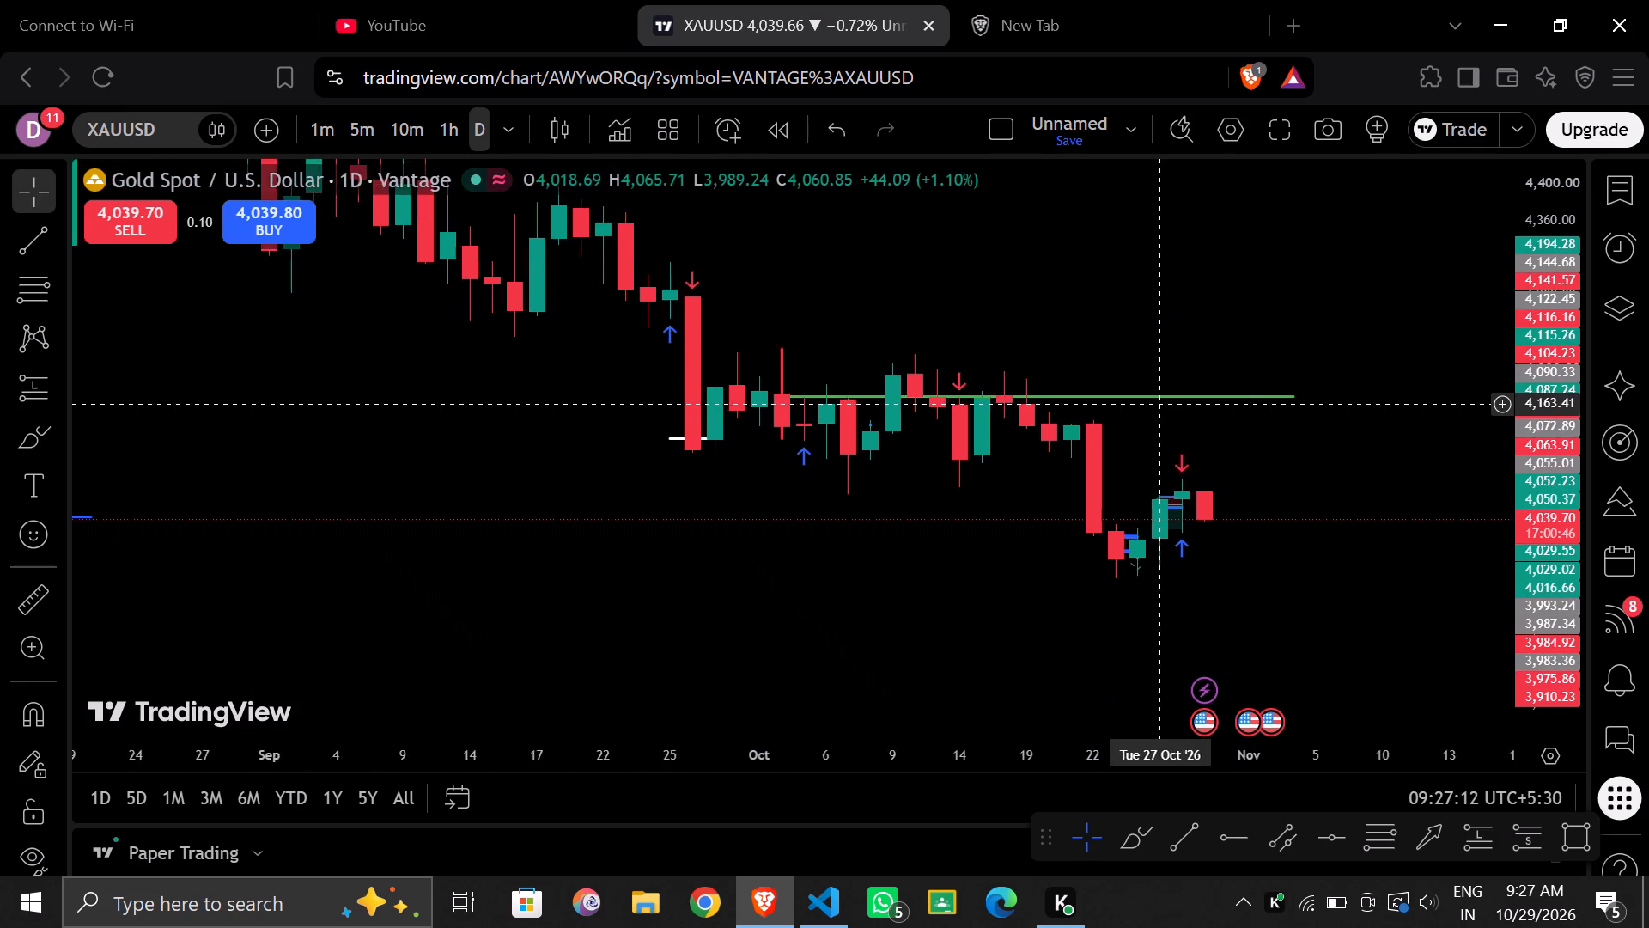
{"action": "left_click_drag", "start_coordinate": [505, 446], "coordinate": [1018, 785]}
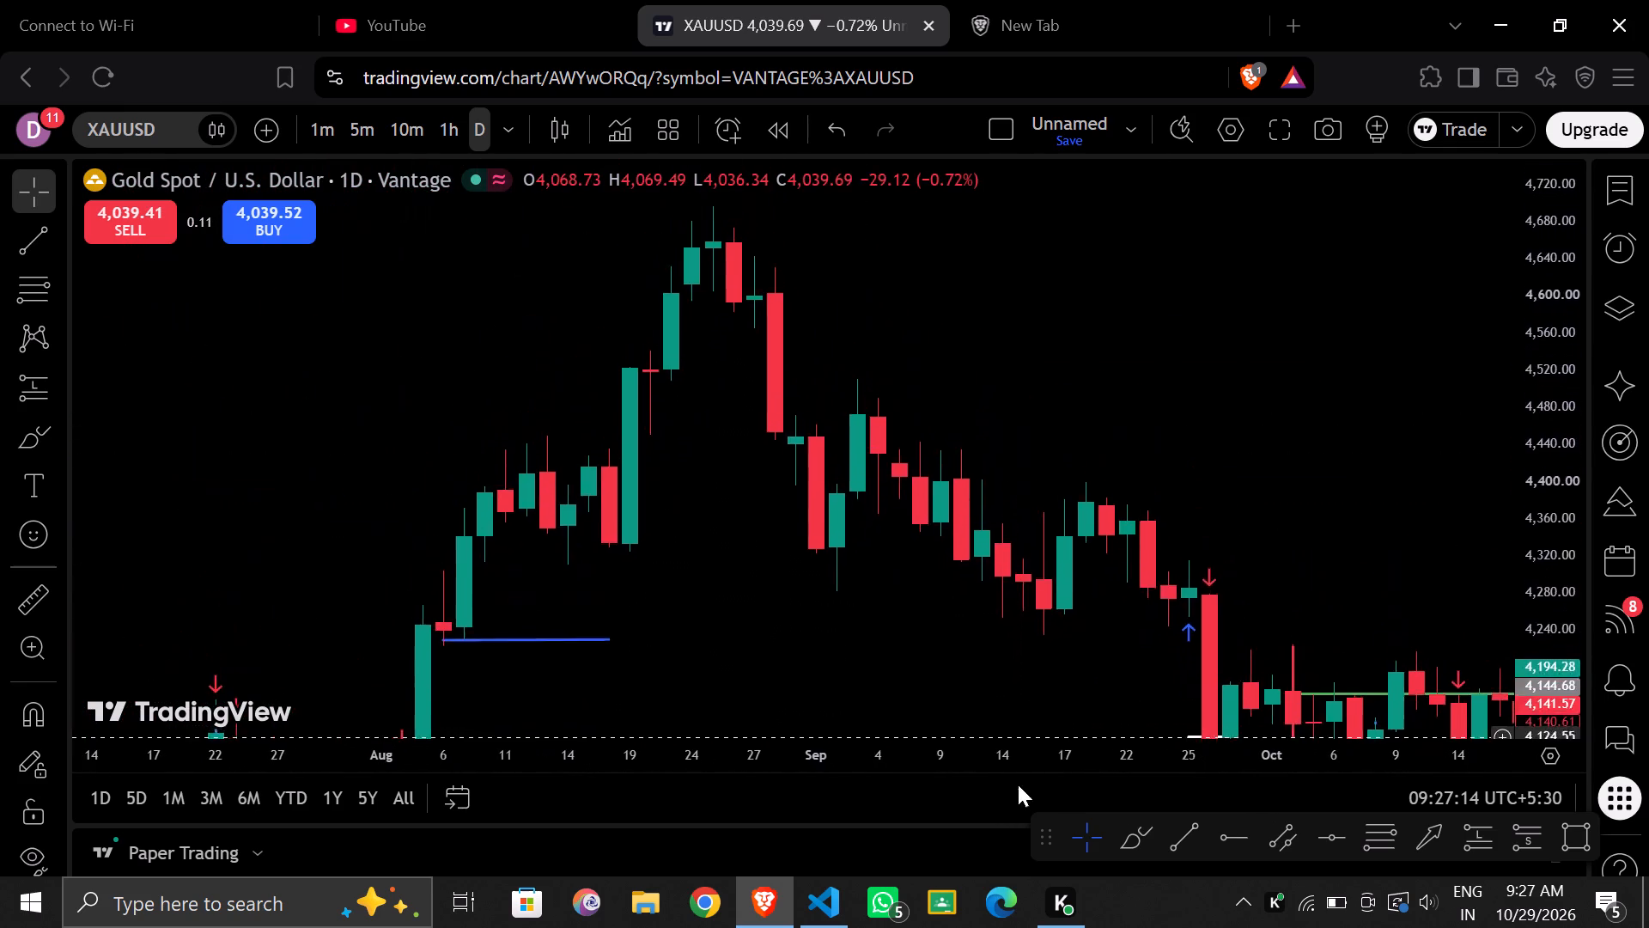
{"action": "left_click_drag", "start_coordinate": [1018, 785], "coordinate": [651, 519]}
{"action": "left_click_drag", "start_coordinate": [479, 516], "coordinate": [989, 296]}
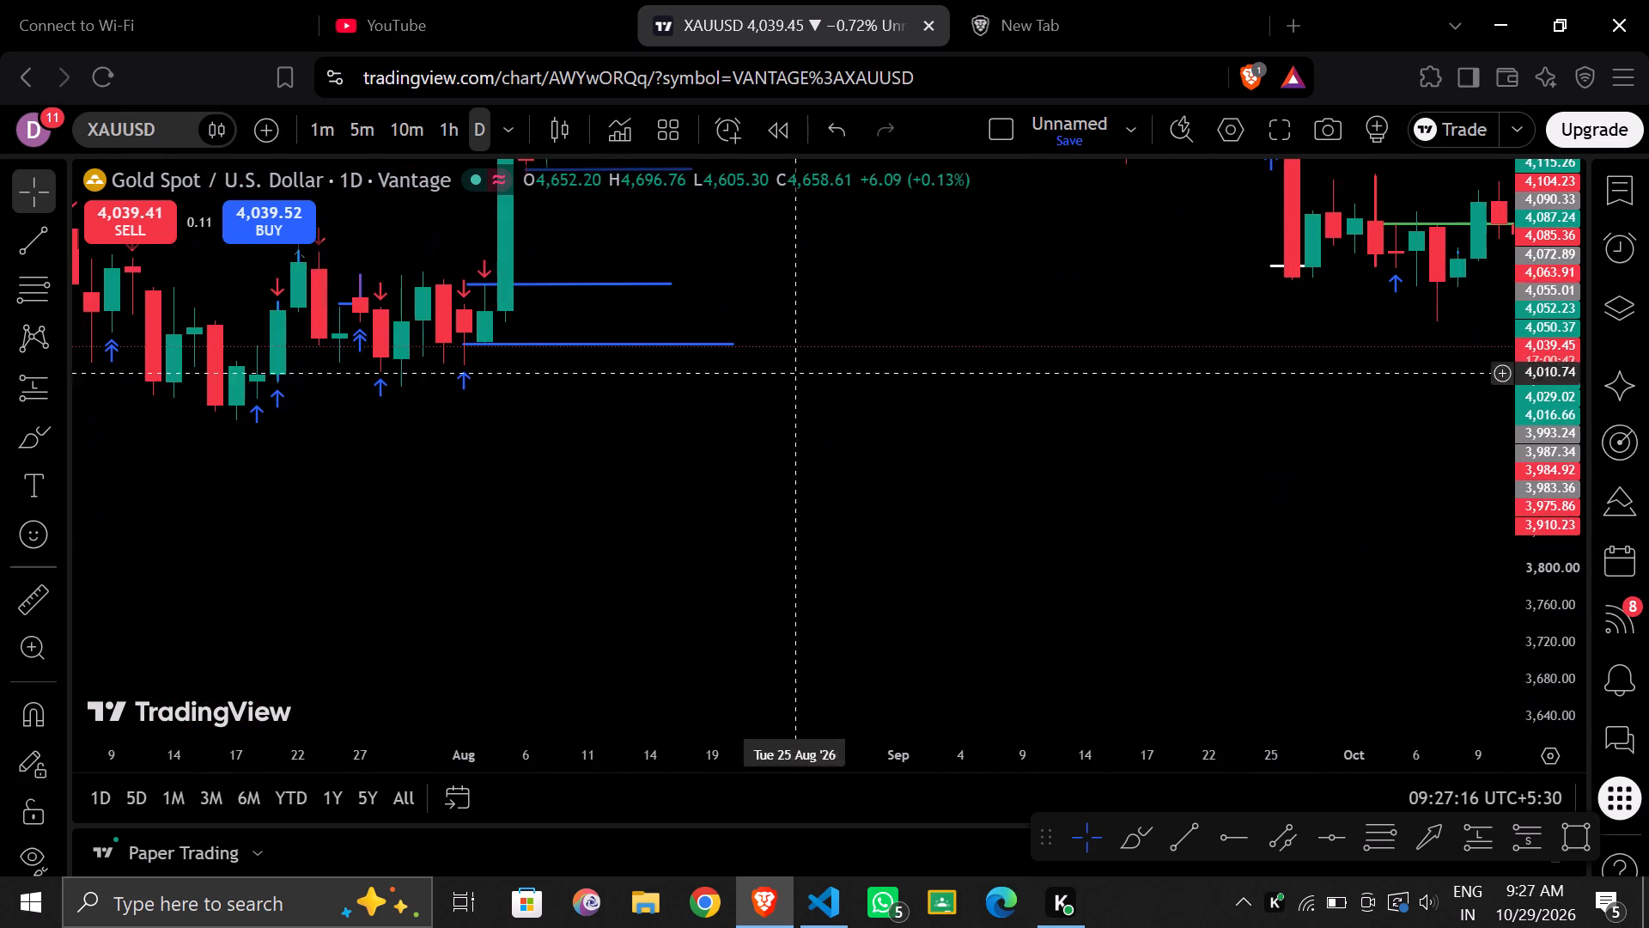
{"action": "left_click_drag", "start_coordinate": [498, 508], "coordinate": [792, 675]}
{"action": "left_click_drag", "start_coordinate": [587, 316], "coordinate": [343, 575]}
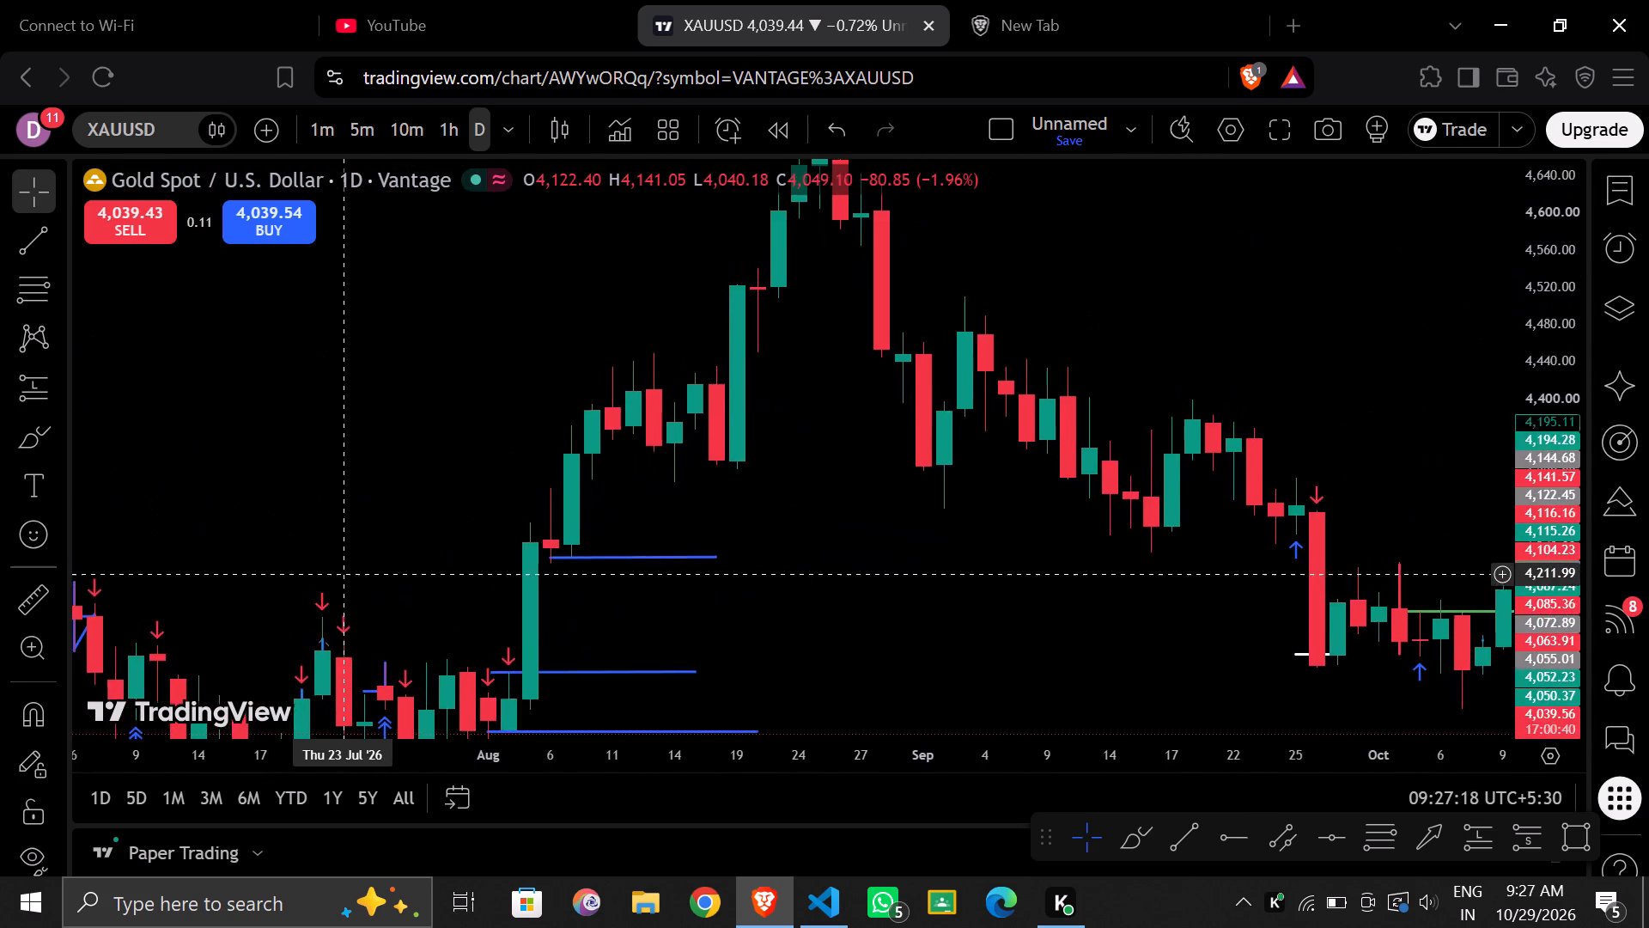
{"action": "left_click_drag", "start_coordinate": [343, 575], "coordinate": [376, 601]}
{"action": "left_click_drag", "start_coordinate": [1068, 594], "coordinate": [432, 422]}
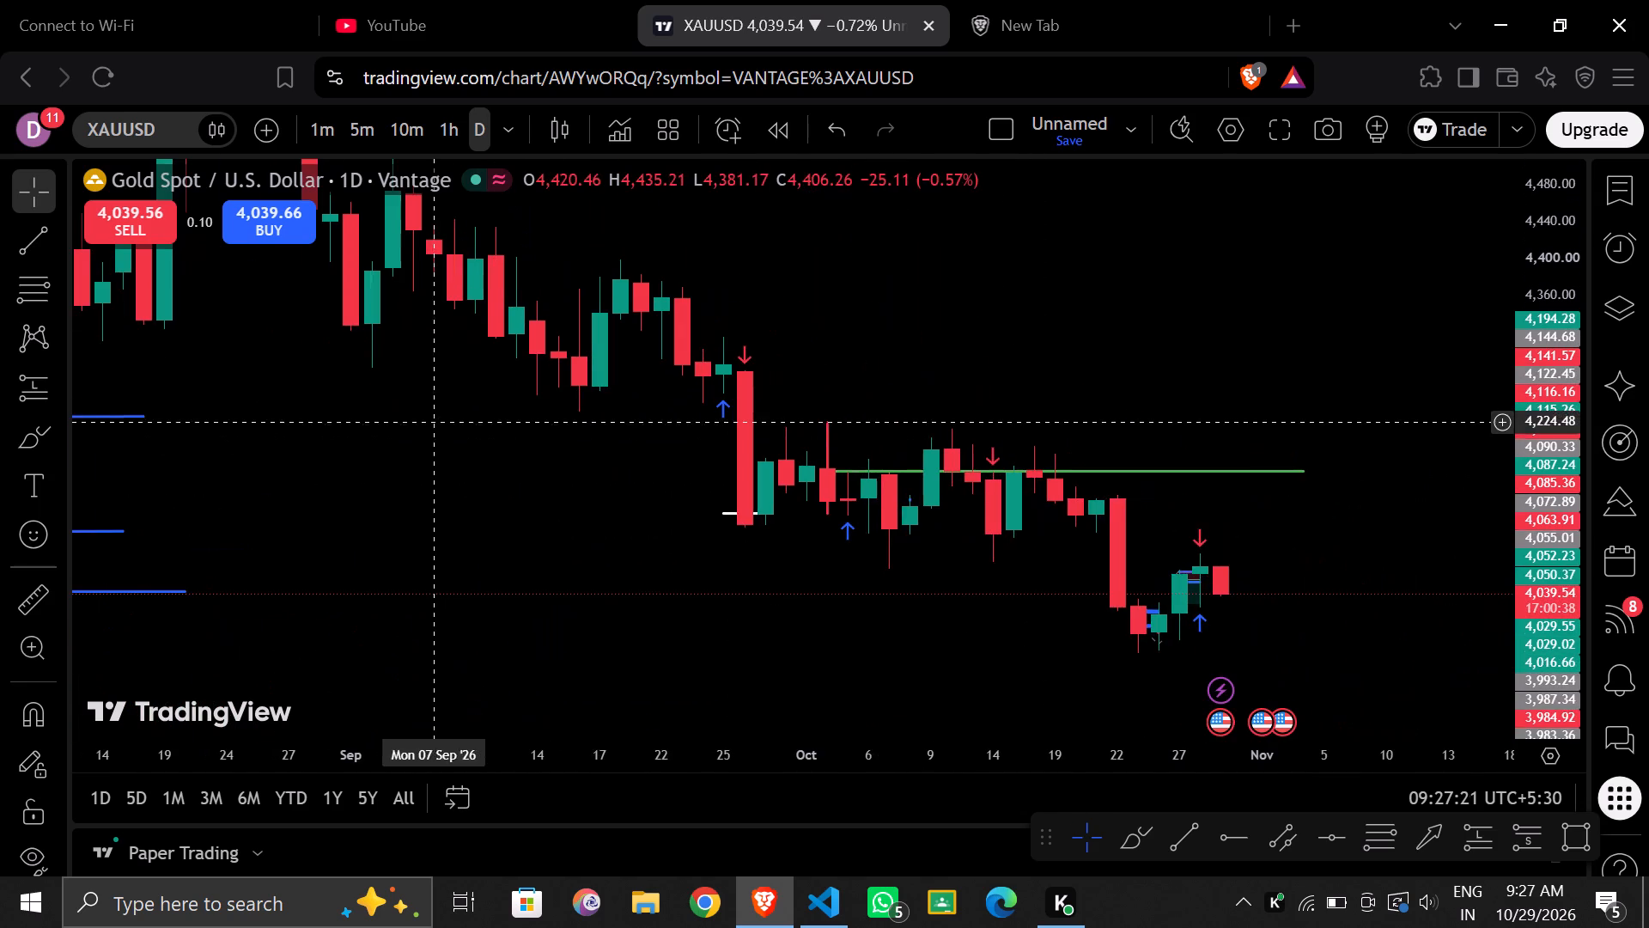
{"action": "left_click_drag", "start_coordinate": [793, 589], "coordinate": [935, 383]}
{"action": "left_click_drag", "start_coordinate": [749, 459], "coordinate": [991, 453]}
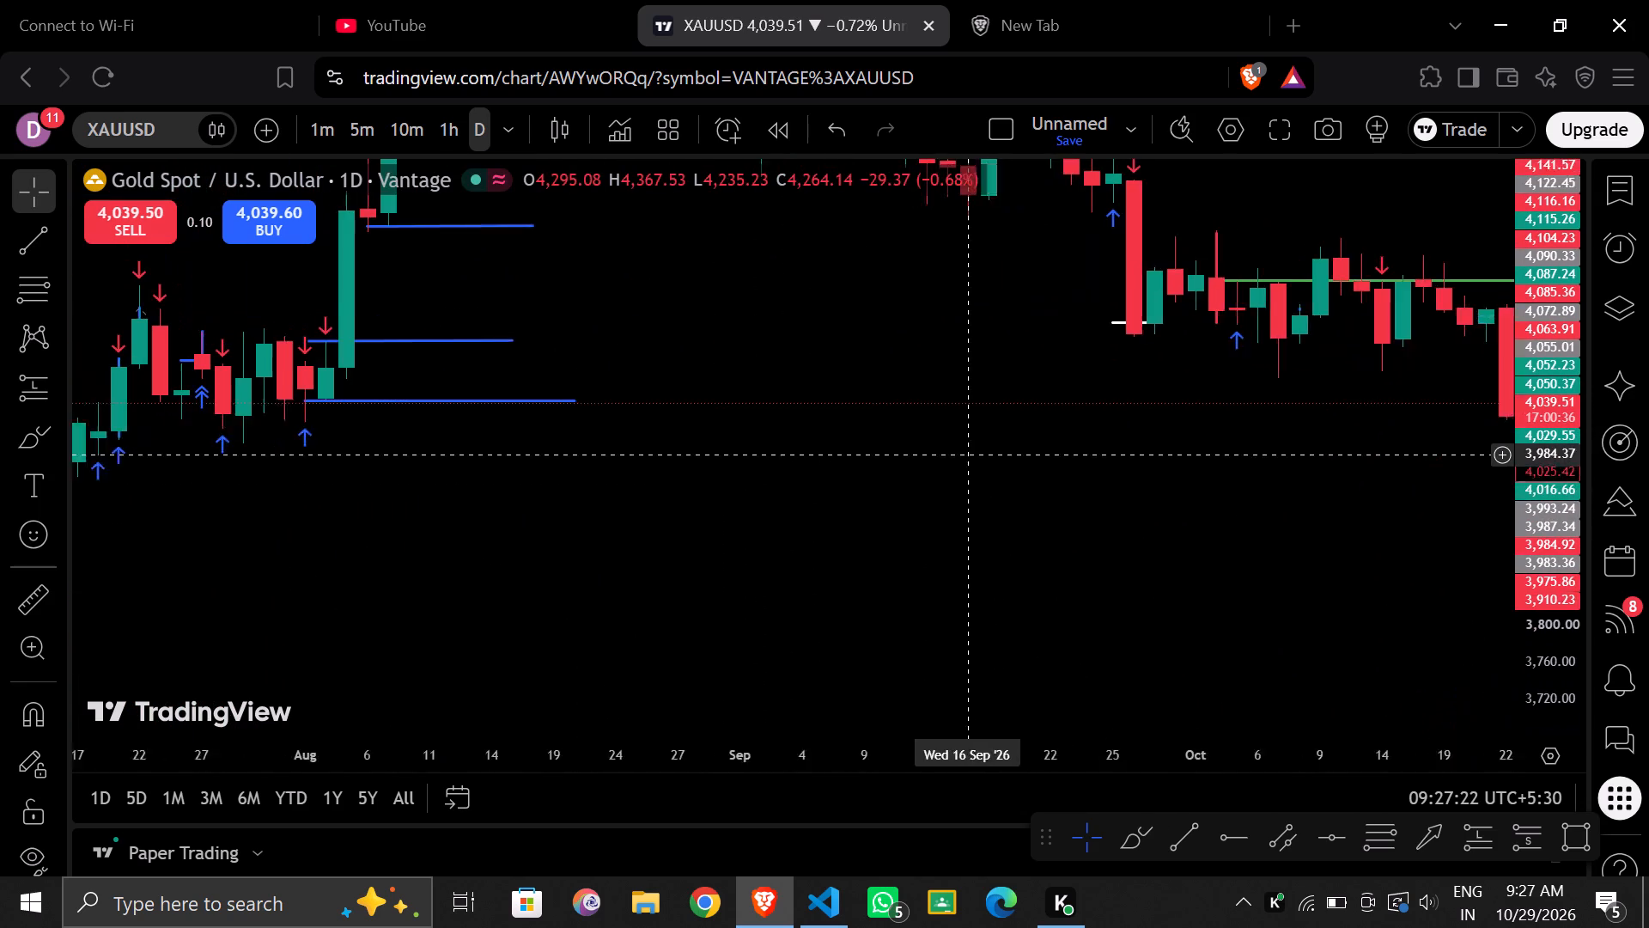
{"action": "left_click_drag", "start_coordinate": [991, 453], "coordinate": [1041, 439]}
{"action": "left_click_drag", "start_coordinate": [937, 412], "coordinate": [428, 483]}
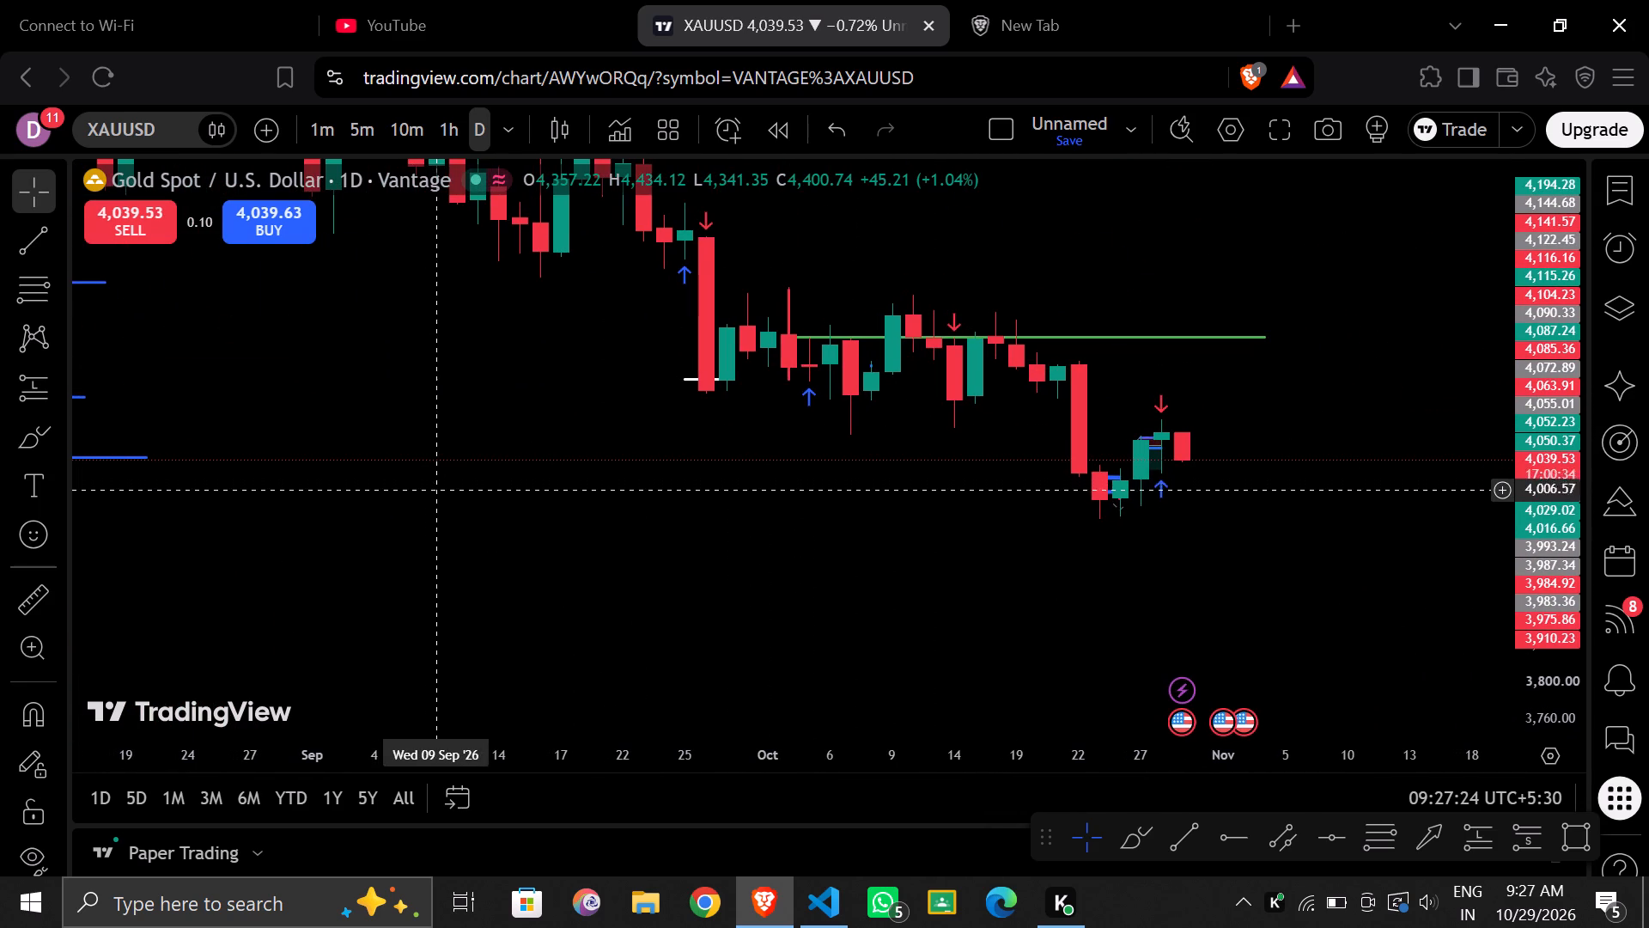
Delete the green horizontal line drawn across the October daily candles.
{"action": "left_click_drag", "start_coordinate": [1206, 498], "coordinate": [969, 549]}
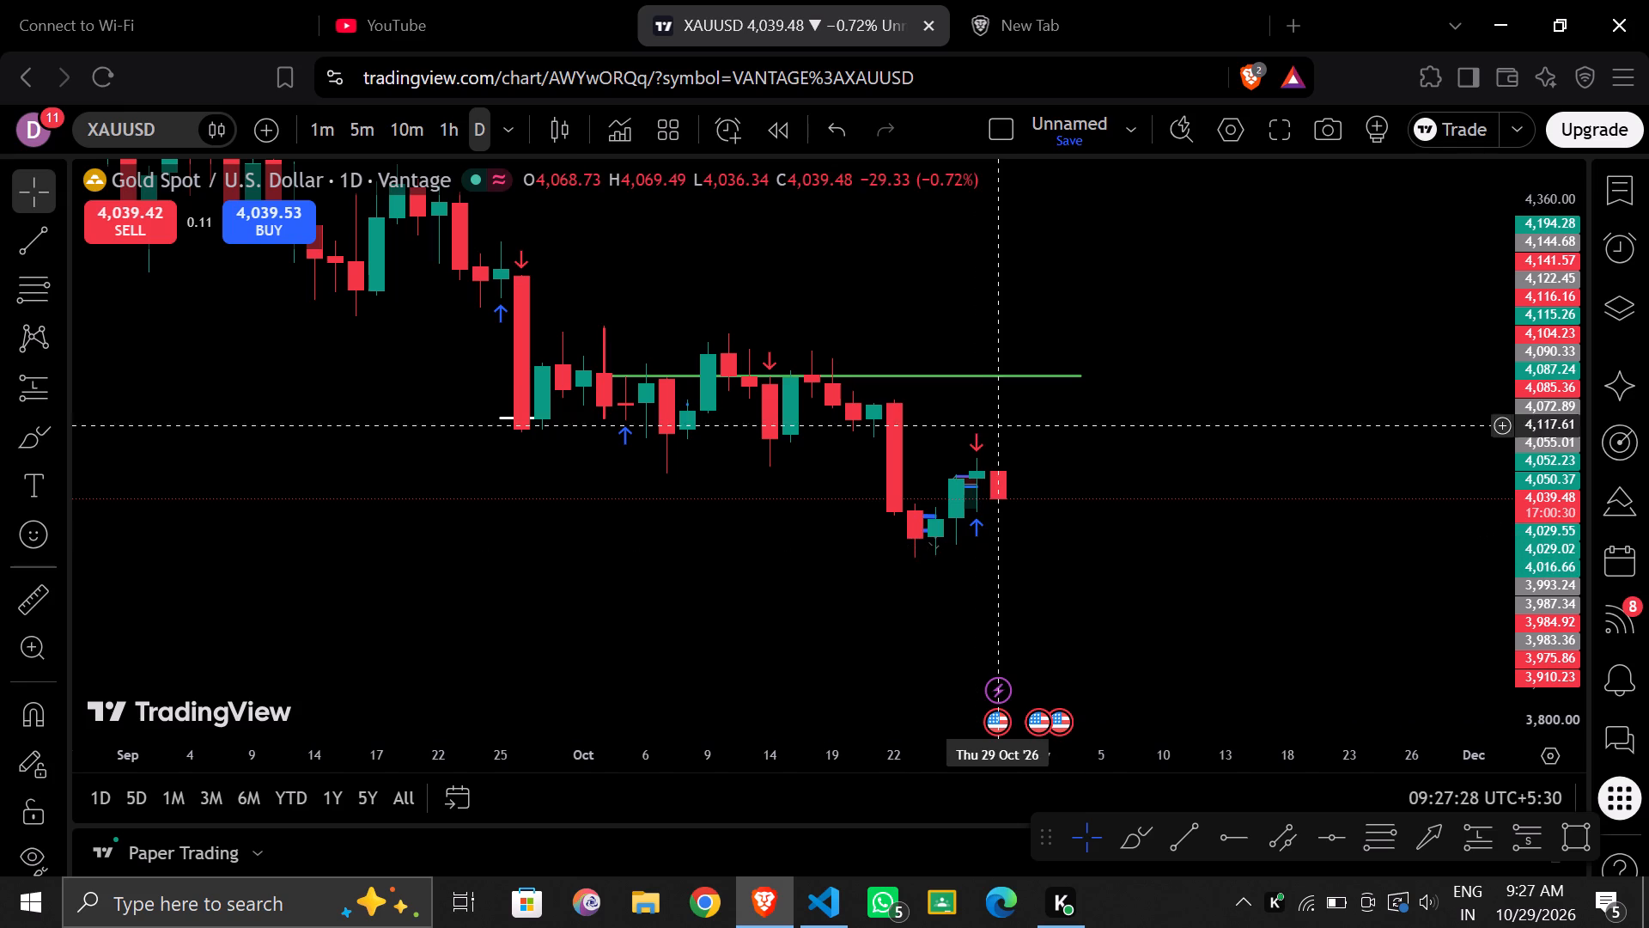
{"action": "left_click", "coordinate": [889, 369]}
{"action": "left_click", "coordinate": [896, 375]}
{"action": "key", "text": "Delete"}
Examine the older daily candles and the blue levels and marks drawn from June to August.
{"action": "left_click_drag", "start_coordinate": [653, 525], "coordinate": [1220, 479]}
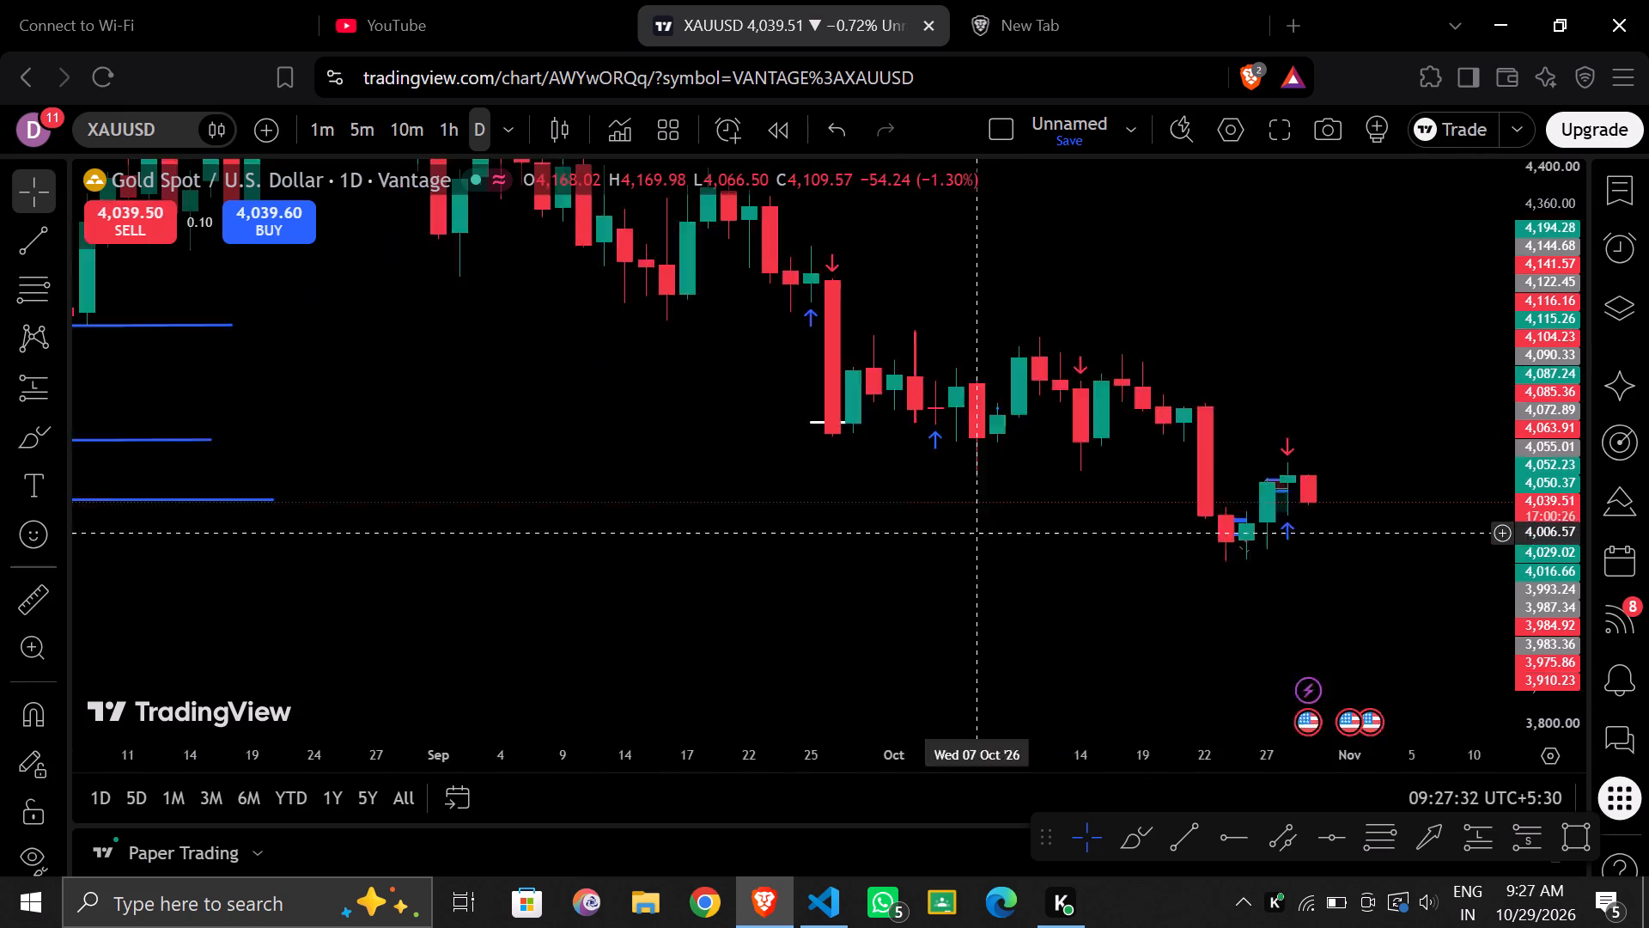
{"action": "left_click_drag", "start_coordinate": [1220, 479], "coordinate": [1441, 406]}
{"action": "left_click_drag", "start_coordinate": [673, 543], "coordinate": [1196, 623]}
{"action": "left_click_drag", "start_coordinate": [599, 586], "coordinate": [975, 582]}
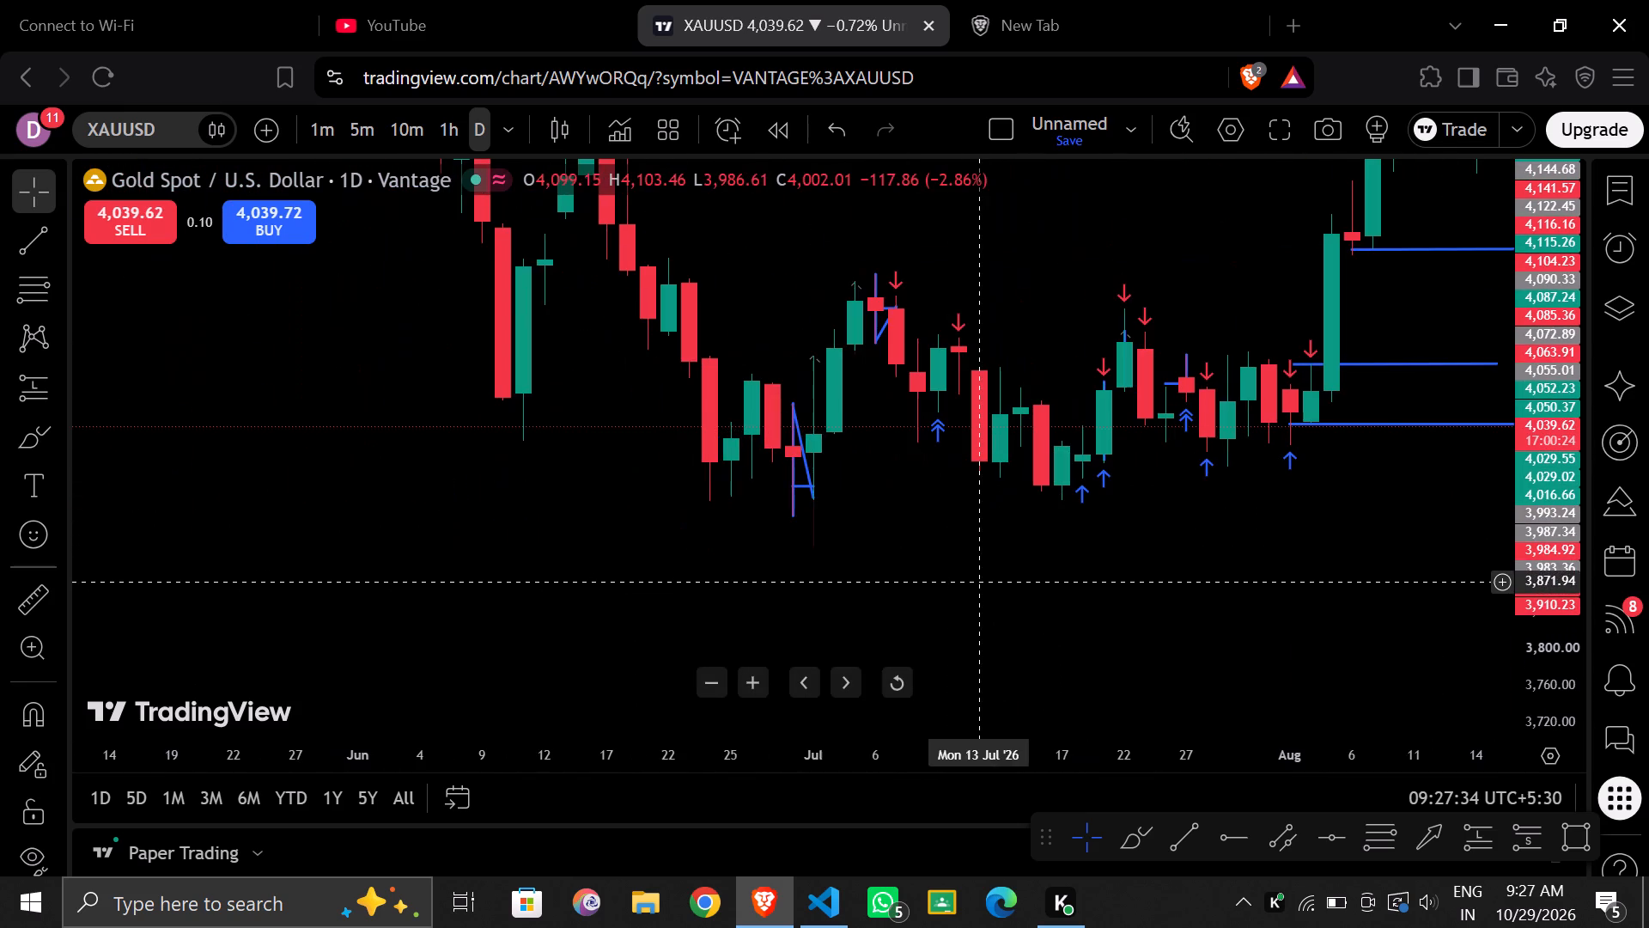
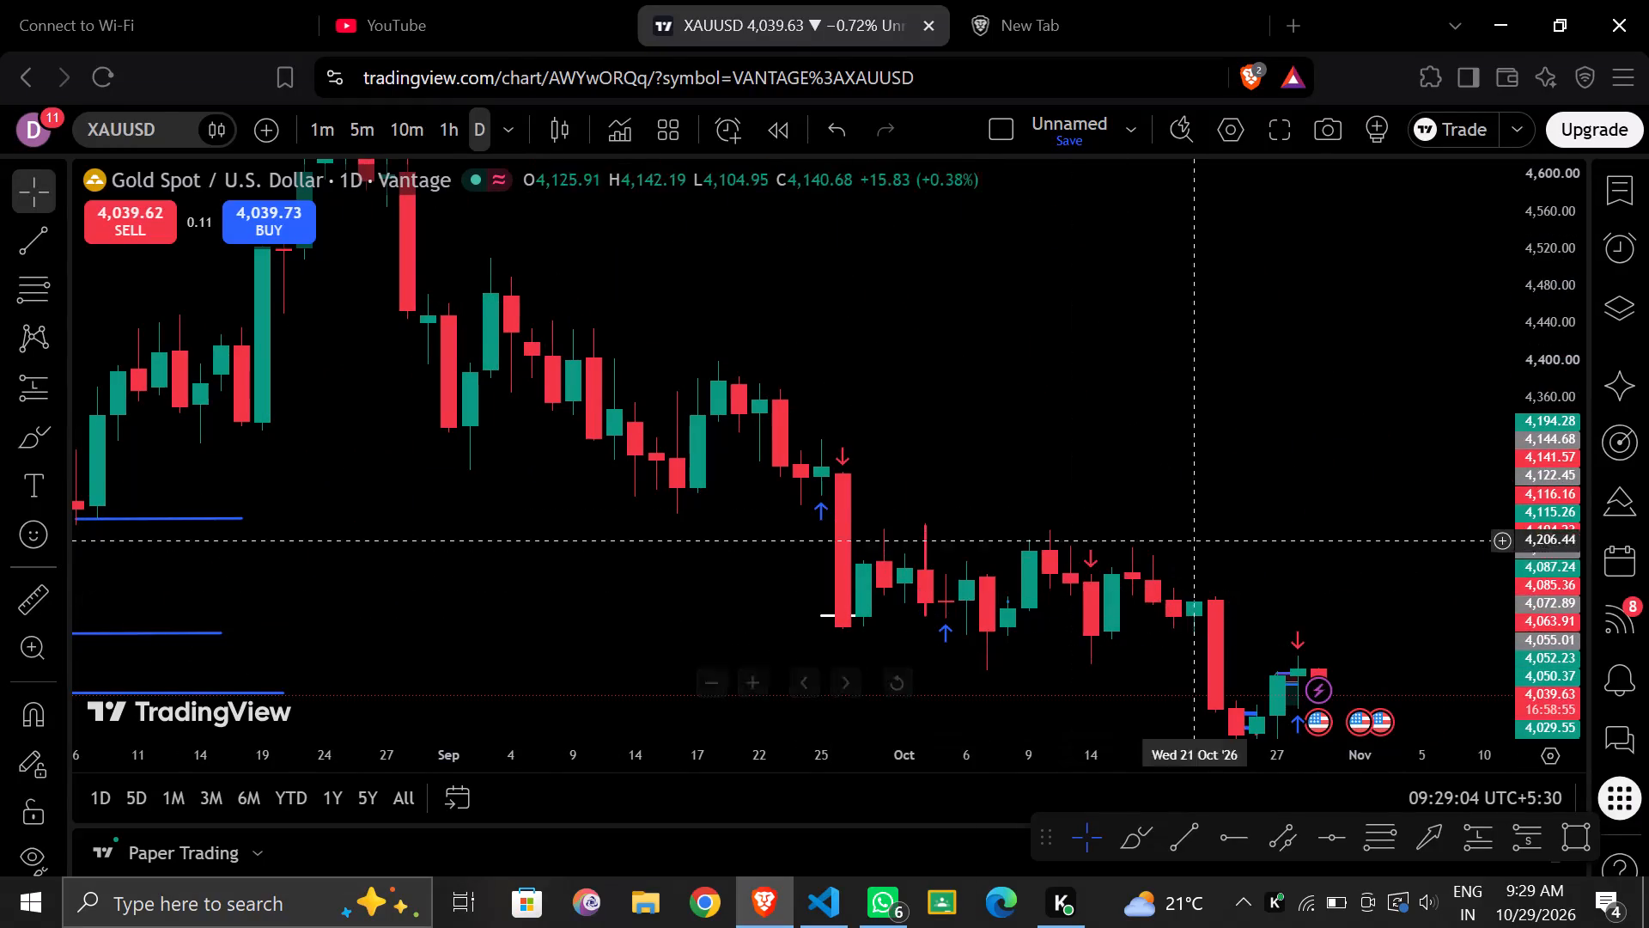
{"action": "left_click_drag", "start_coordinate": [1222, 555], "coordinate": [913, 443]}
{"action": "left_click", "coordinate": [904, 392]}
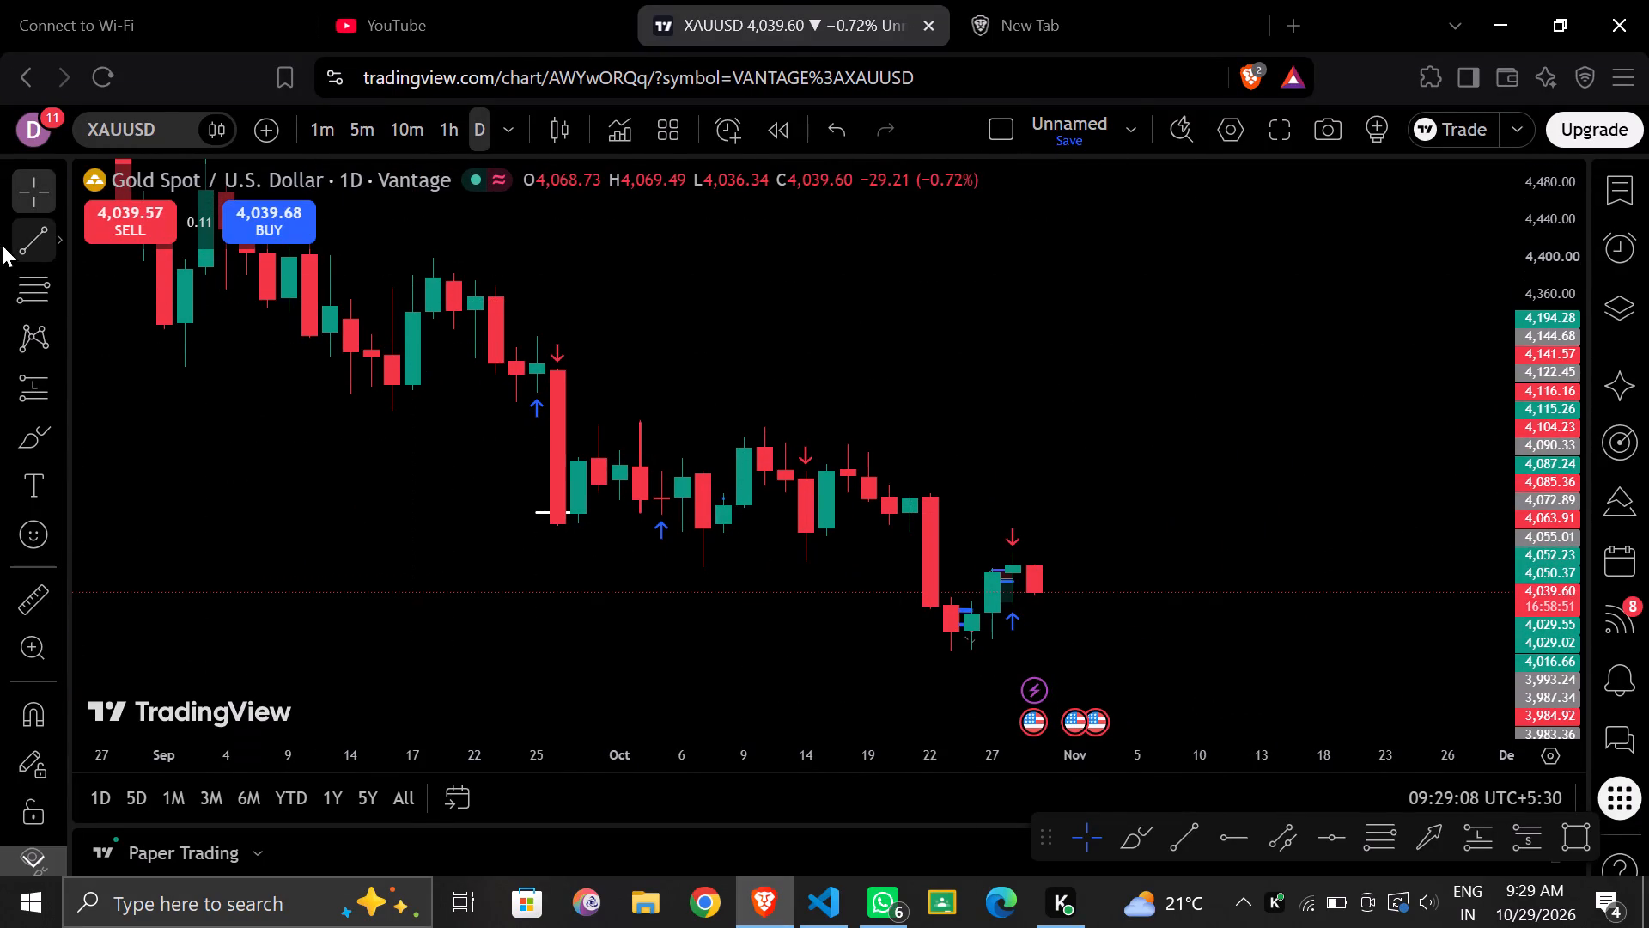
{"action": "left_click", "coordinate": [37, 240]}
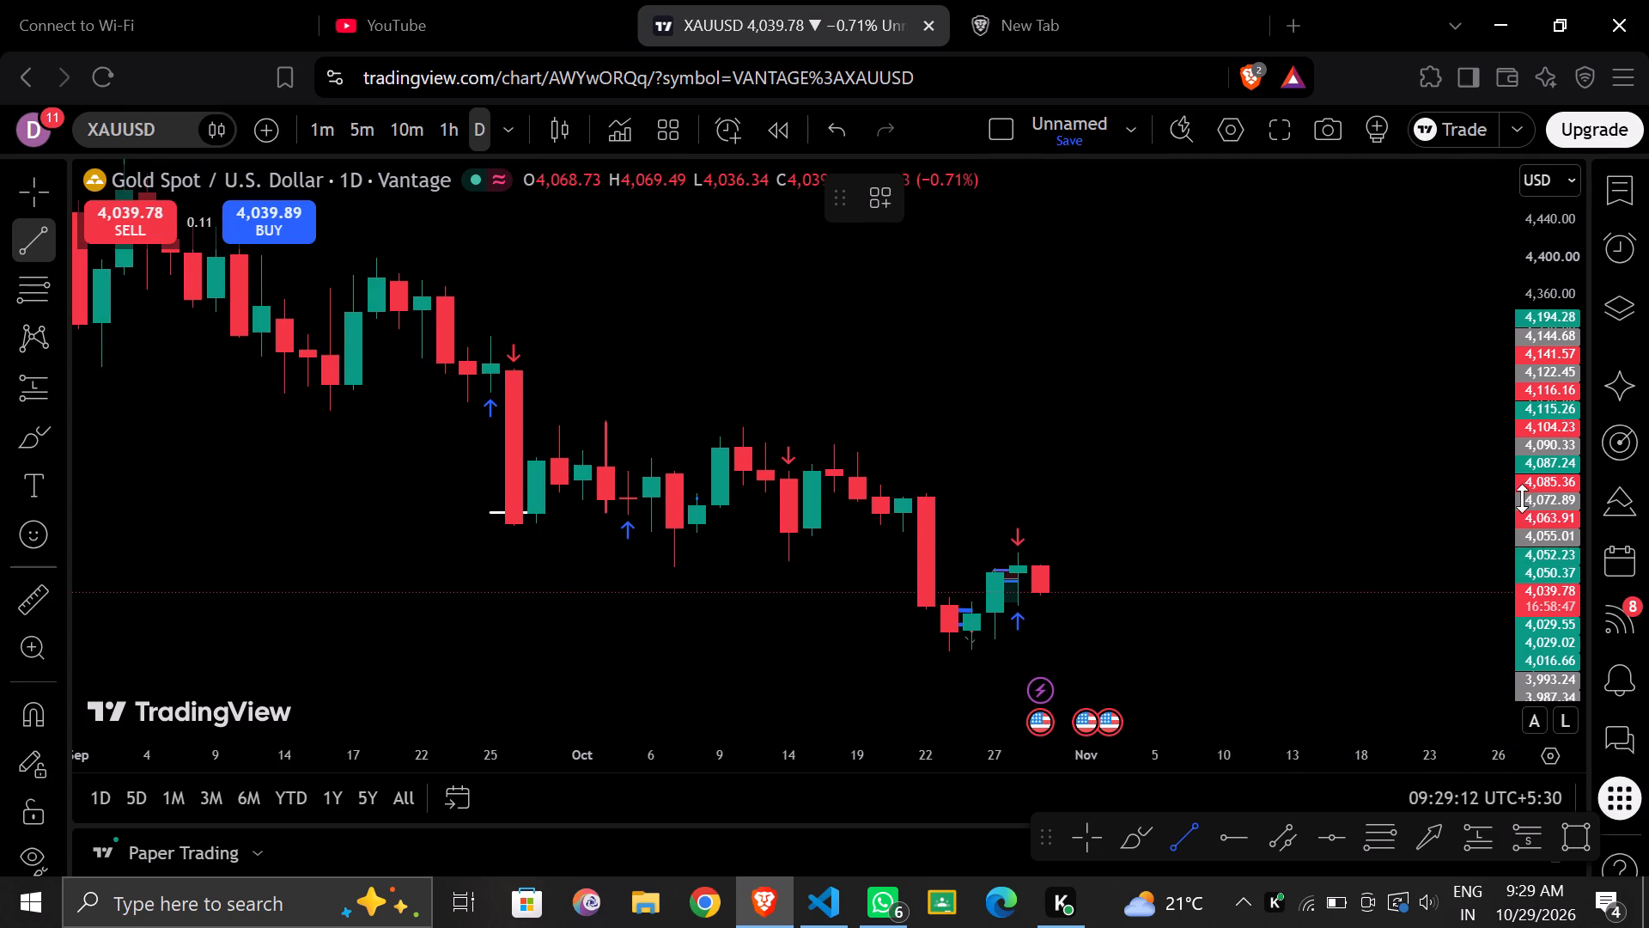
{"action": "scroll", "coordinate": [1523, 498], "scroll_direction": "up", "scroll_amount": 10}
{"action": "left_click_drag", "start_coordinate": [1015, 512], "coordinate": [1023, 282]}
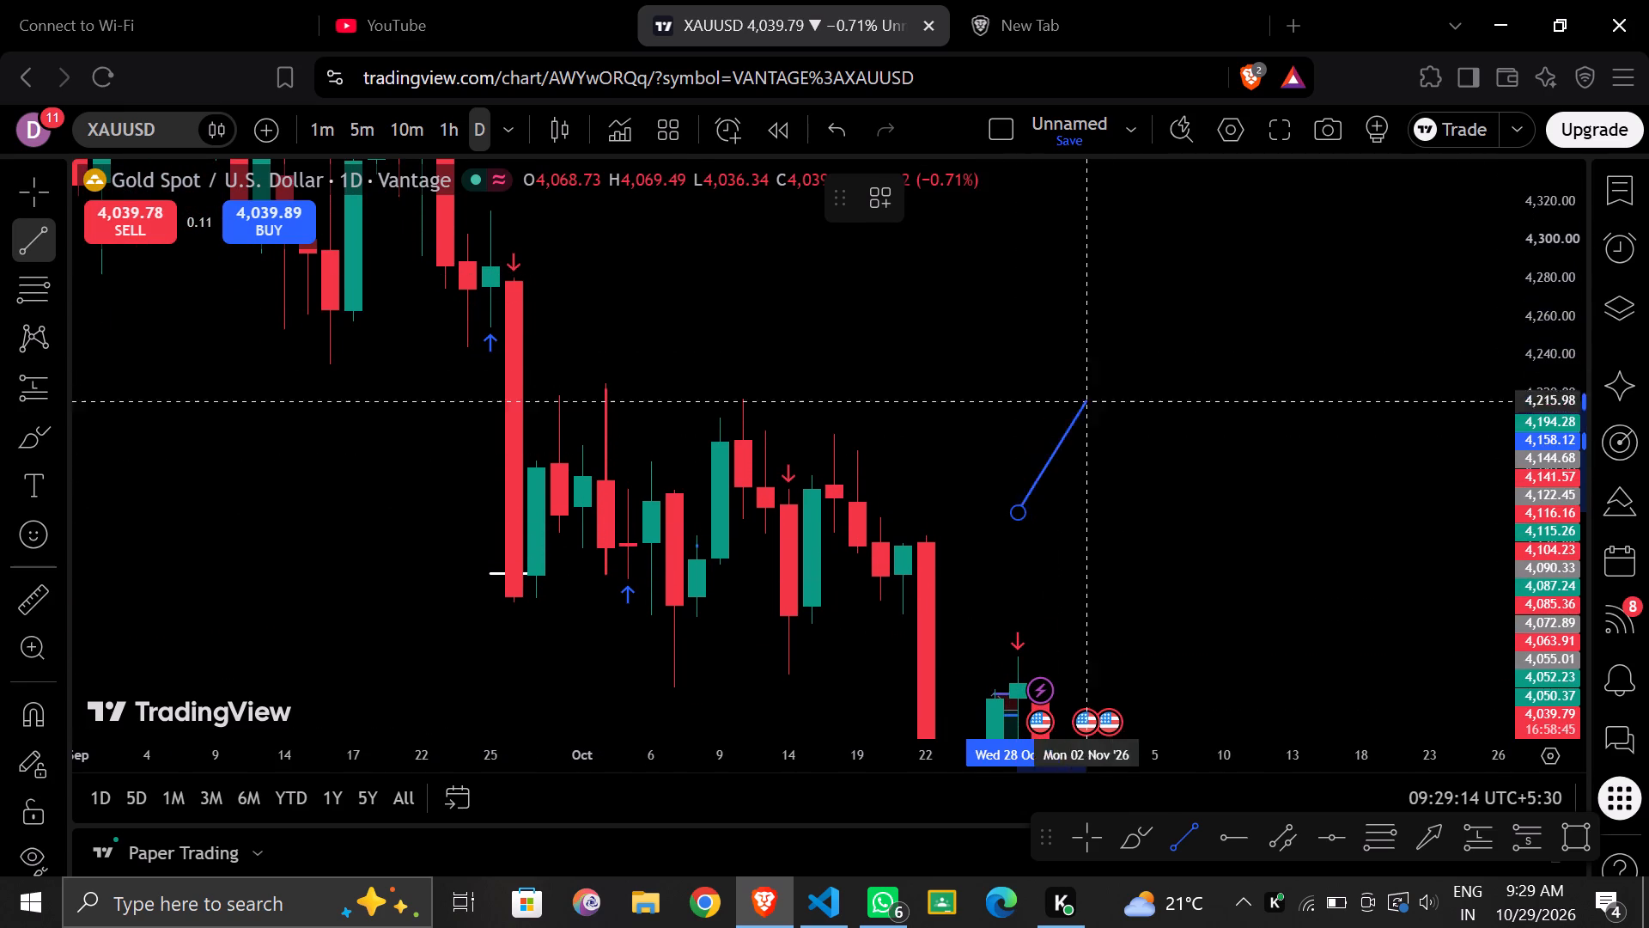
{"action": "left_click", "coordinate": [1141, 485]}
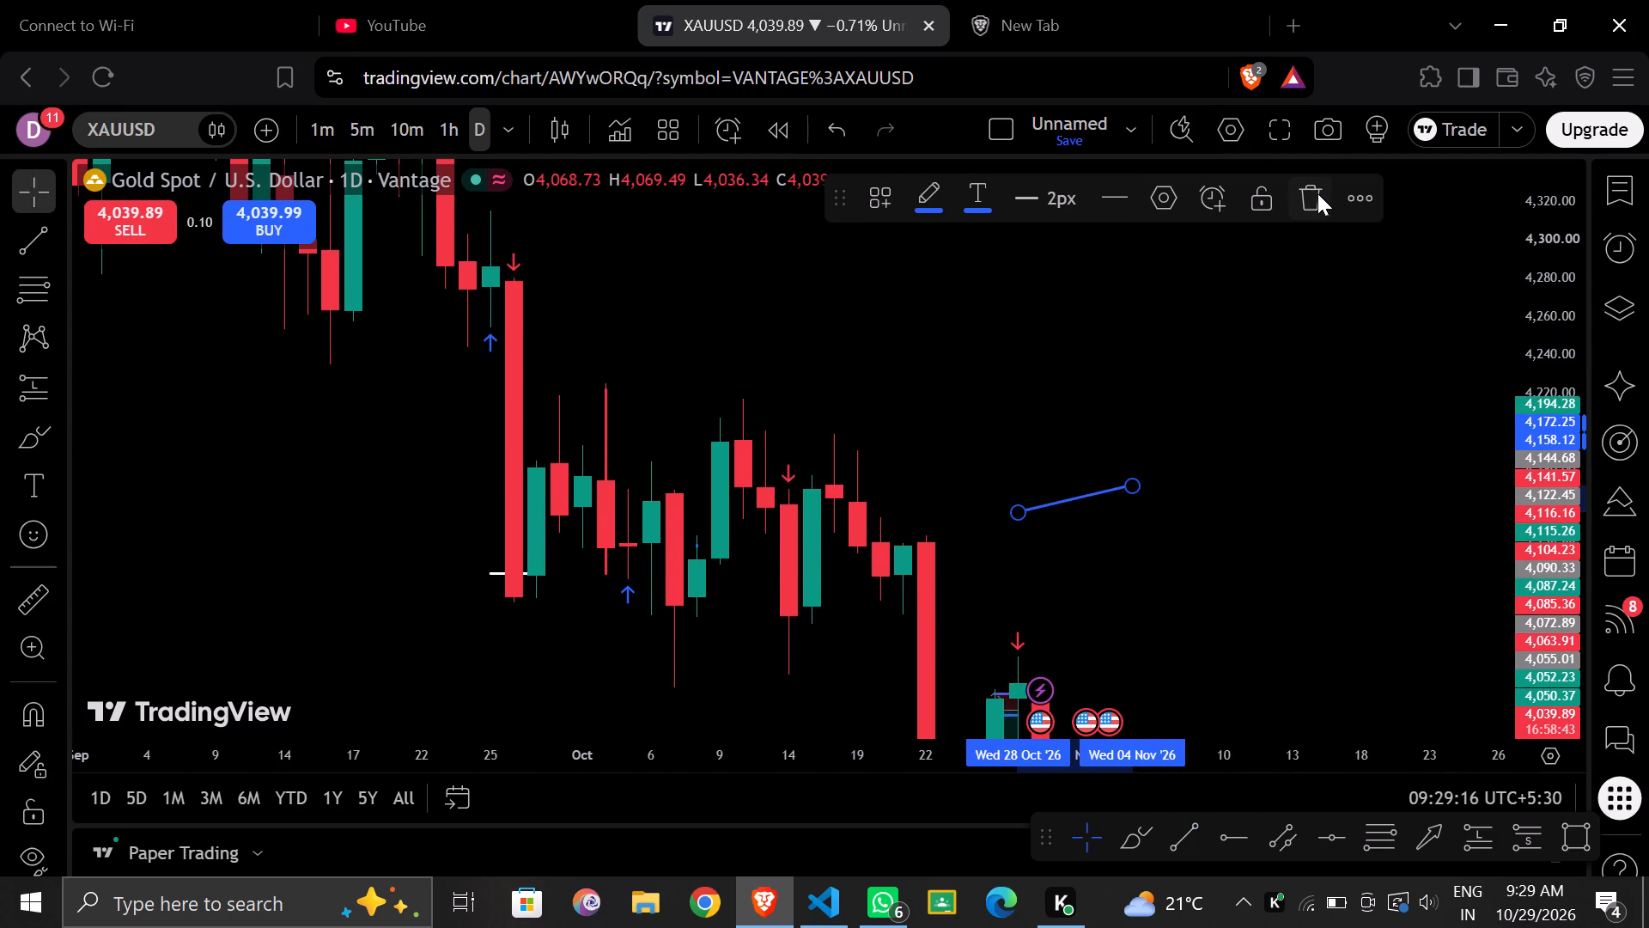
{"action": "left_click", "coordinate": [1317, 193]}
Draw a horizontal trend line at about 4,083.45 from 26 October to 3 November, at the high of the 28 October candle.
{"action": "left_click_drag", "start_coordinate": [1326, 471], "coordinate": [1328, 193]}
{"action": "left_click_drag", "start_coordinate": [1284, 443], "coordinate": [1326, 314]}
{"action": "scroll", "coordinate": [1329, 316], "scroll_direction": "left", "scroll_amount": 1}
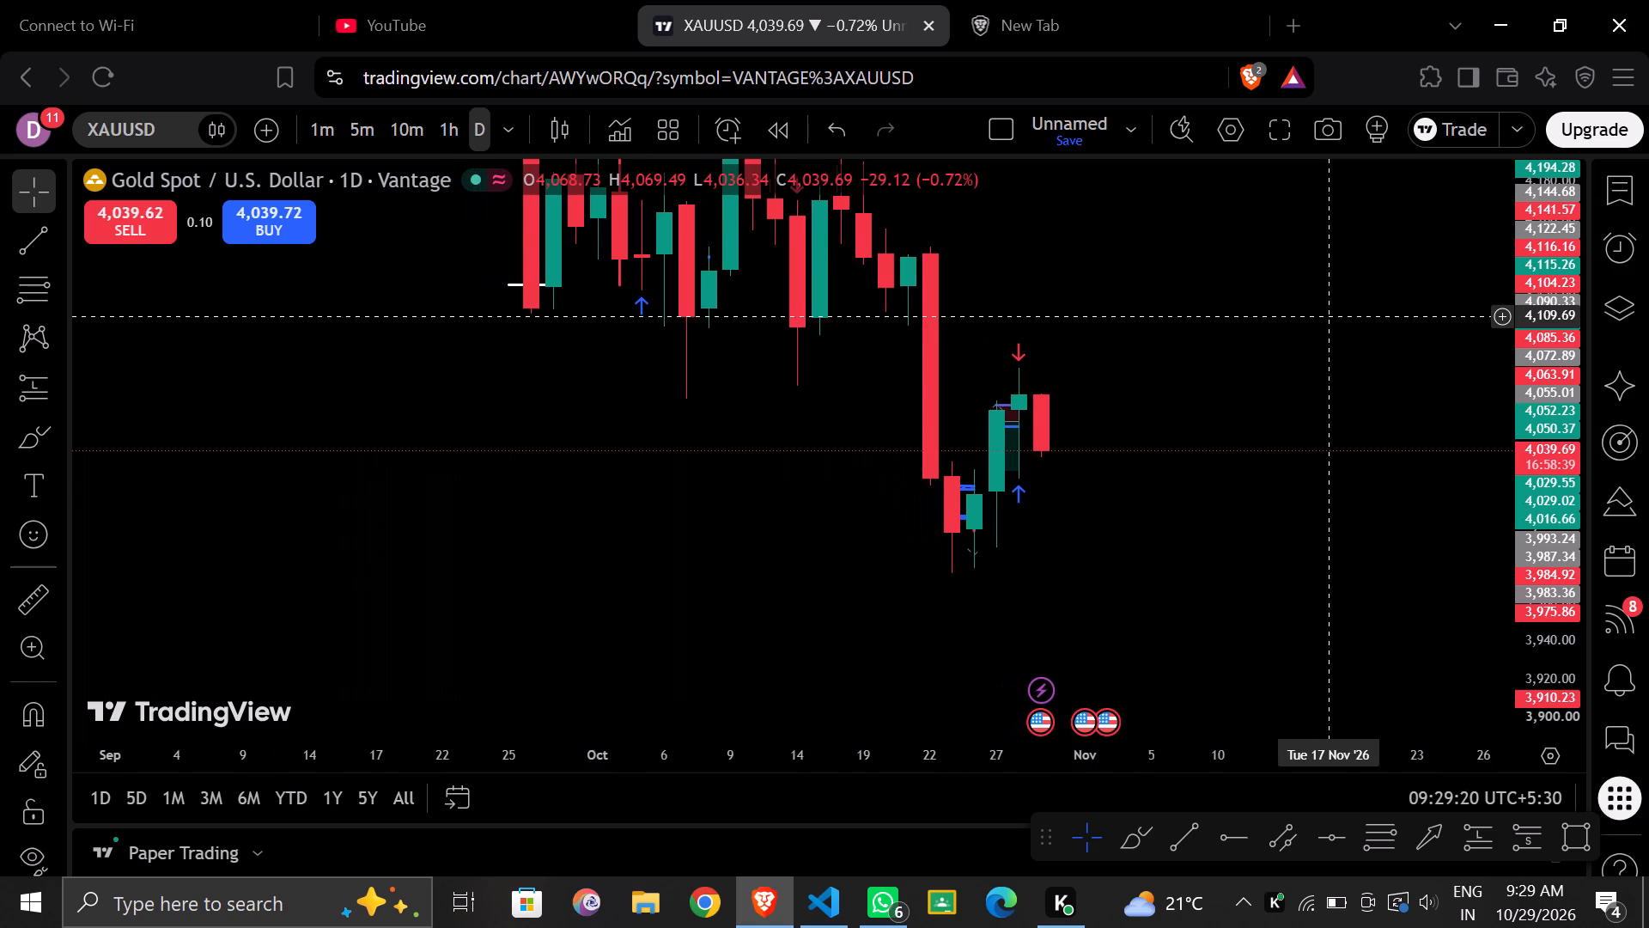
{"action": "left_click", "coordinate": [21, 240]}
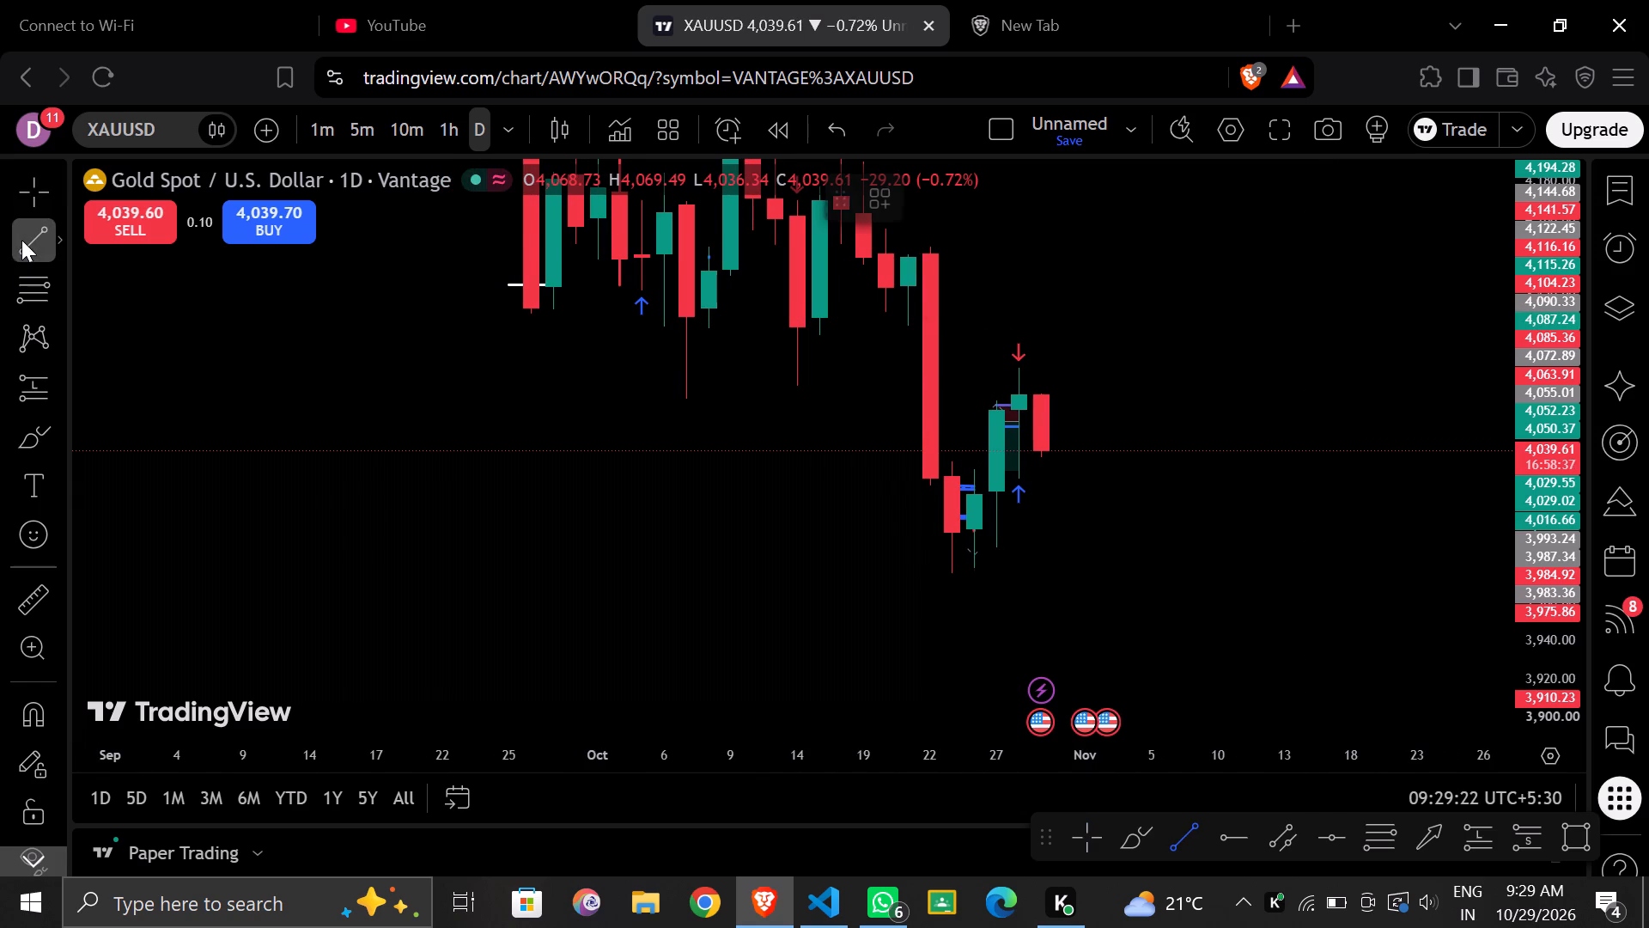
{"action": "left_click", "coordinate": [983, 367]}
{"action": "left_click", "coordinate": [1103, 366]}
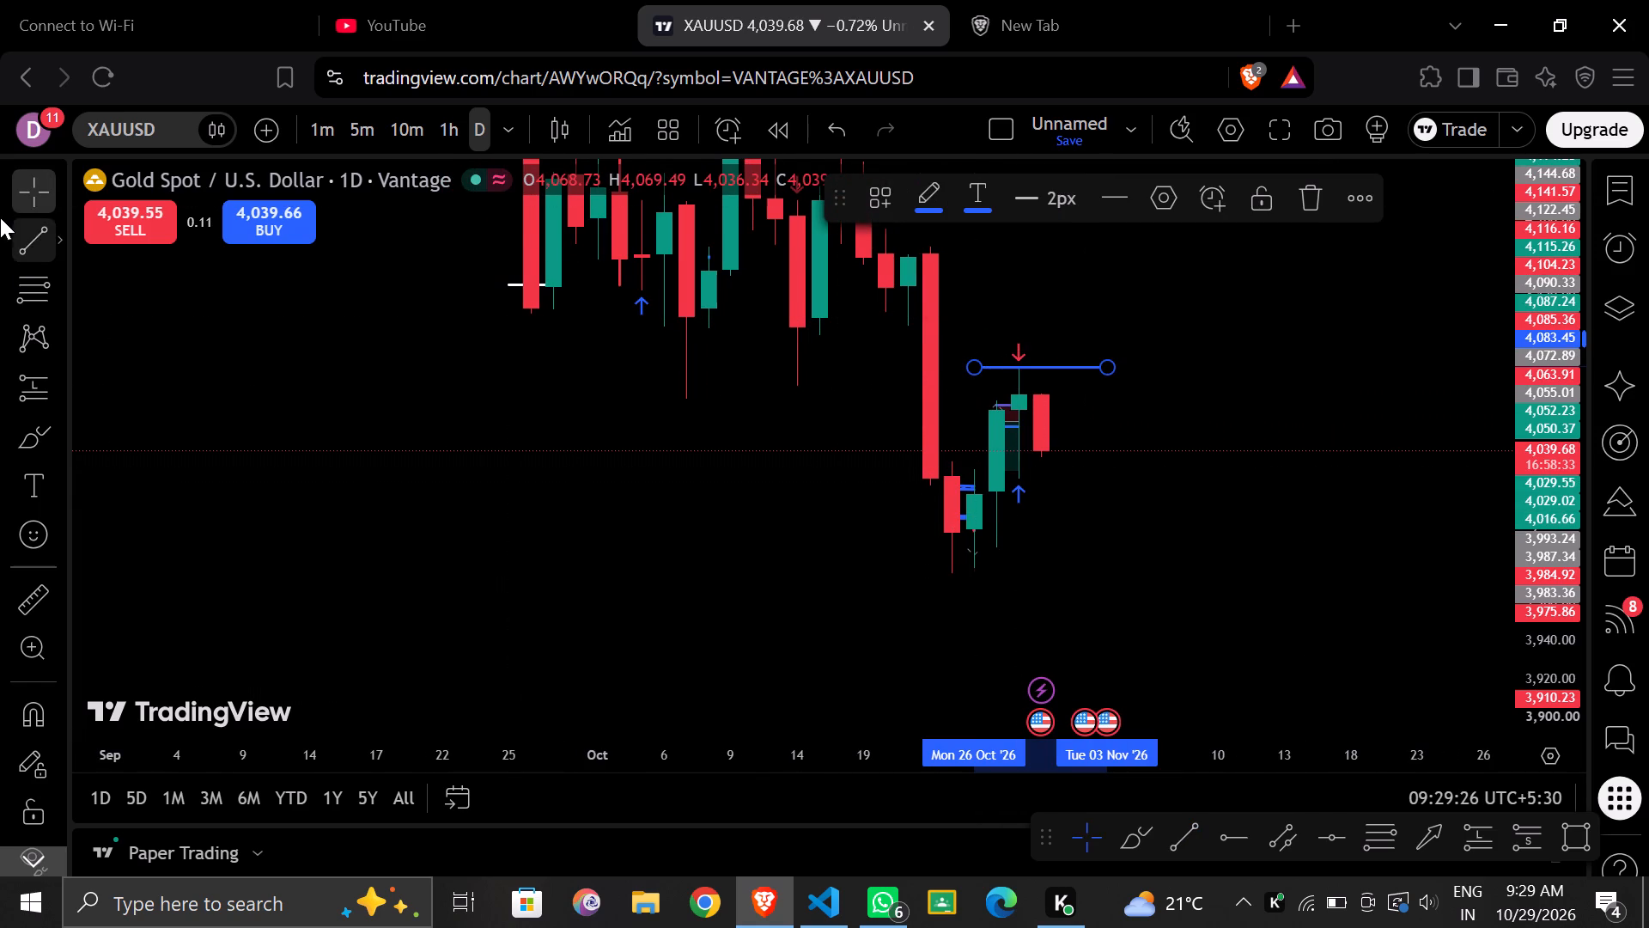
Draw a second horizontal trend line at about 4,026.27 from 27 October to 4 November, below the latest daily candles.
{"action": "left_click", "coordinate": [29, 235]}
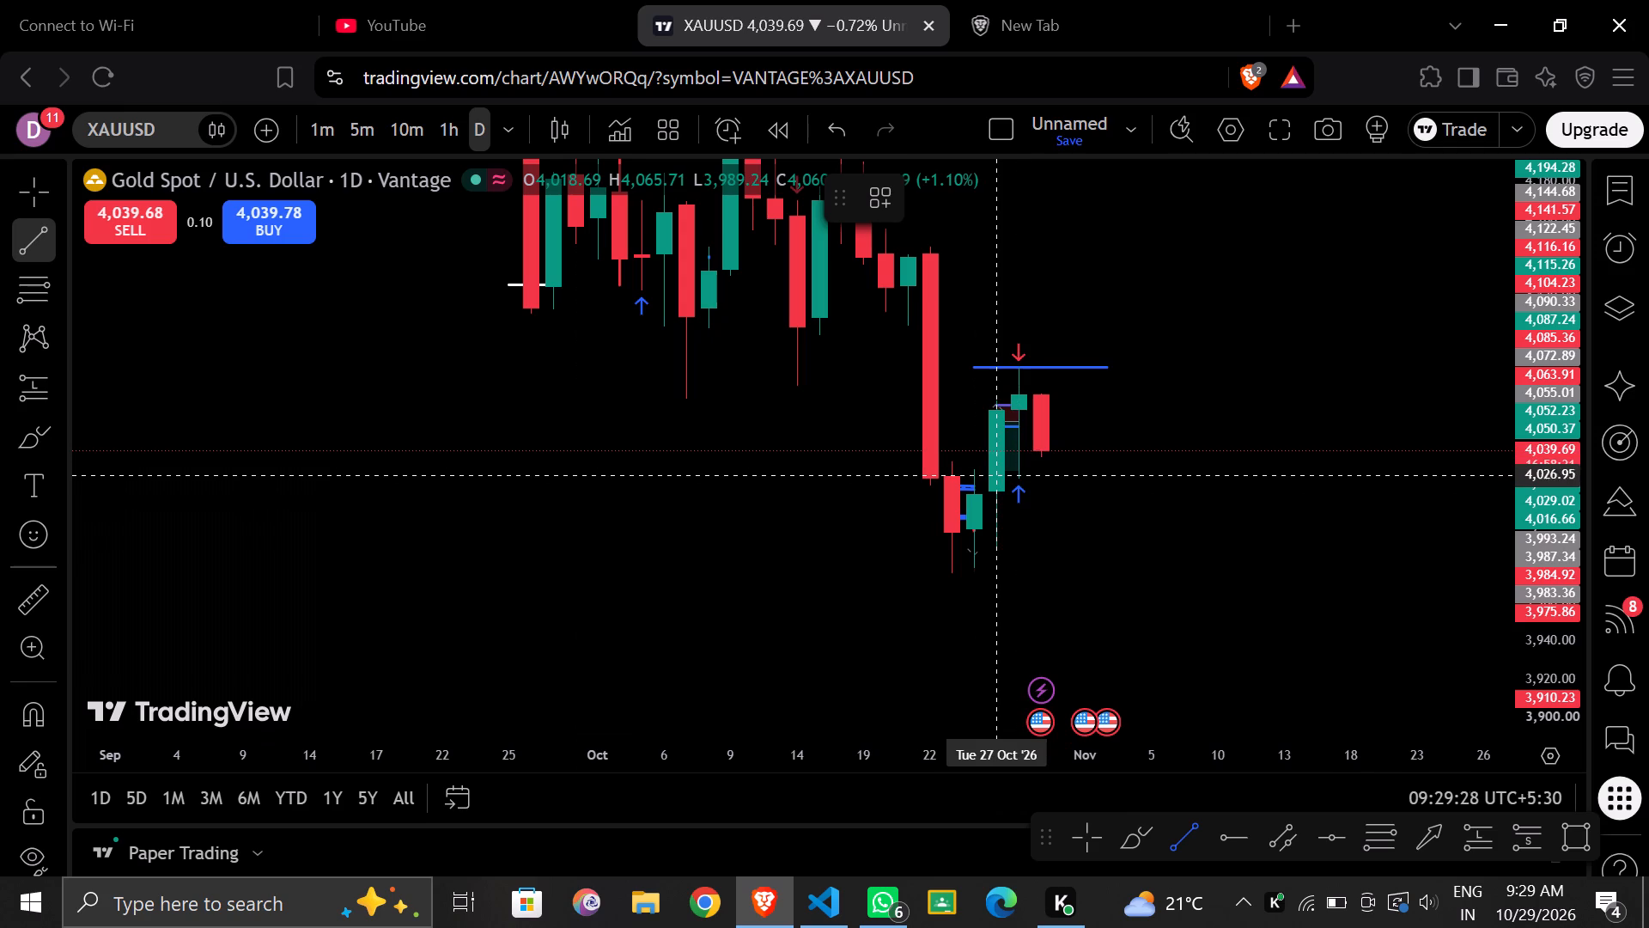
{"action": "left_click", "coordinate": [1006, 476]}
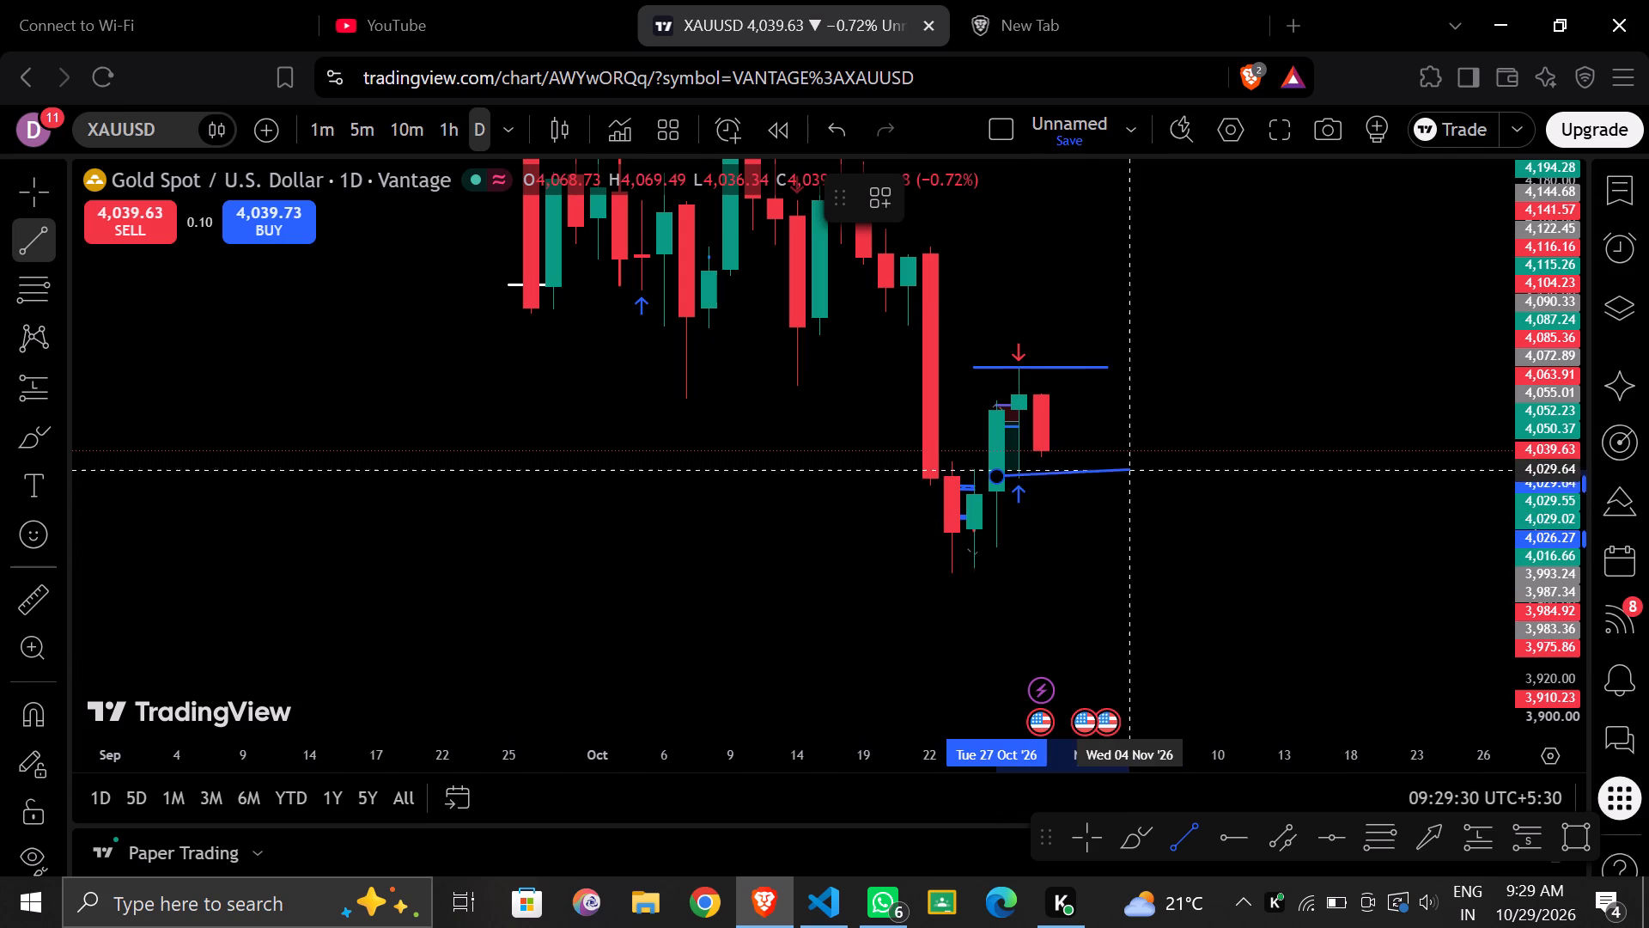
{"action": "left_click", "coordinate": [1126, 476]}
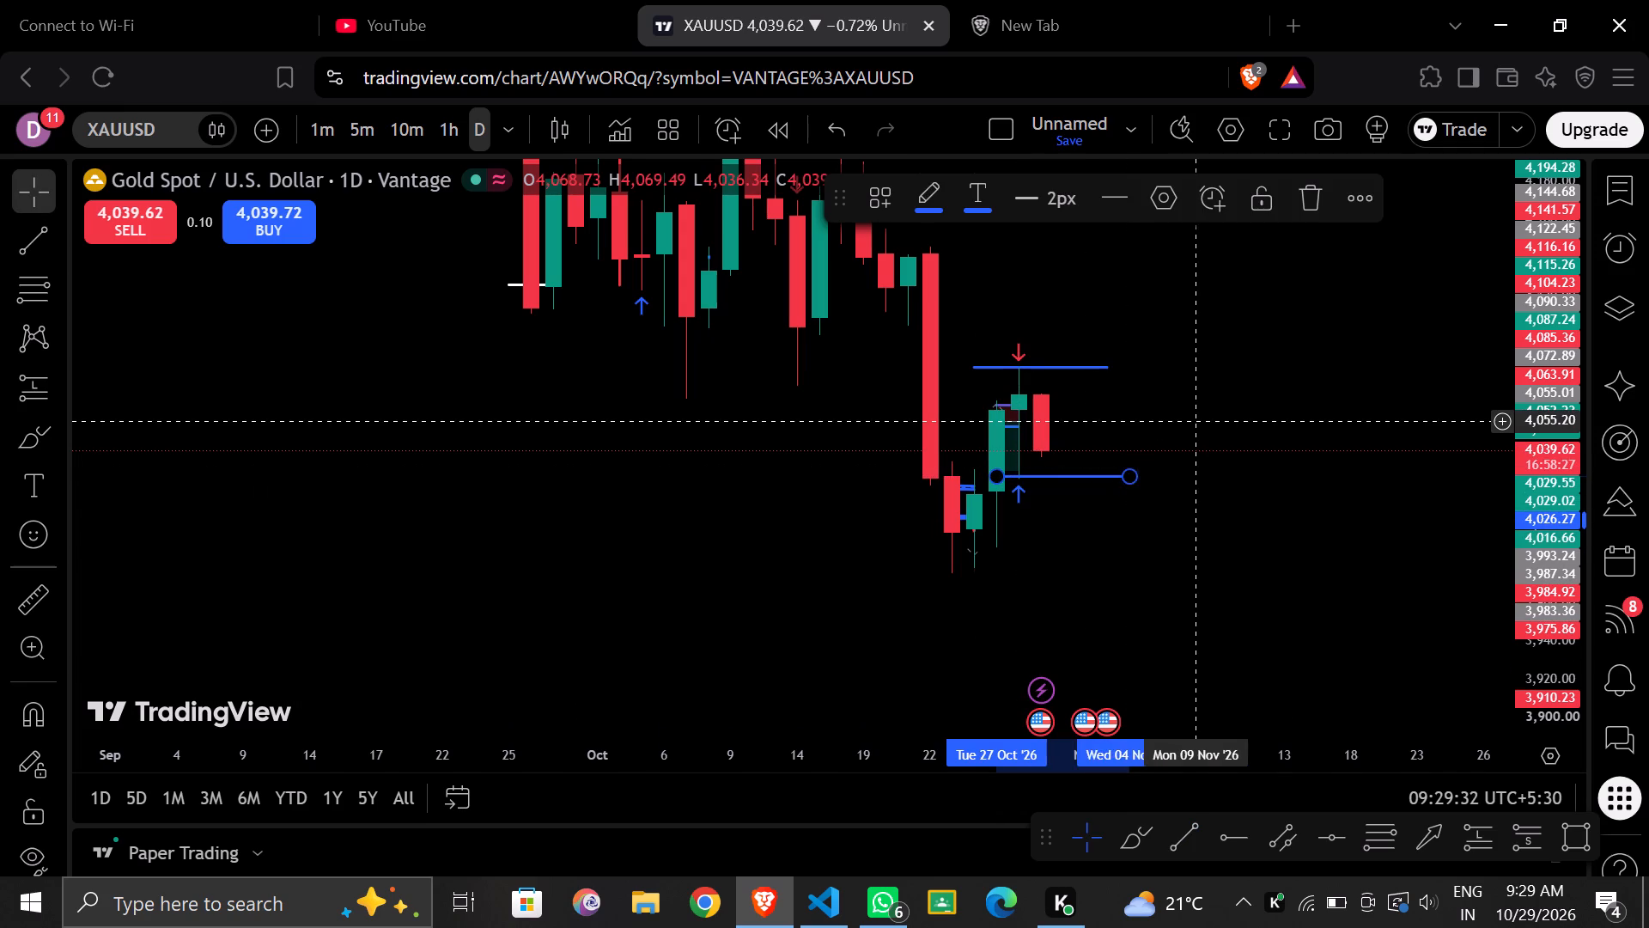
{"action": "left_click", "coordinate": [1187, 421]}
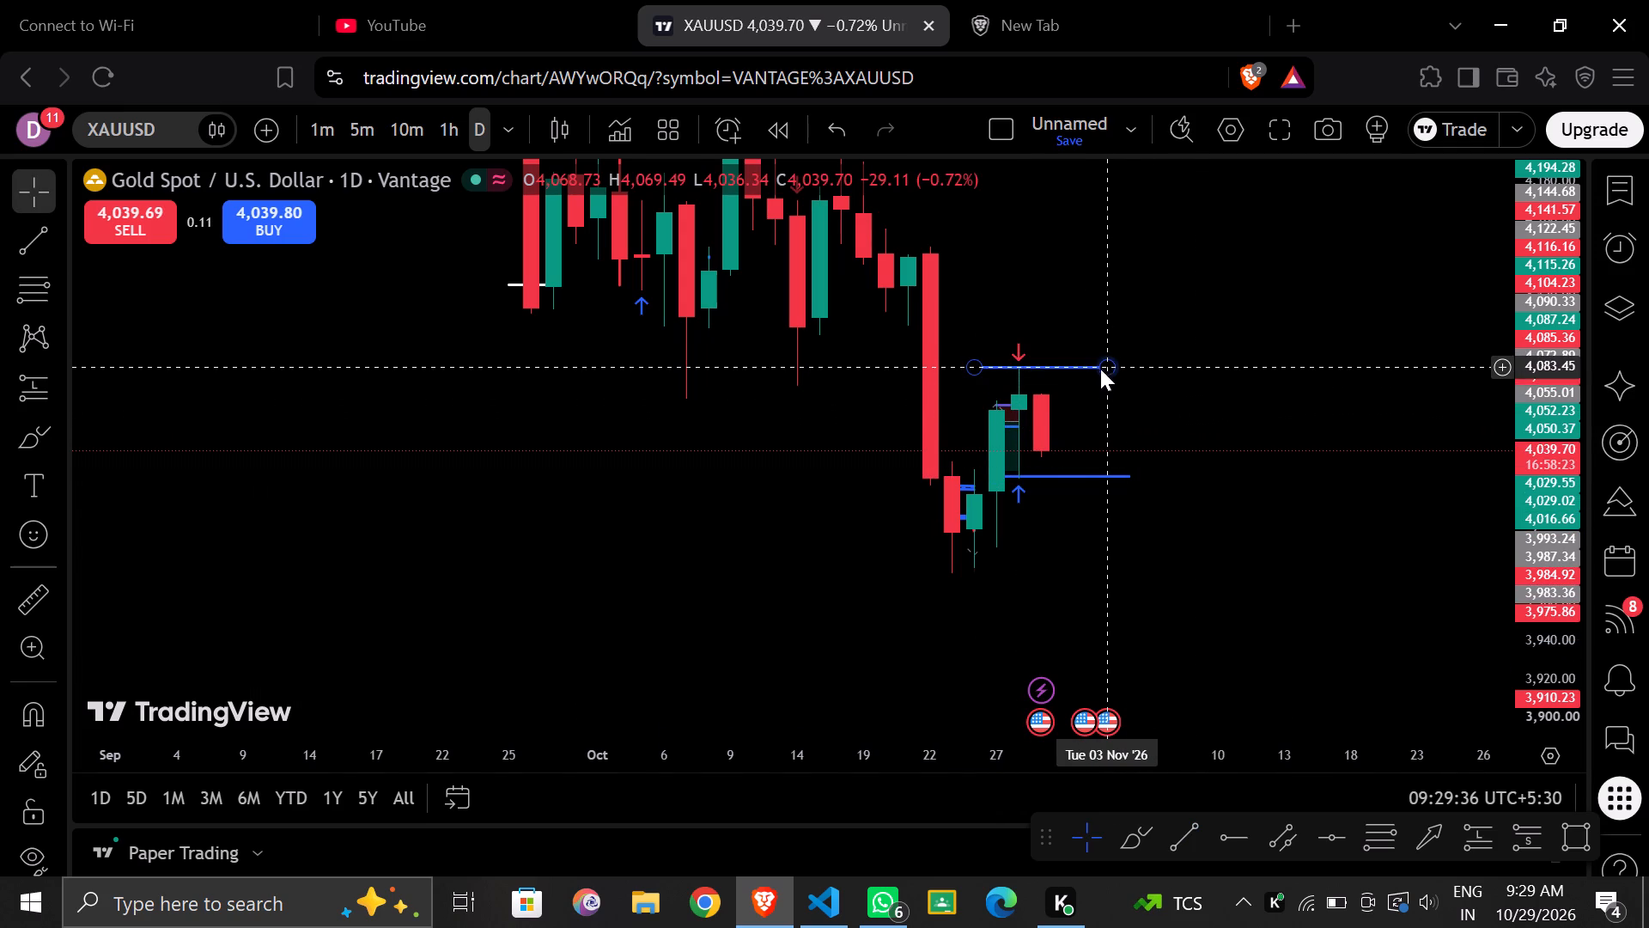
{"action": "left_click", "coordinate": [1180, 425]}
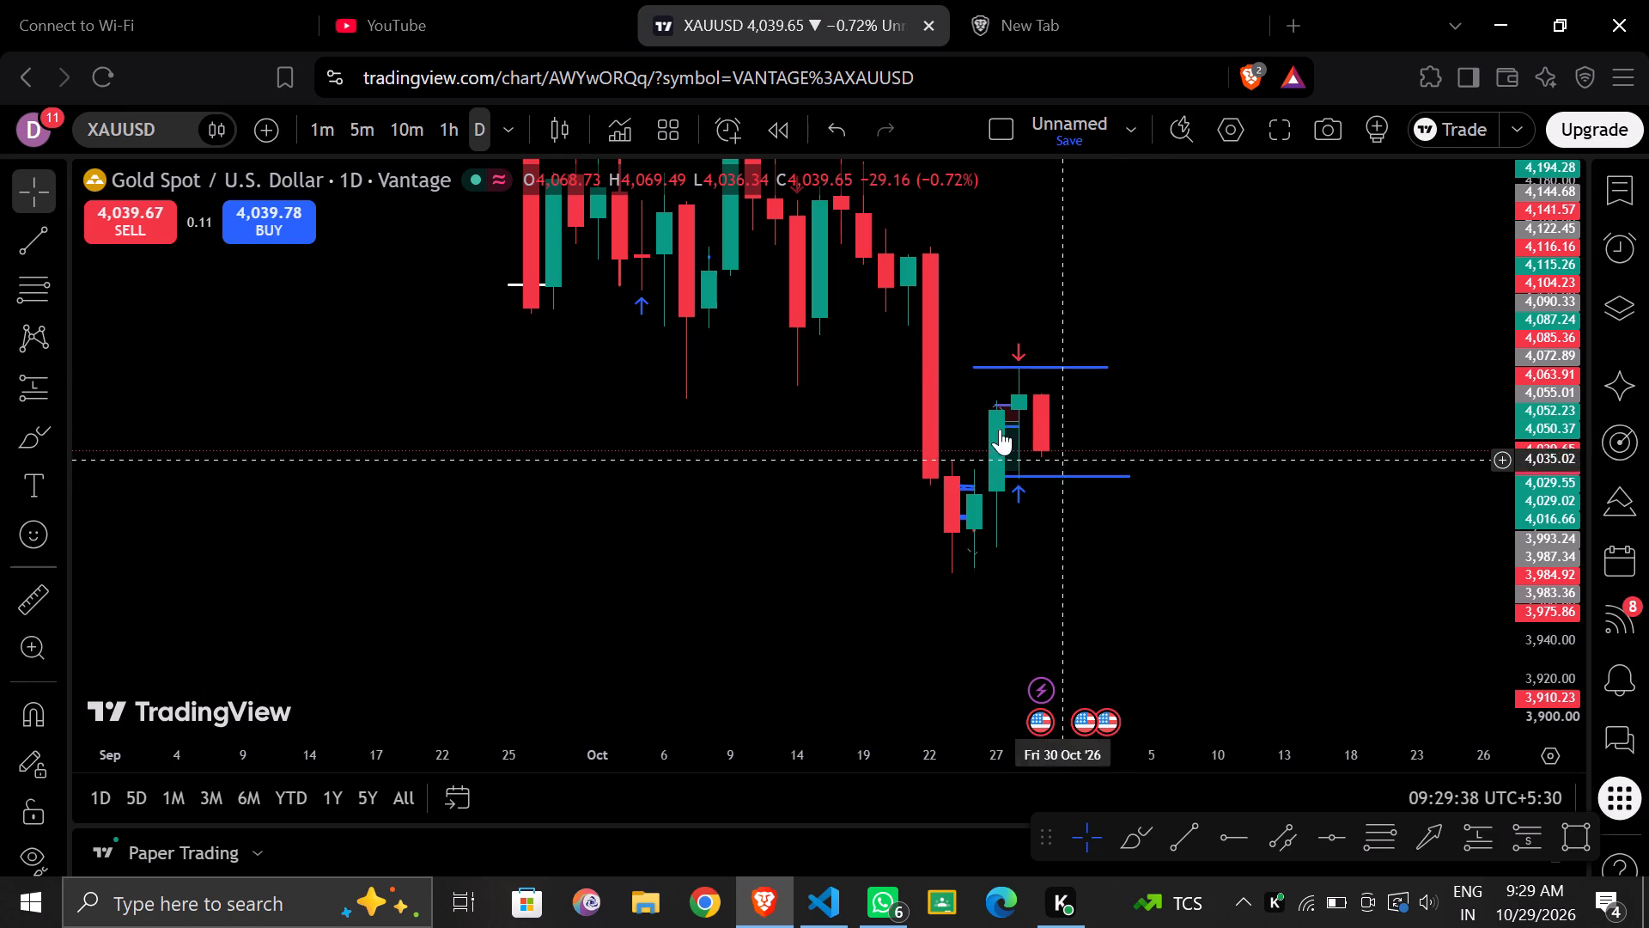
Switch the chart to the 1-hour interval and examine the candles between the two new blue levels.
{"action": "left_click", "coordinate": [445, 125]}
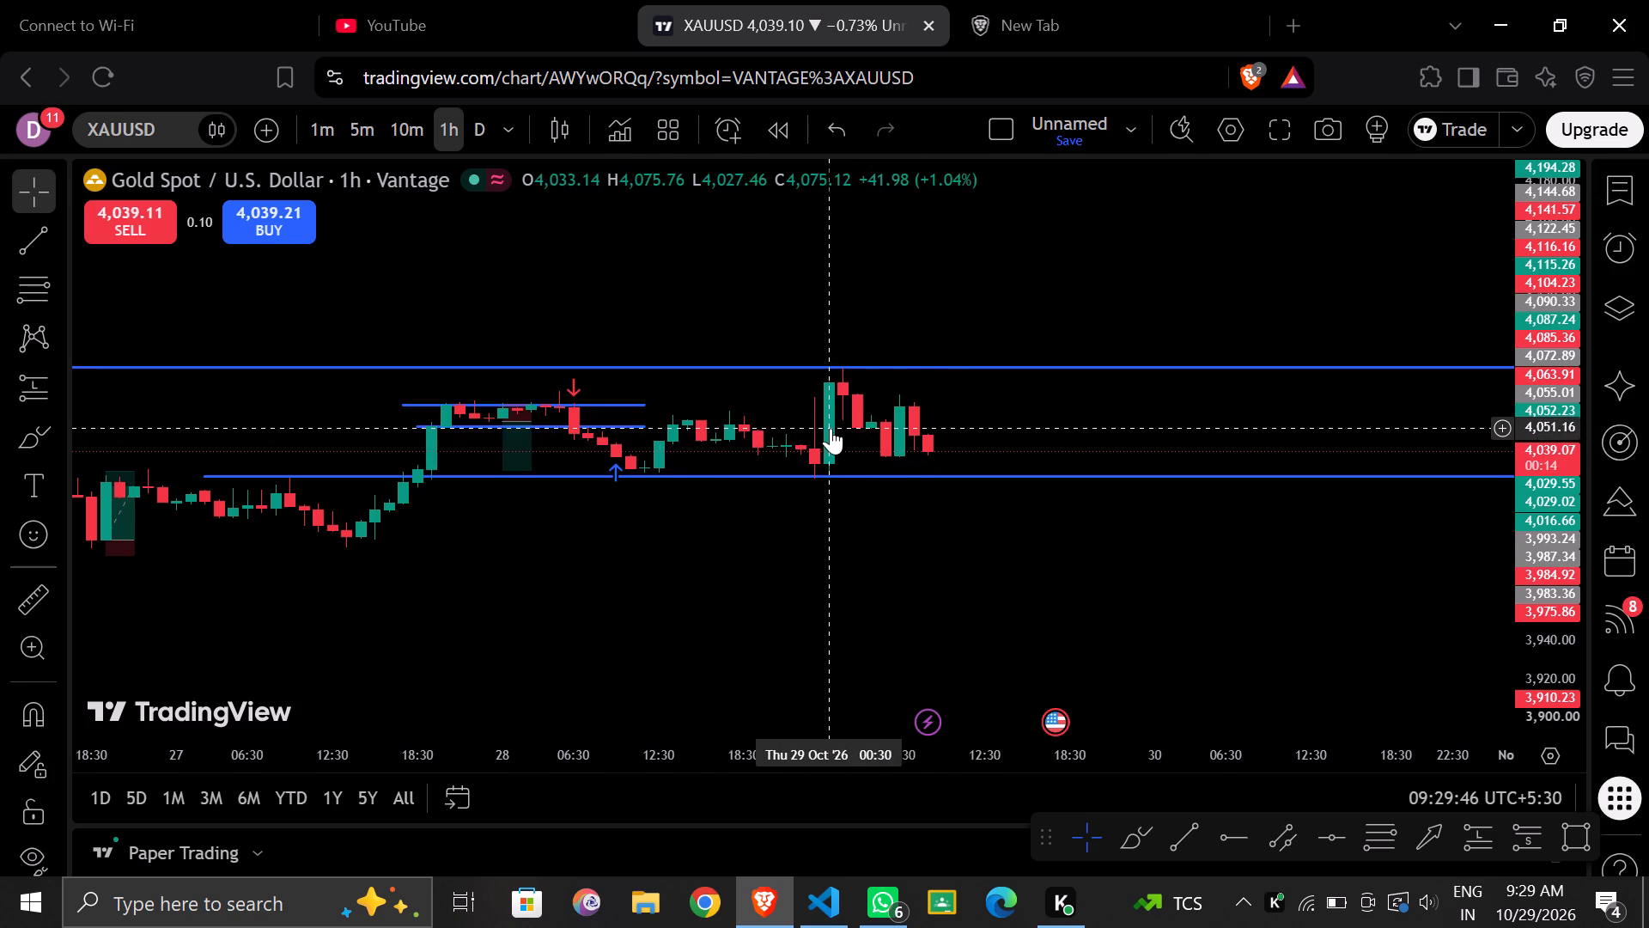
{"action": "scroll", "coordinate": [1526, 407], "scroll_direction": "up", "scroll_amount": 15}
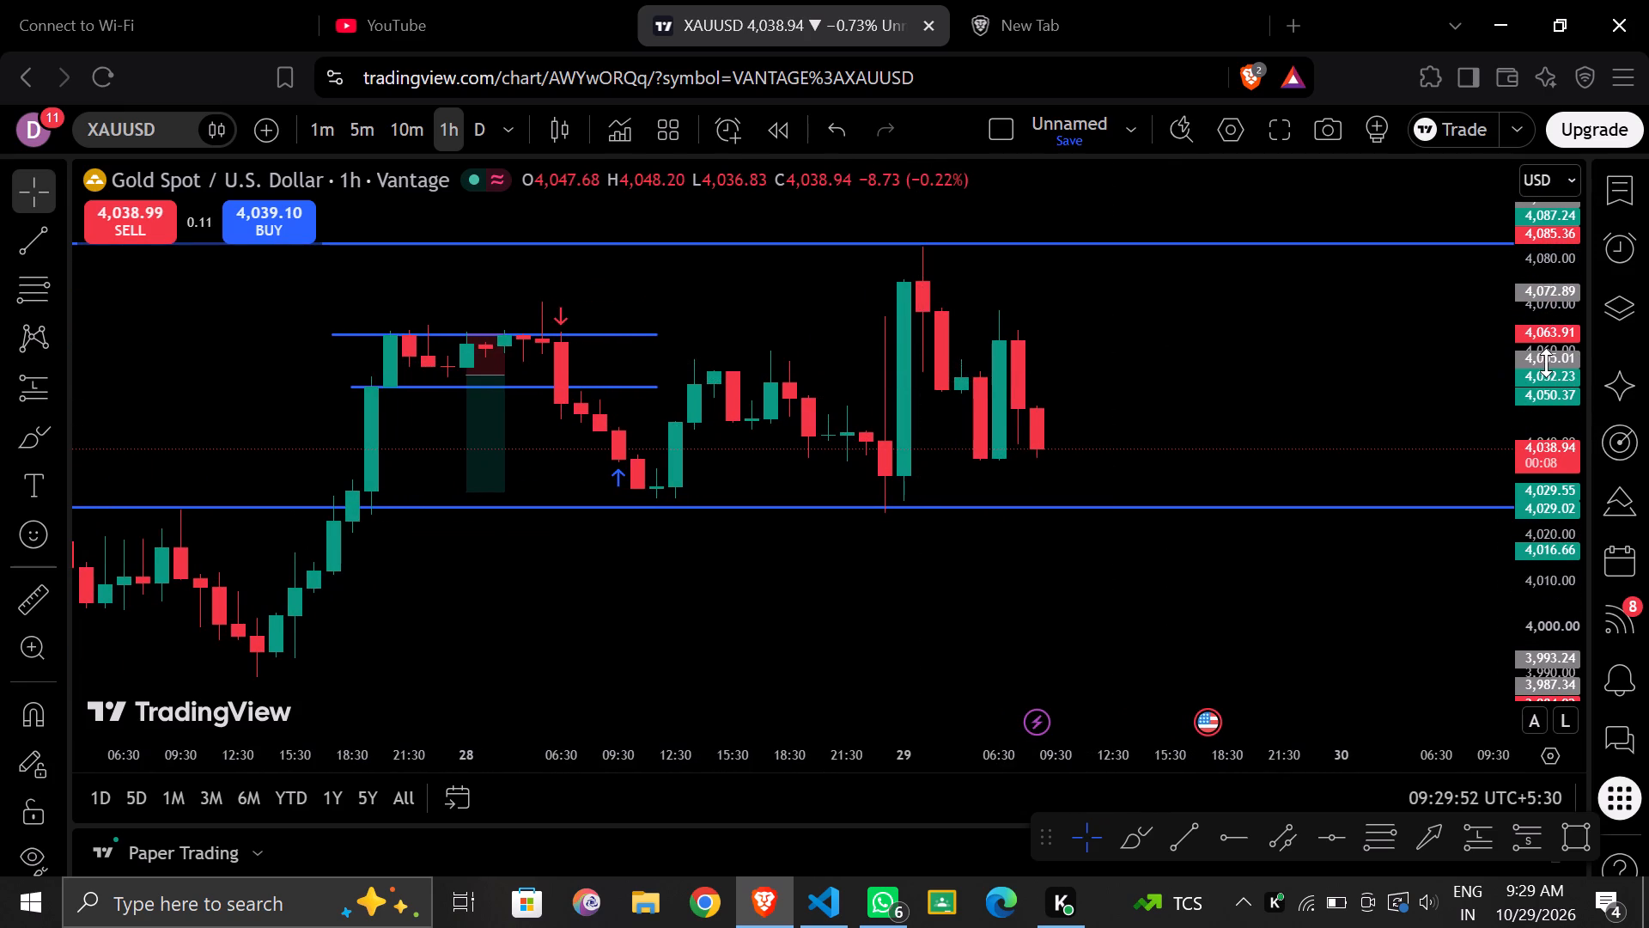
{"action": "scroll", "coordinate": [1546, 363], "scroll_direction": "up", "scroll_amount": 6}
{"action": "left_click_drag", "start_coordinate": [1206, 407], "coordinate": [1328, 534]}
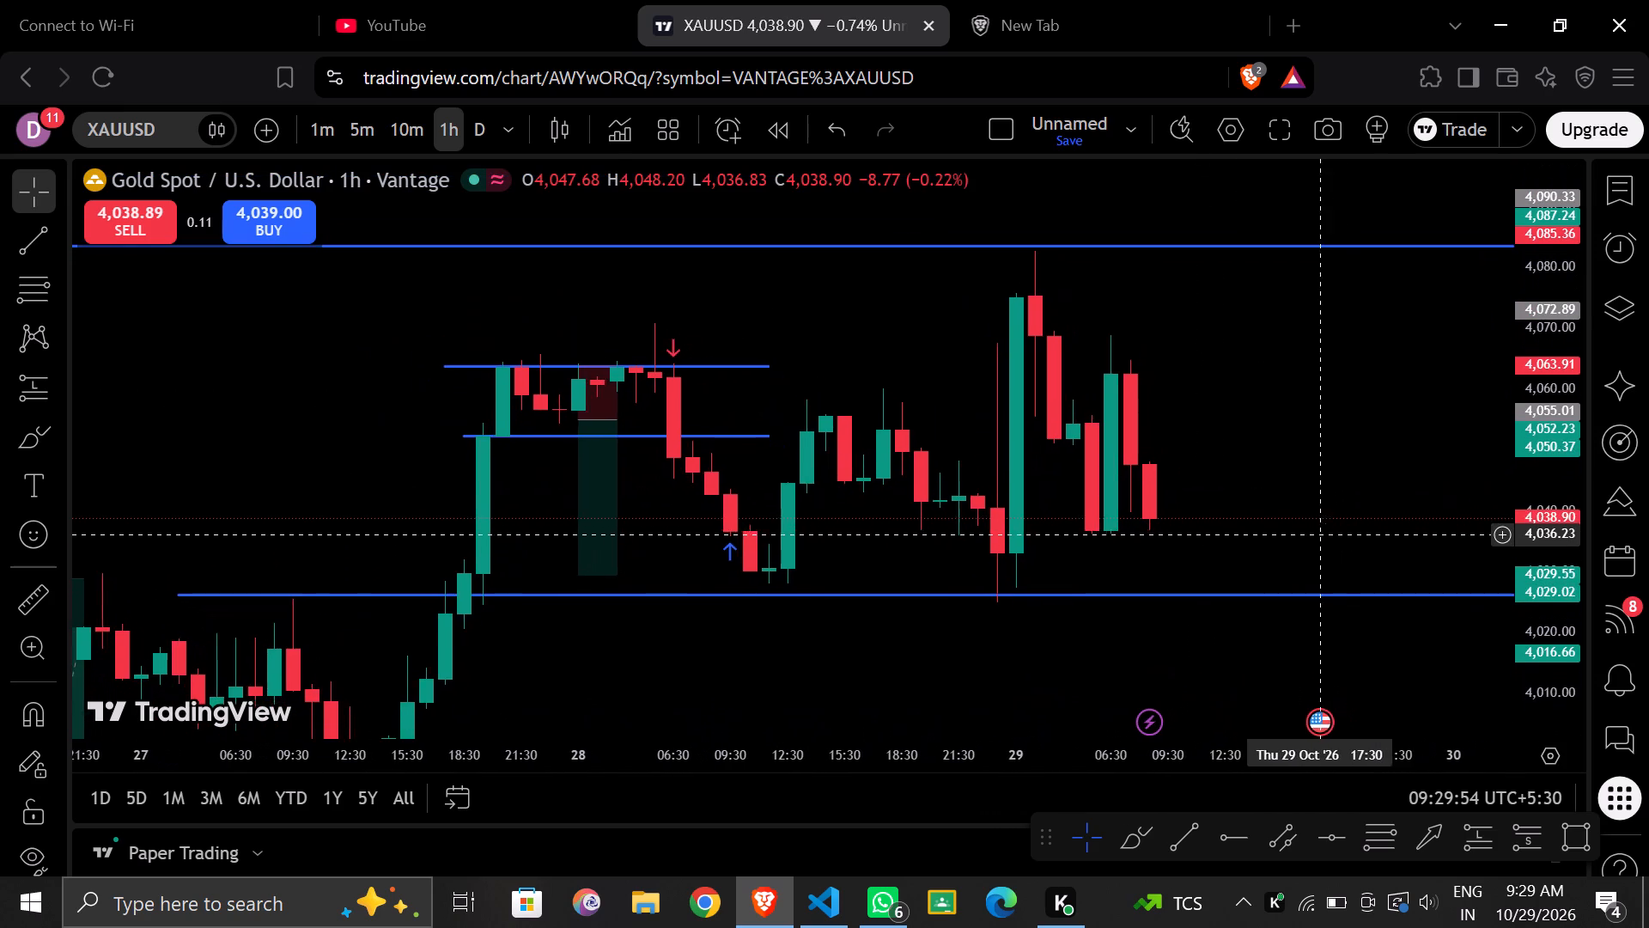
{"action": "left_click_drag", "start_coordinate": [1328, 534], "coordinate": [1328, 533]}
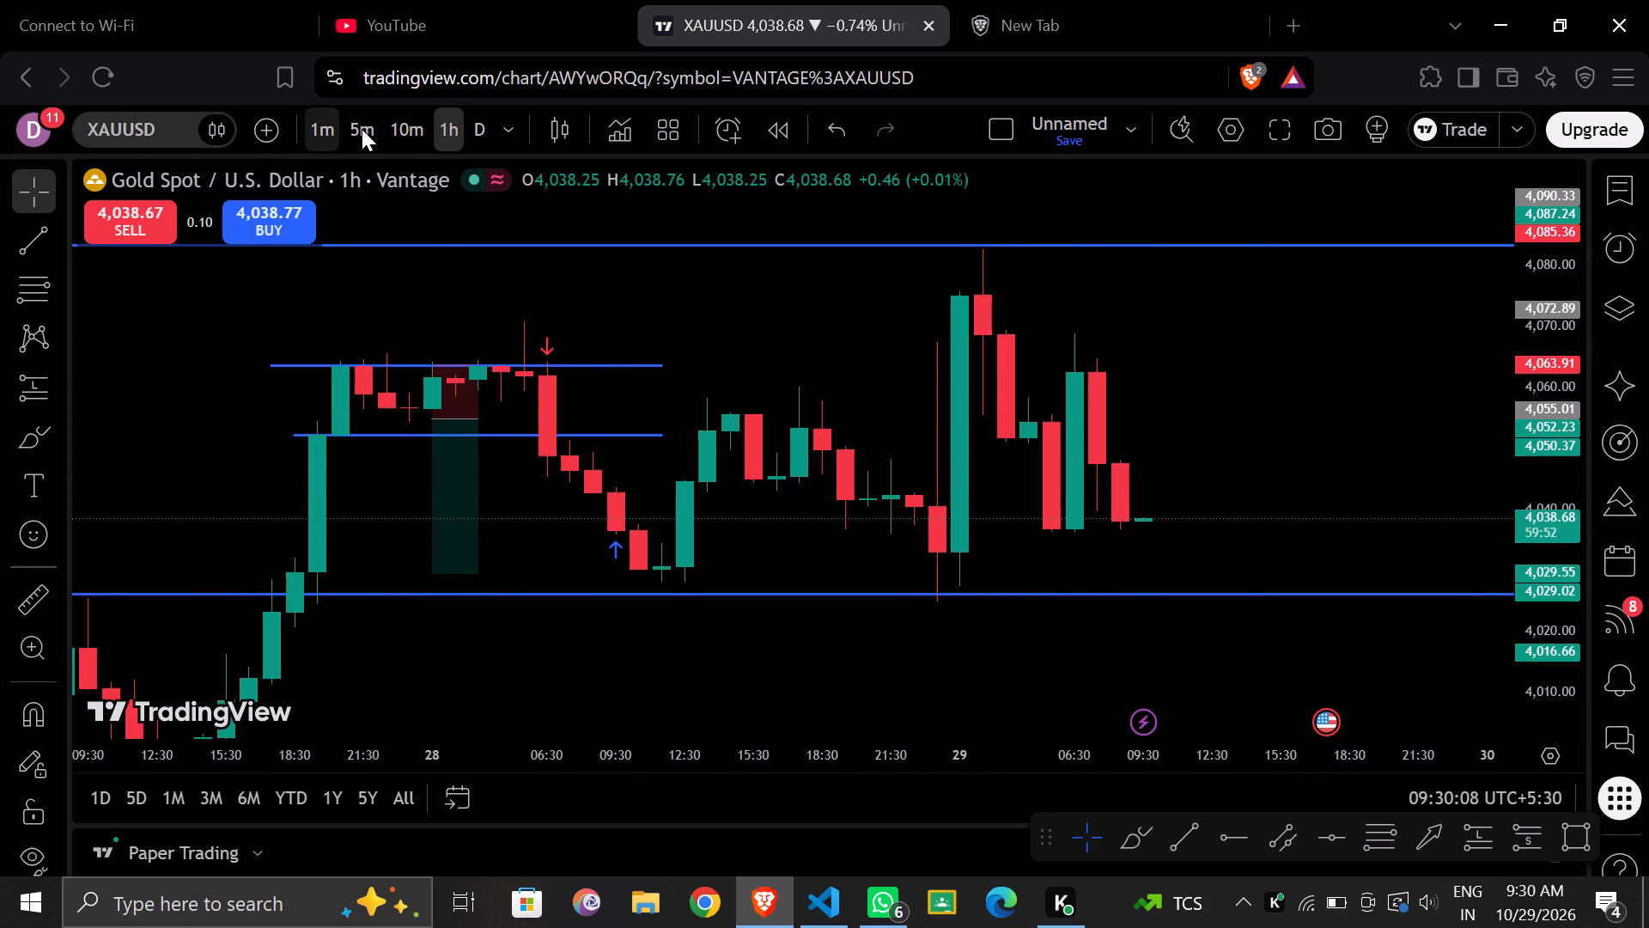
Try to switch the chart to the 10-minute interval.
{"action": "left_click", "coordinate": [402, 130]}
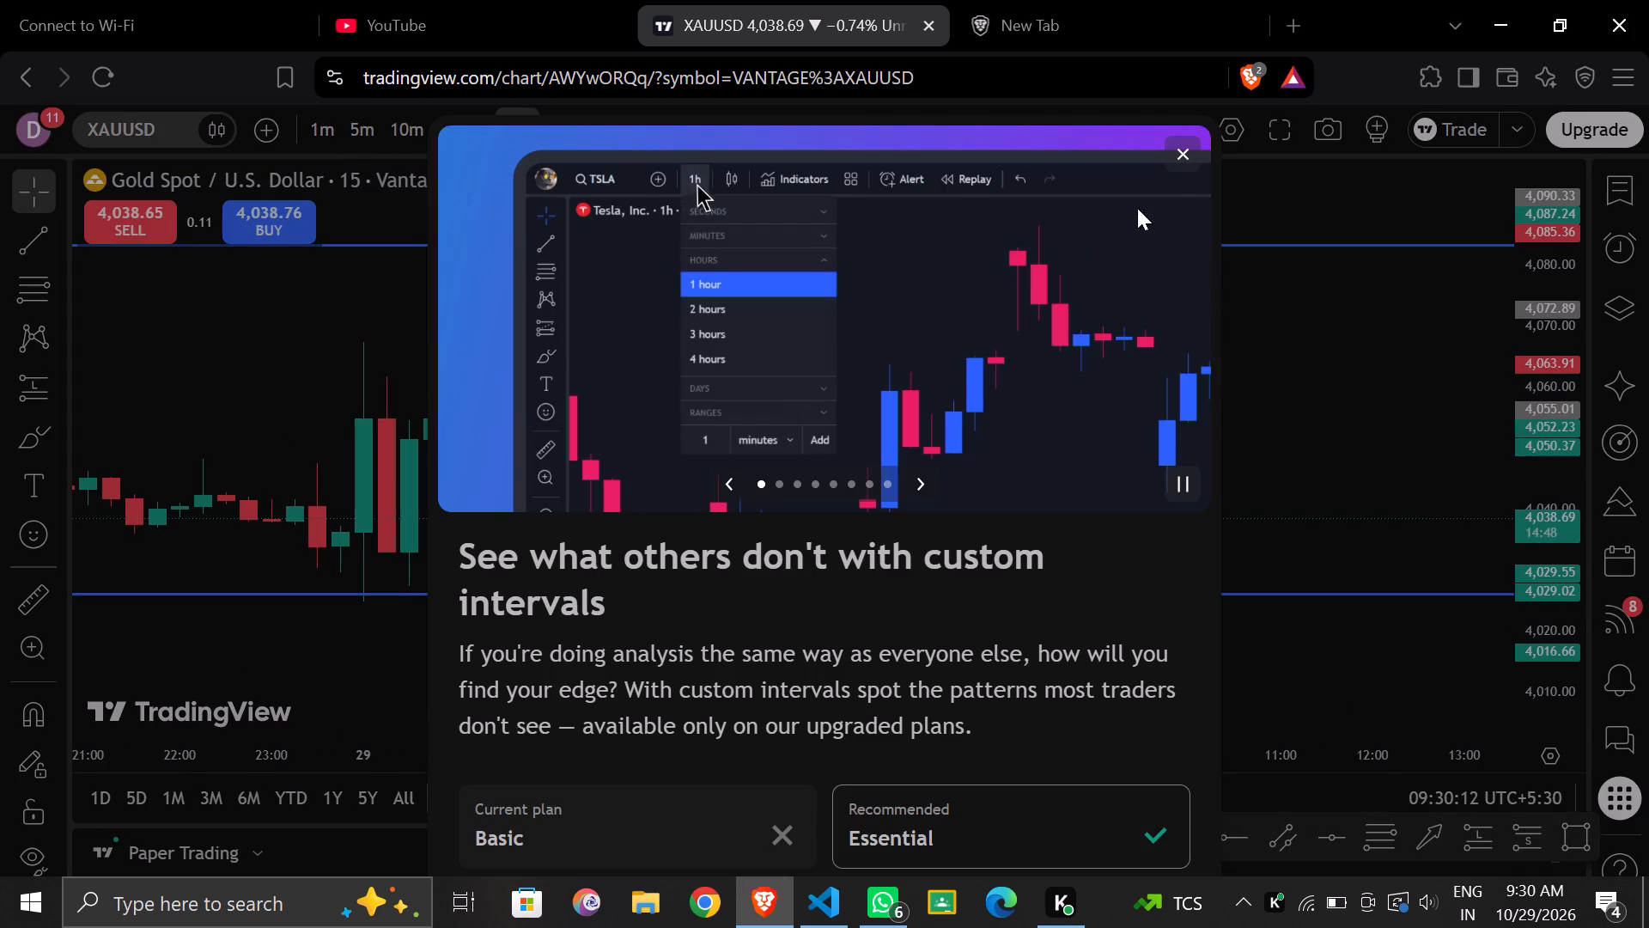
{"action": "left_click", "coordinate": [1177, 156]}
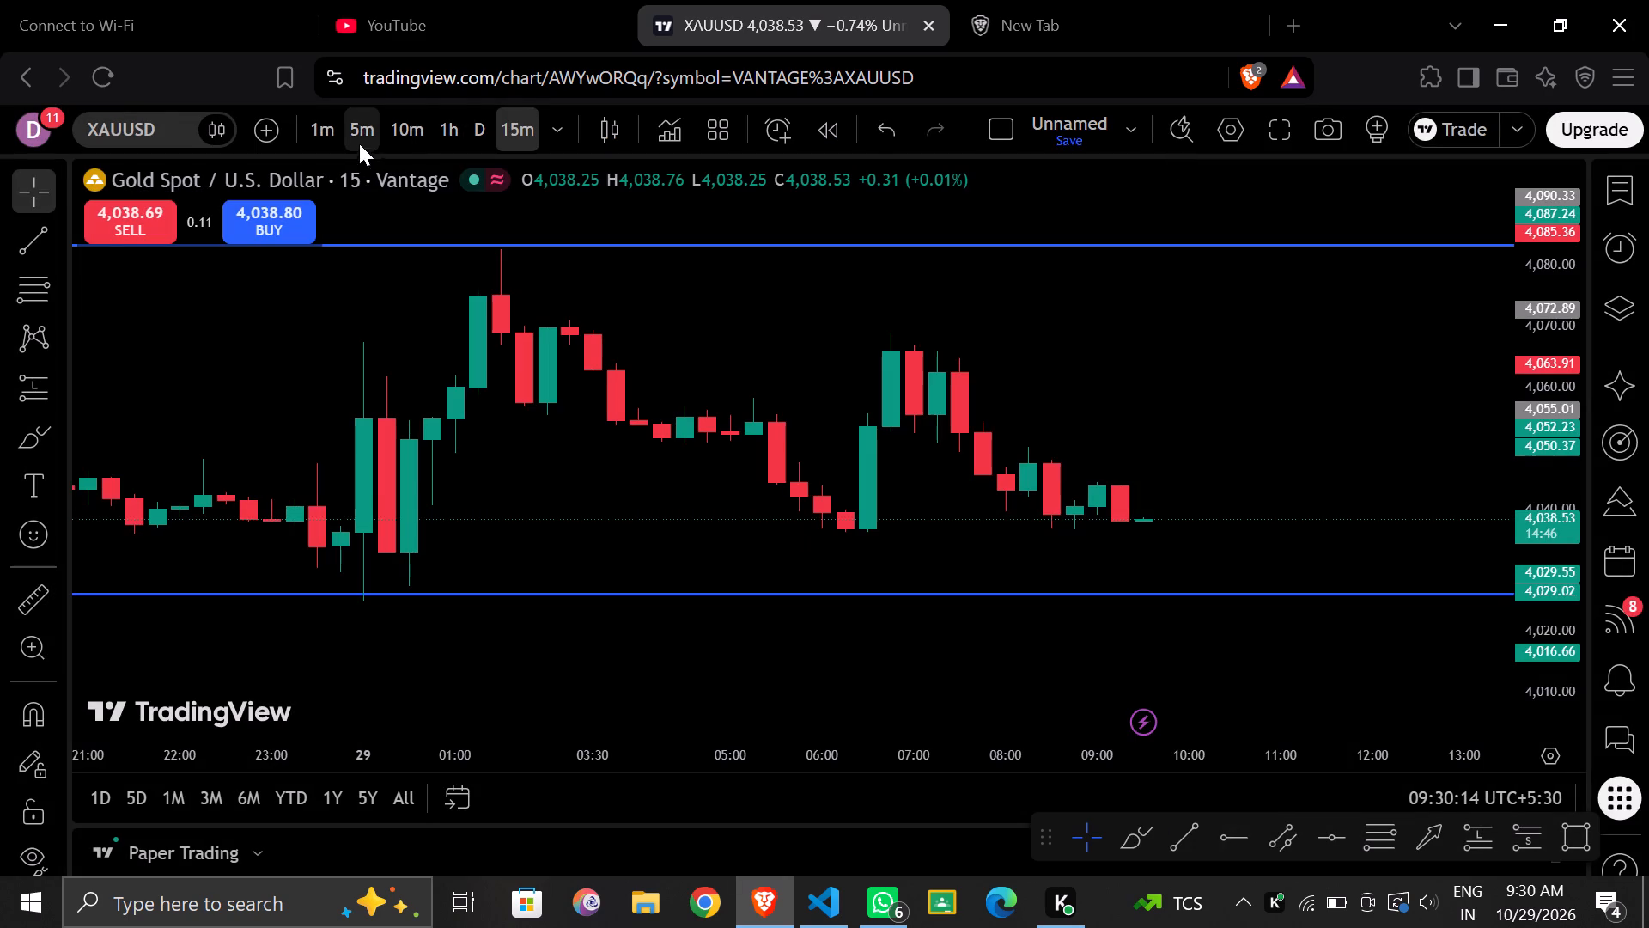
Switch the chart to the 5-minute interval.
{"action": "left_click", "coordinate": [352, 124]}
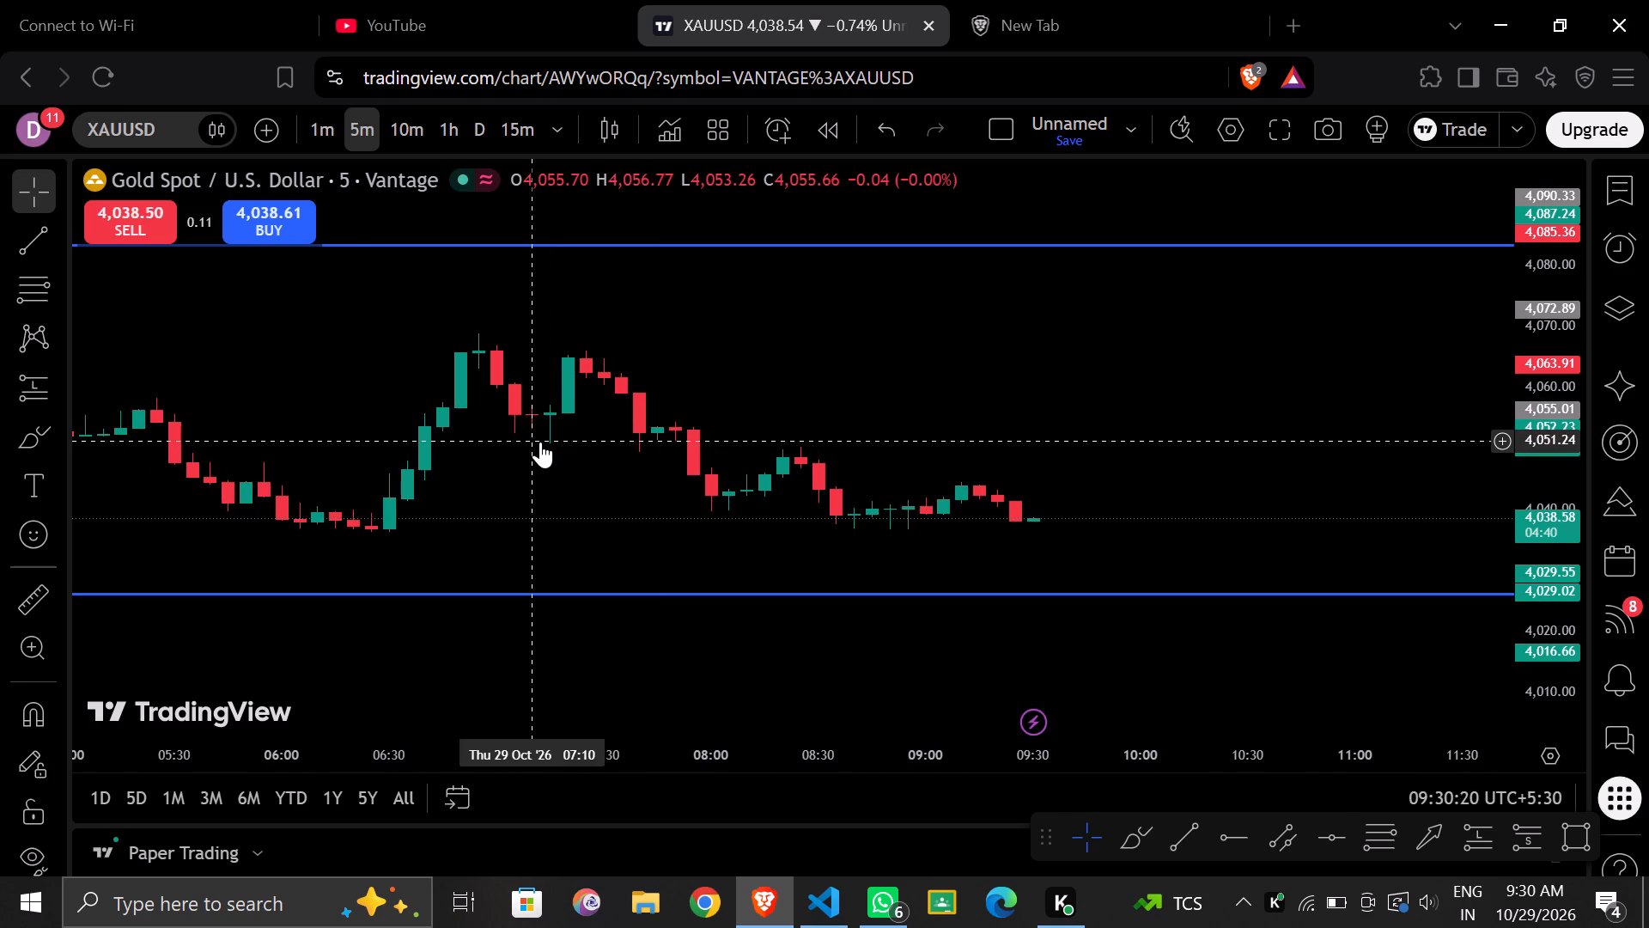
Examine the 5-minute price action of 28 and 29 October between the two blue levels.
{"action": "left_click_drag", "start_coordinate": [462, 451], "coordinate": [1010, 441]}
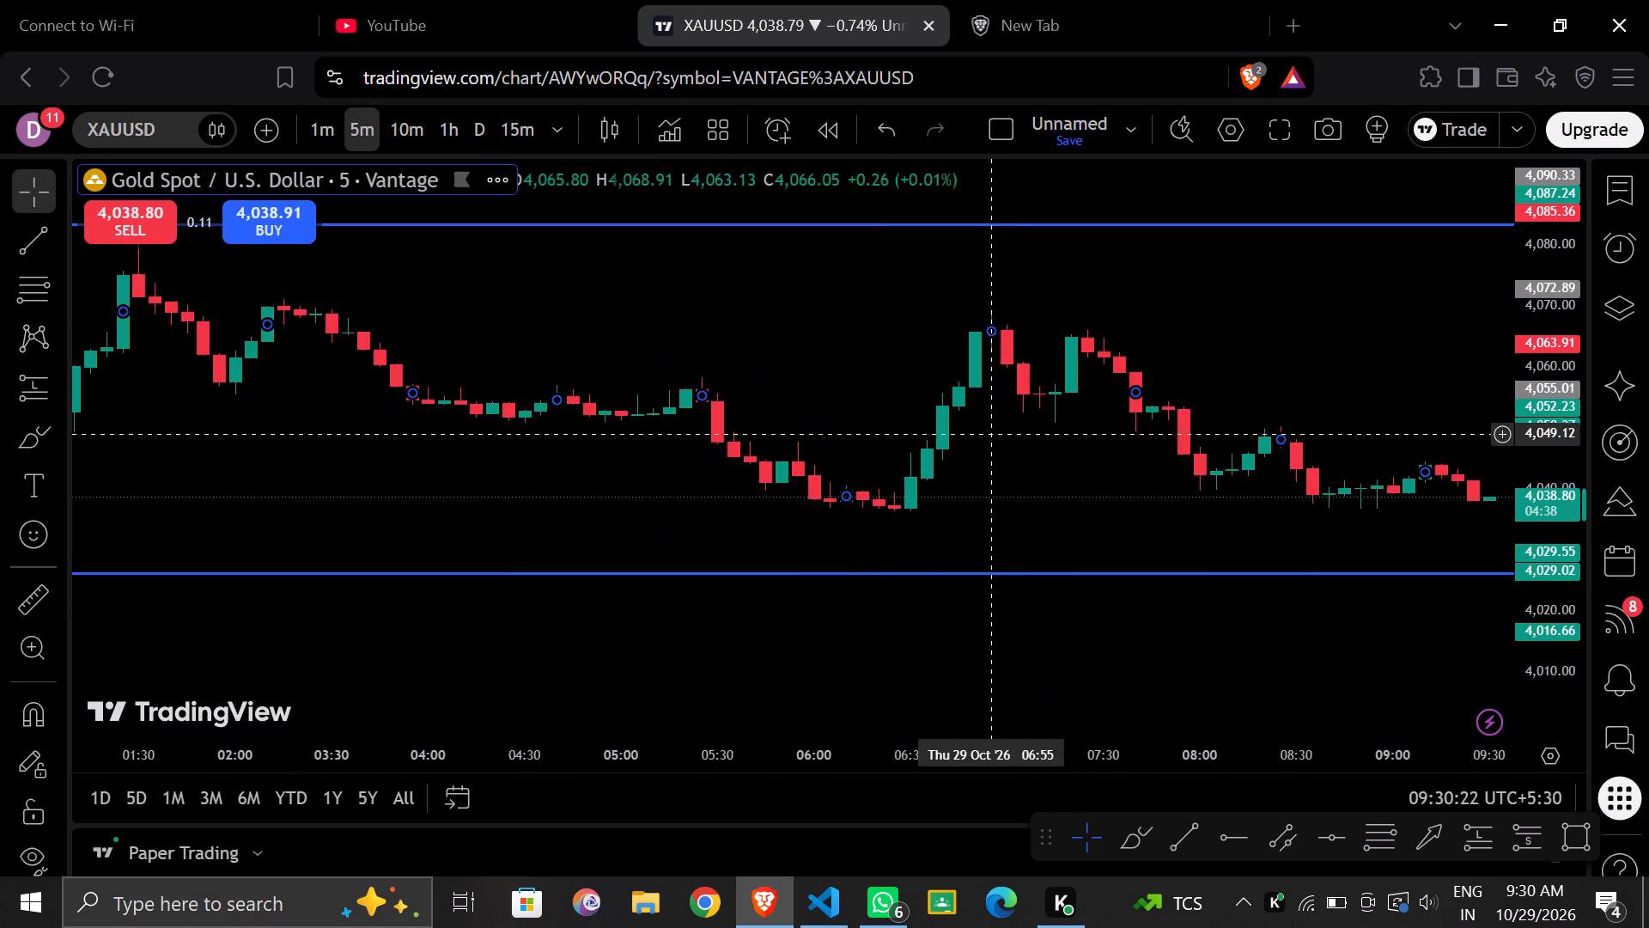
{"action": "left_click", "coordinate": [753, 417]}
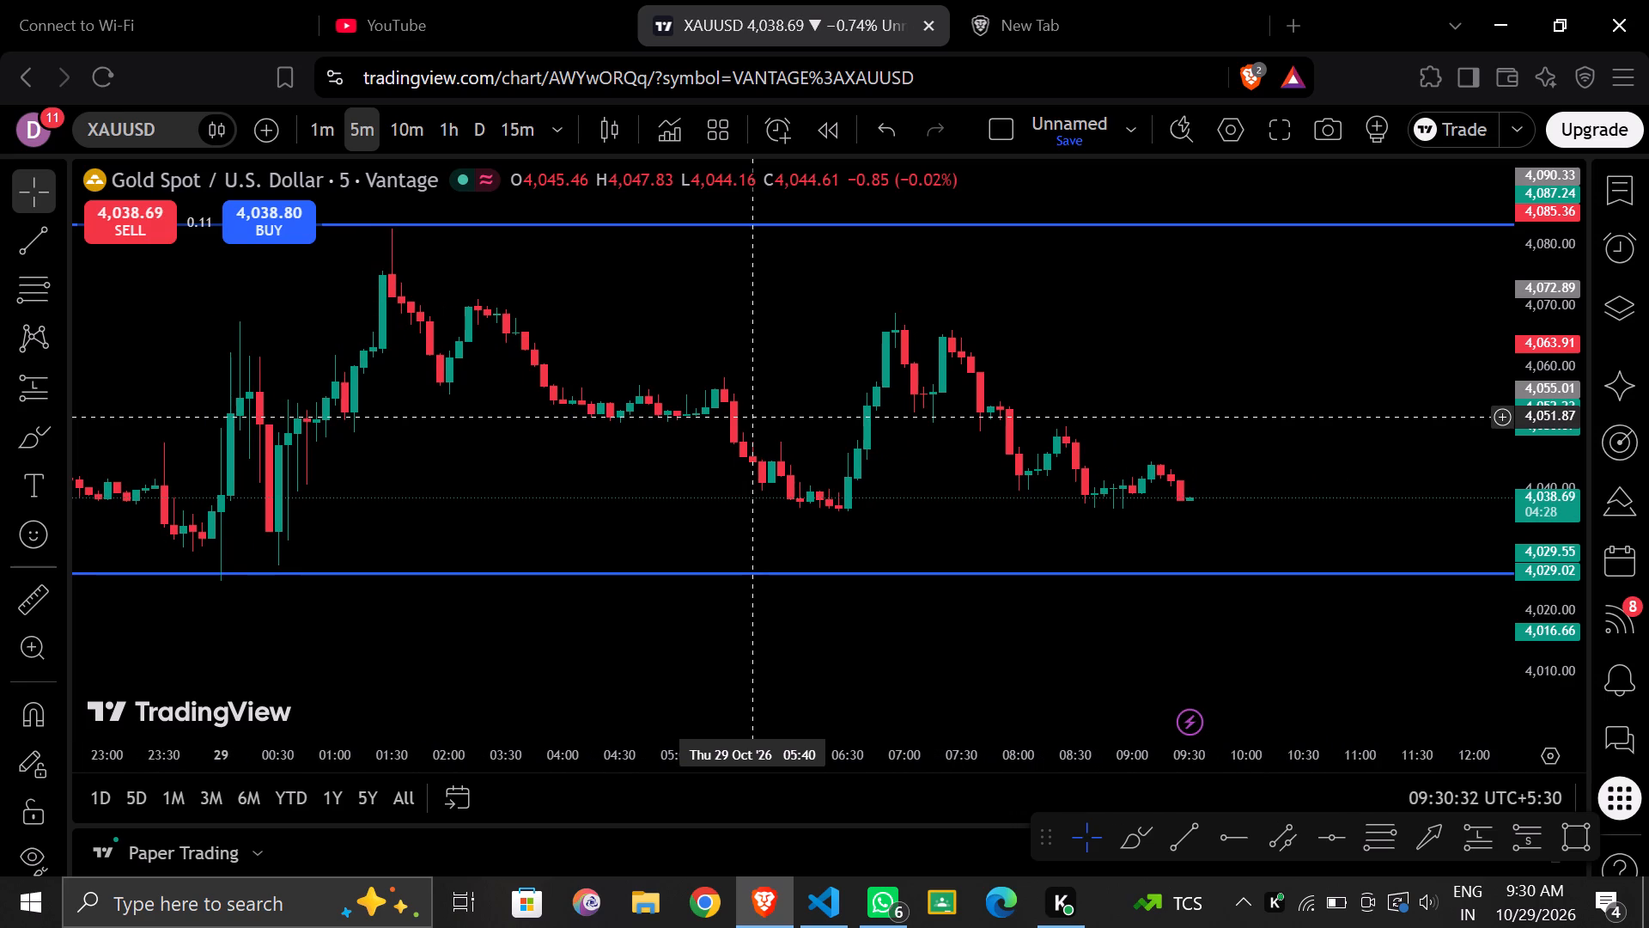
{"action": "scroll", "coordinate": [753, 417], "scroll_direction": "down", "scroll_amount": 7}
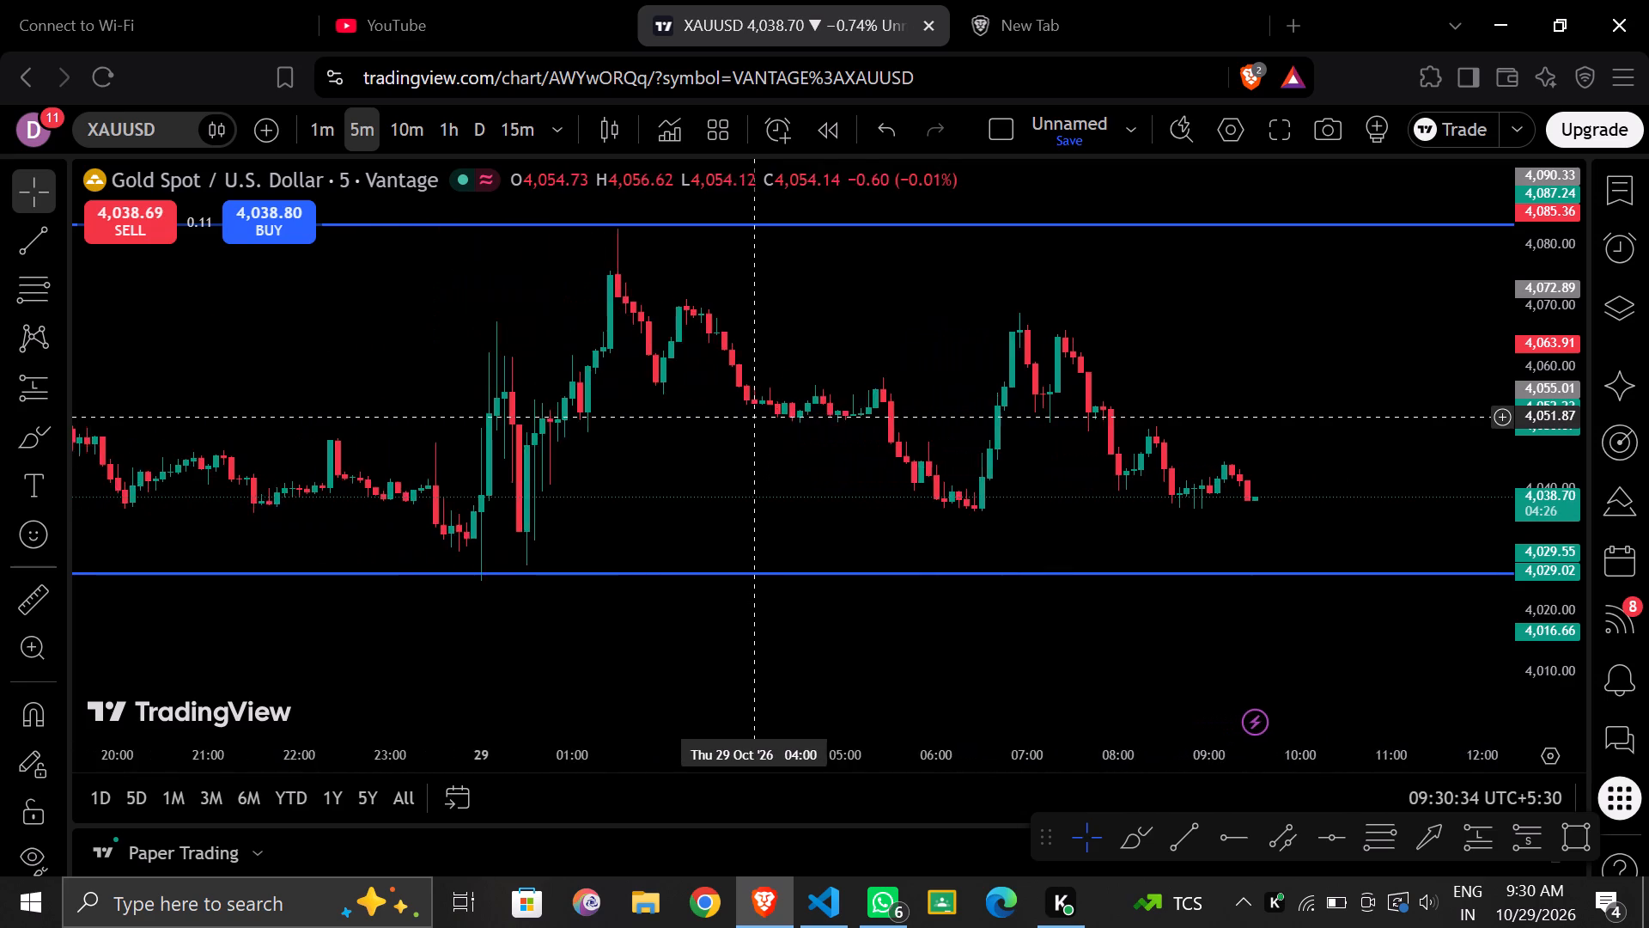
{"action": "scroll", "coordinate": [753, 417], "scroll_direction": "down", "scroll_amount": 6}
{"action": "scroll", "coordinate": [753, 417], "scroll_direction": "up", "scroll_amount": 1}
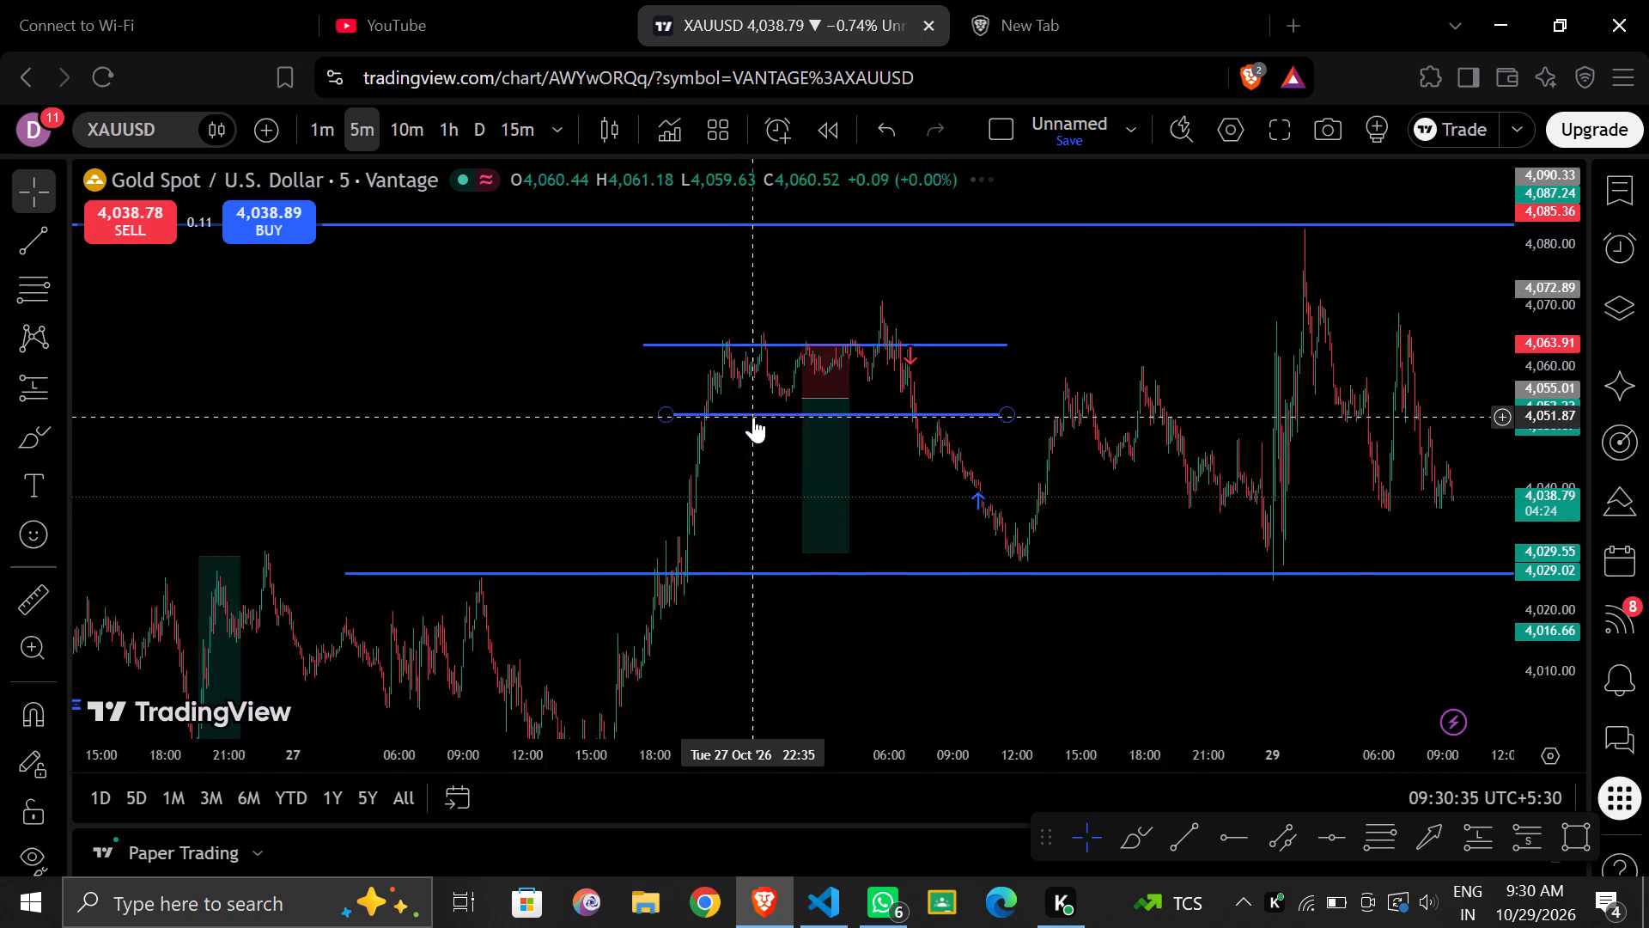
{"action": "scroll", "coordinate": [753, 417], "scroll_direction": "up", "scroll_amount": 2}
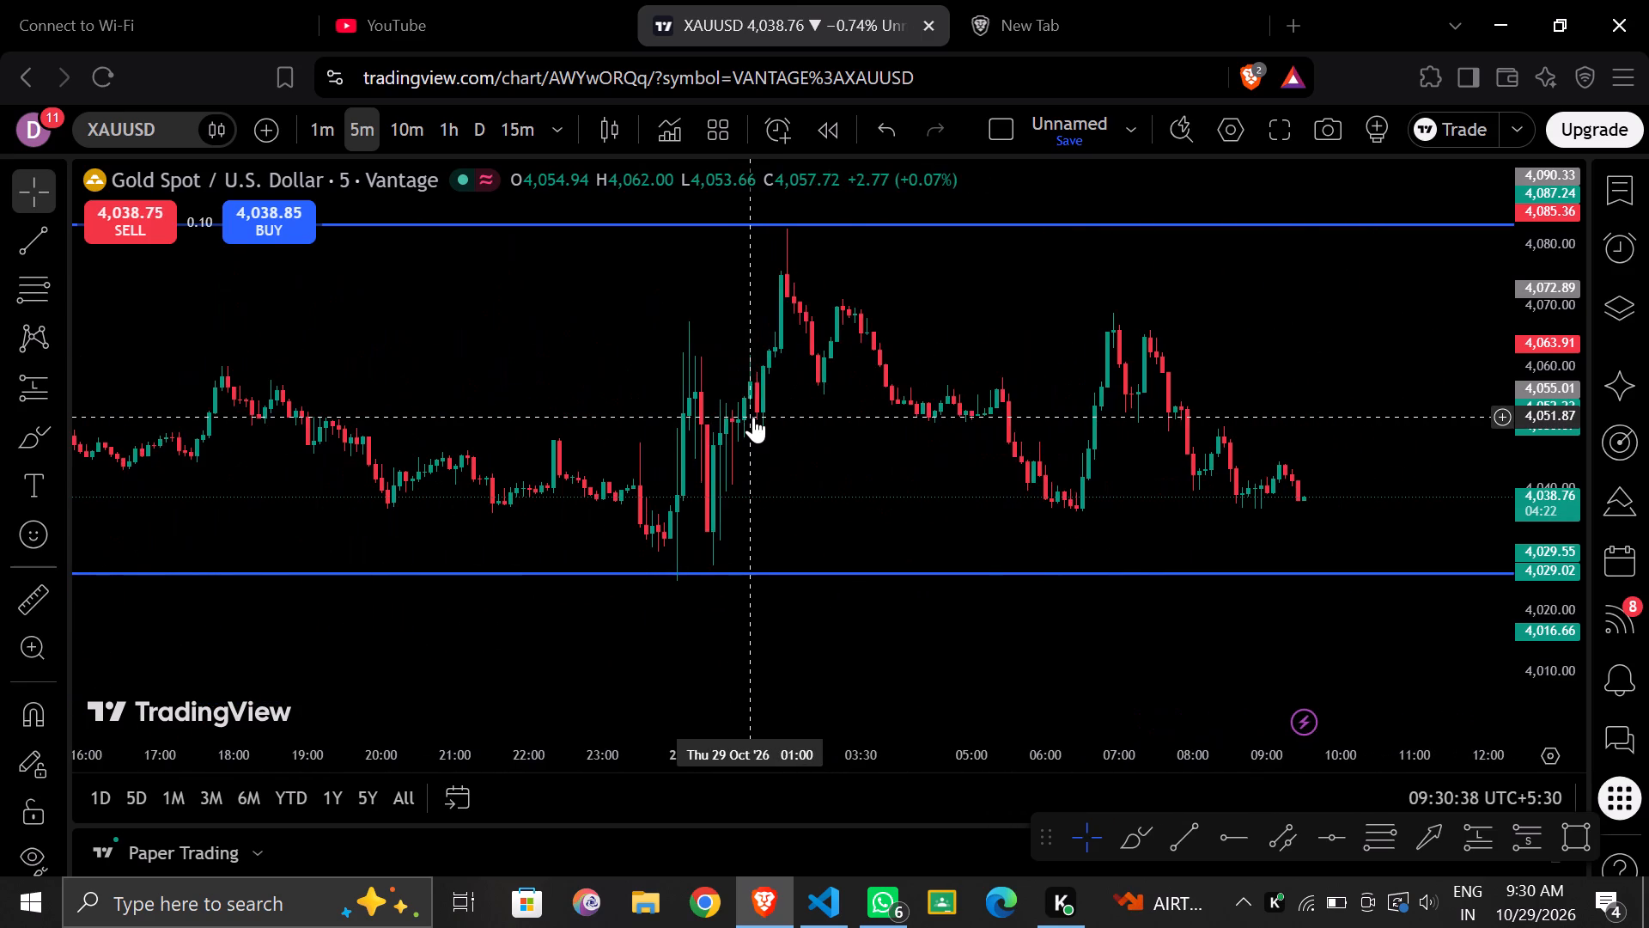
{"action": "scroll", "coordinate": [753, 417], "scroll_direction": "up", "scroll_amount": 2}
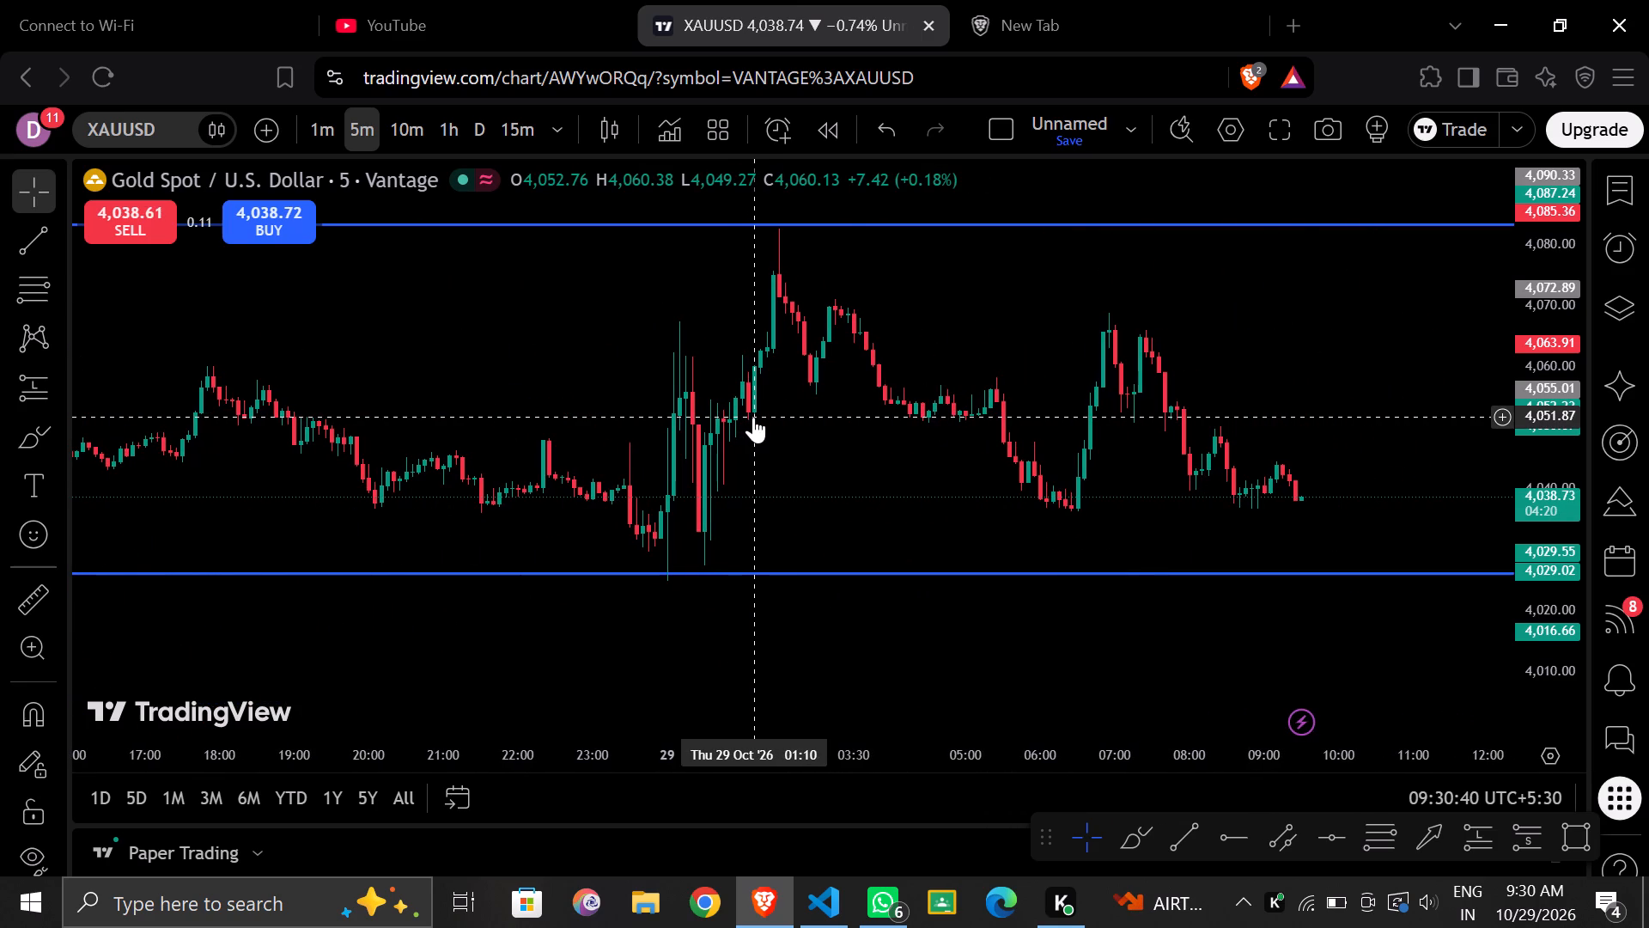
{"action": "scroll", "coordinate": [753, 417], "scroll_direction": "up", "scroll_amount": 2}
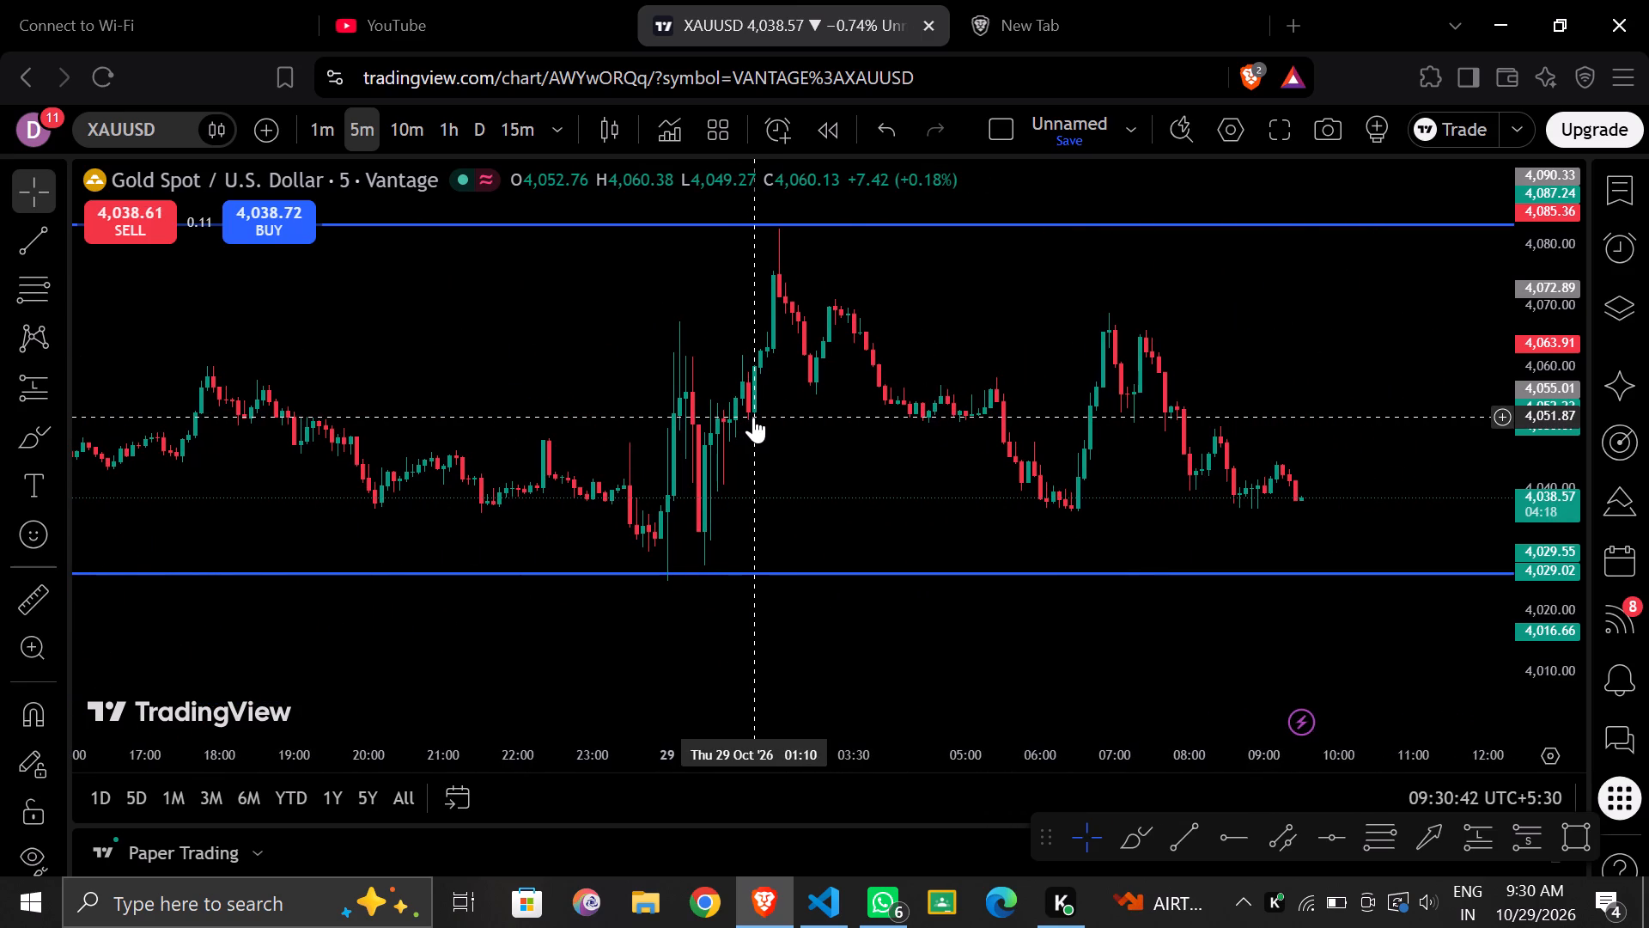
{"action": "scroll", "coordinate": [753, 417], "scroll_direction": "up", "scroll_amount": 1}
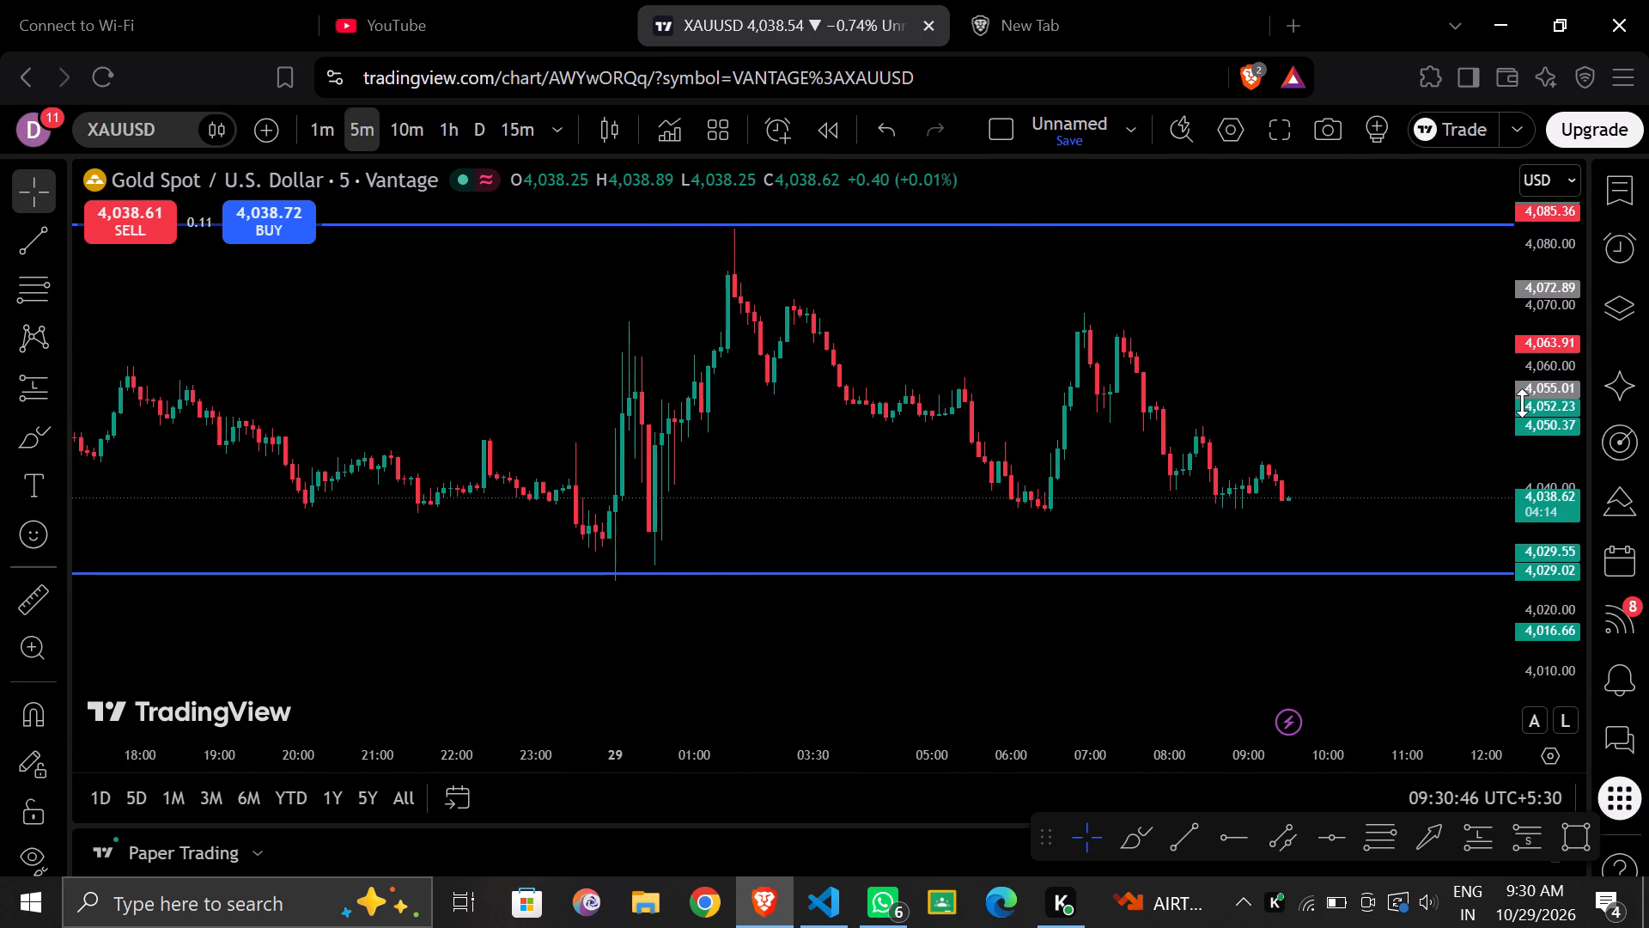
{"action": "scroll", "coordinate": [1522, 403], "scroll_direction": "up", "scroll_amount": 2}
{"action": "left_click_drag", "start_coordinate": [1147, 349], "coordinate": [1148, 440]}
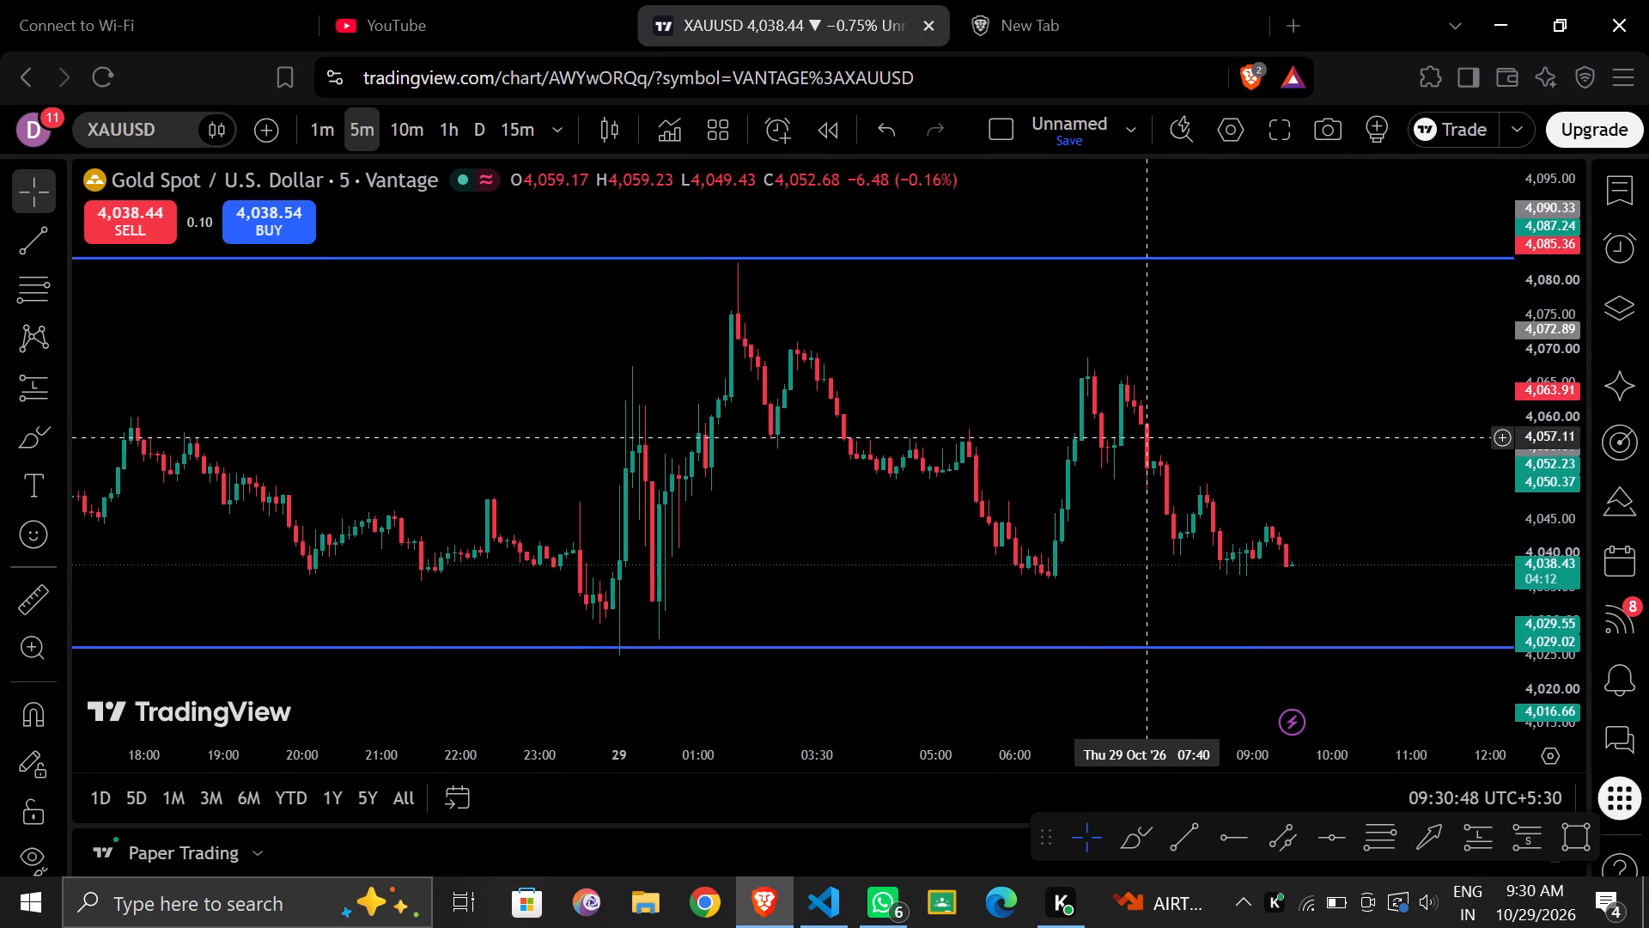
{"action": "left_click_drag", "start_coordinate": [1148, 440], "coordinate": [1148, 442]}
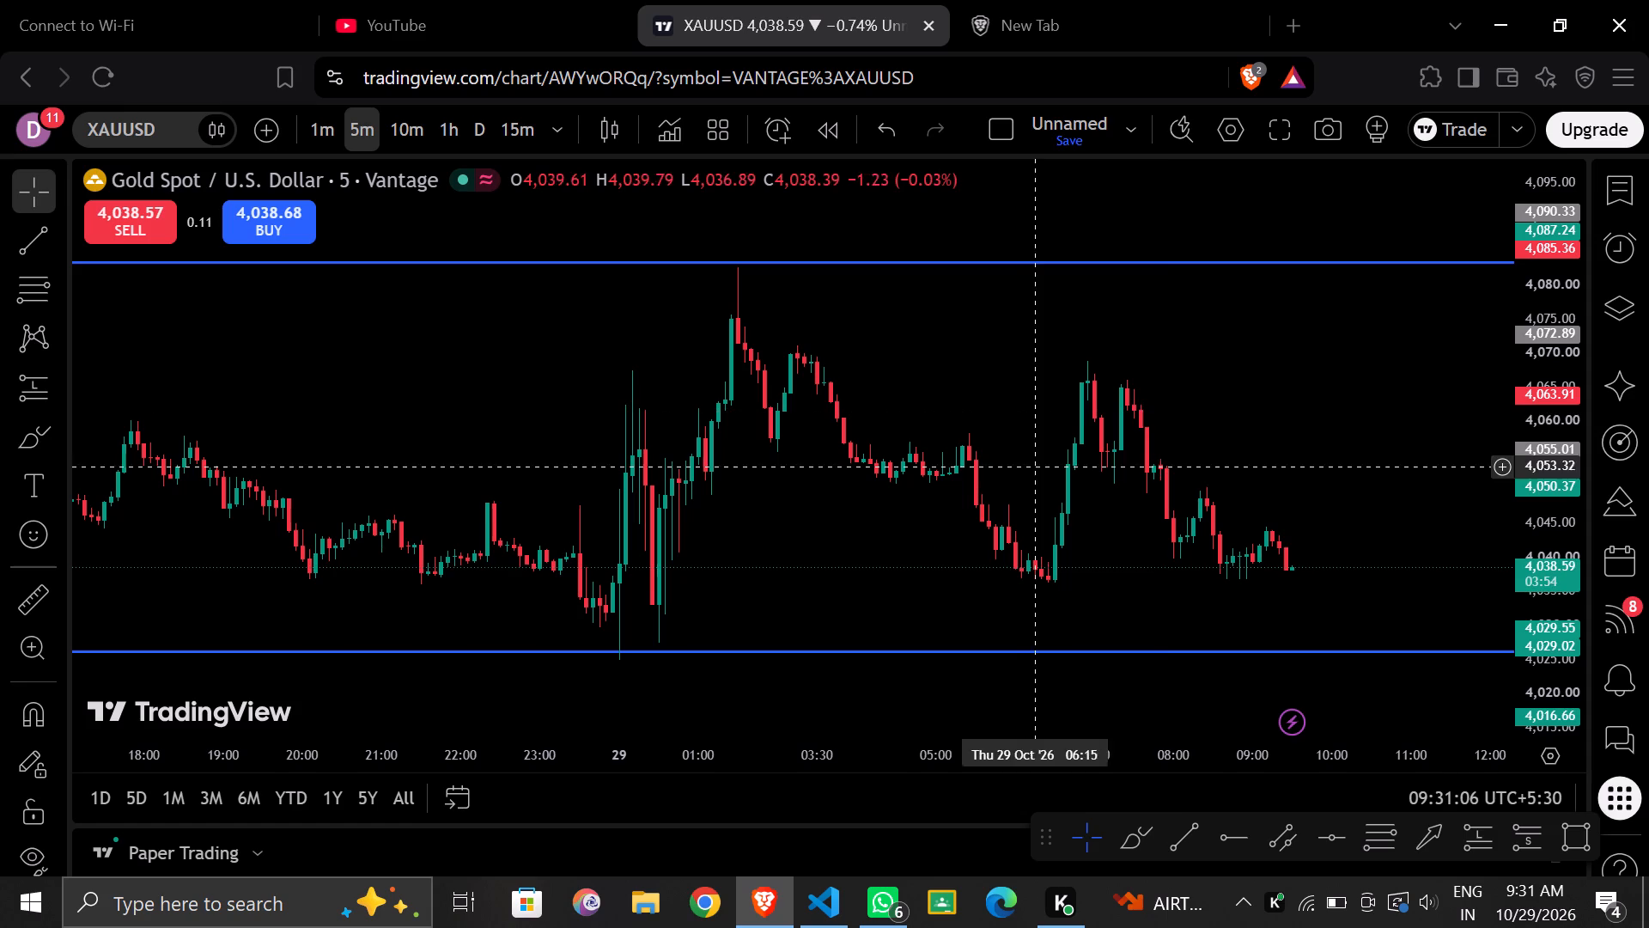
{"action": "left_click_drag", "start_coordinate": [592, 431], "coordinate": [721, 387]}
{"action": "left_click_drag", "start_coordinate": [584, 406], "coordinate": [1092, 472]}
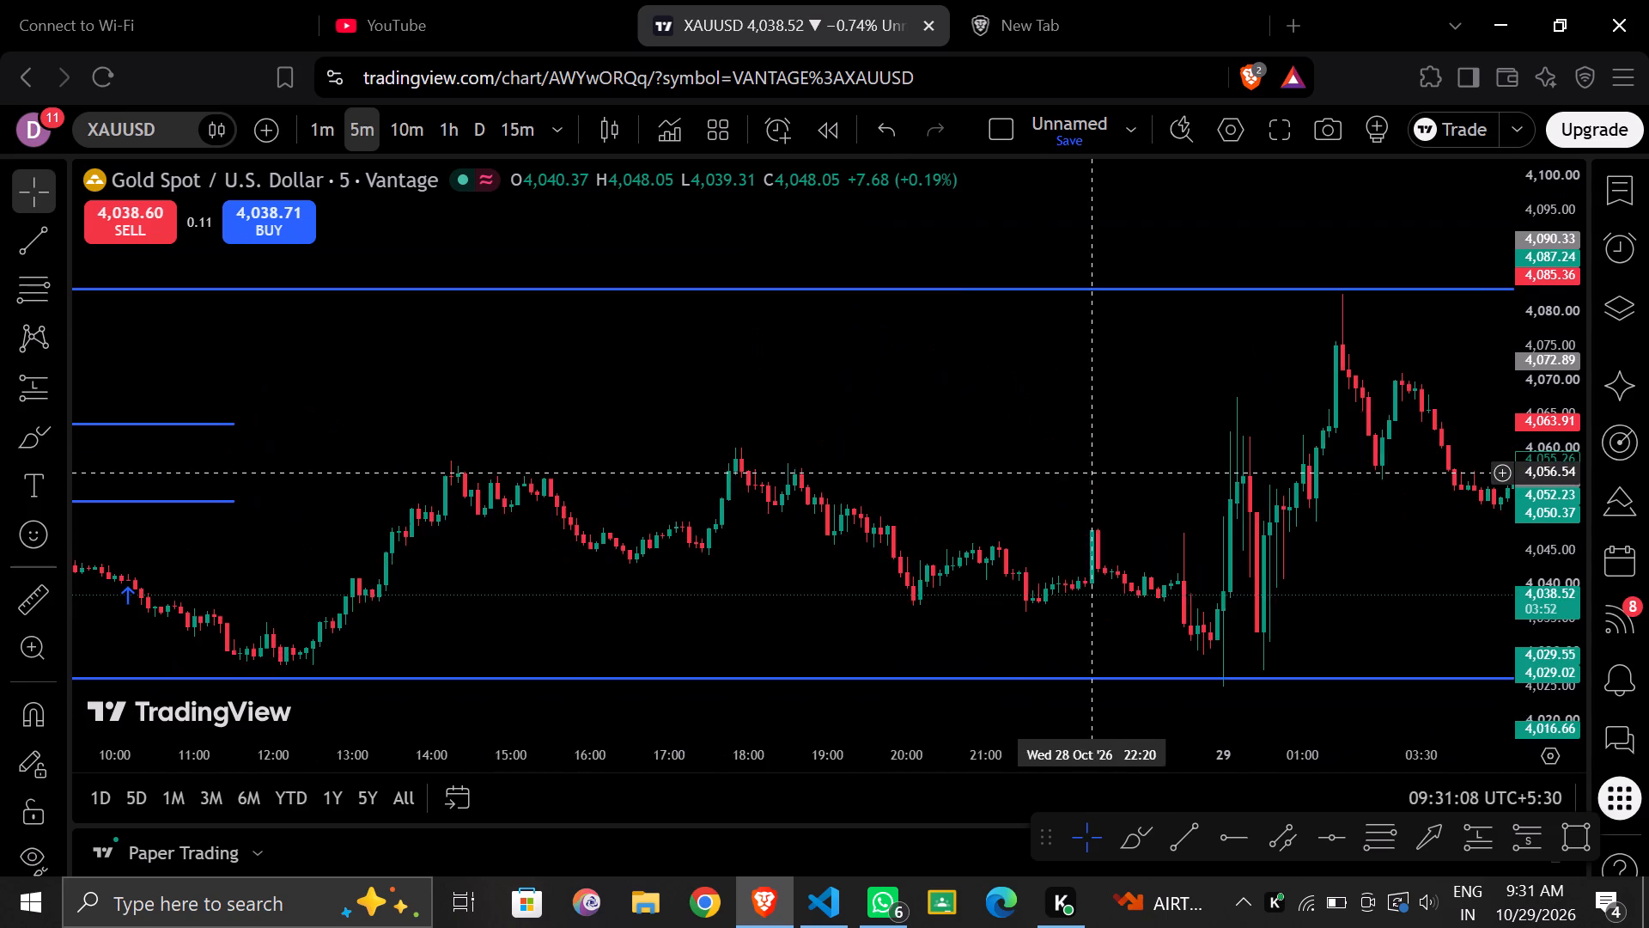
{"action": "left_click_drag", "start_coordinate": [513, 477], "coordinate": [698, 382]}
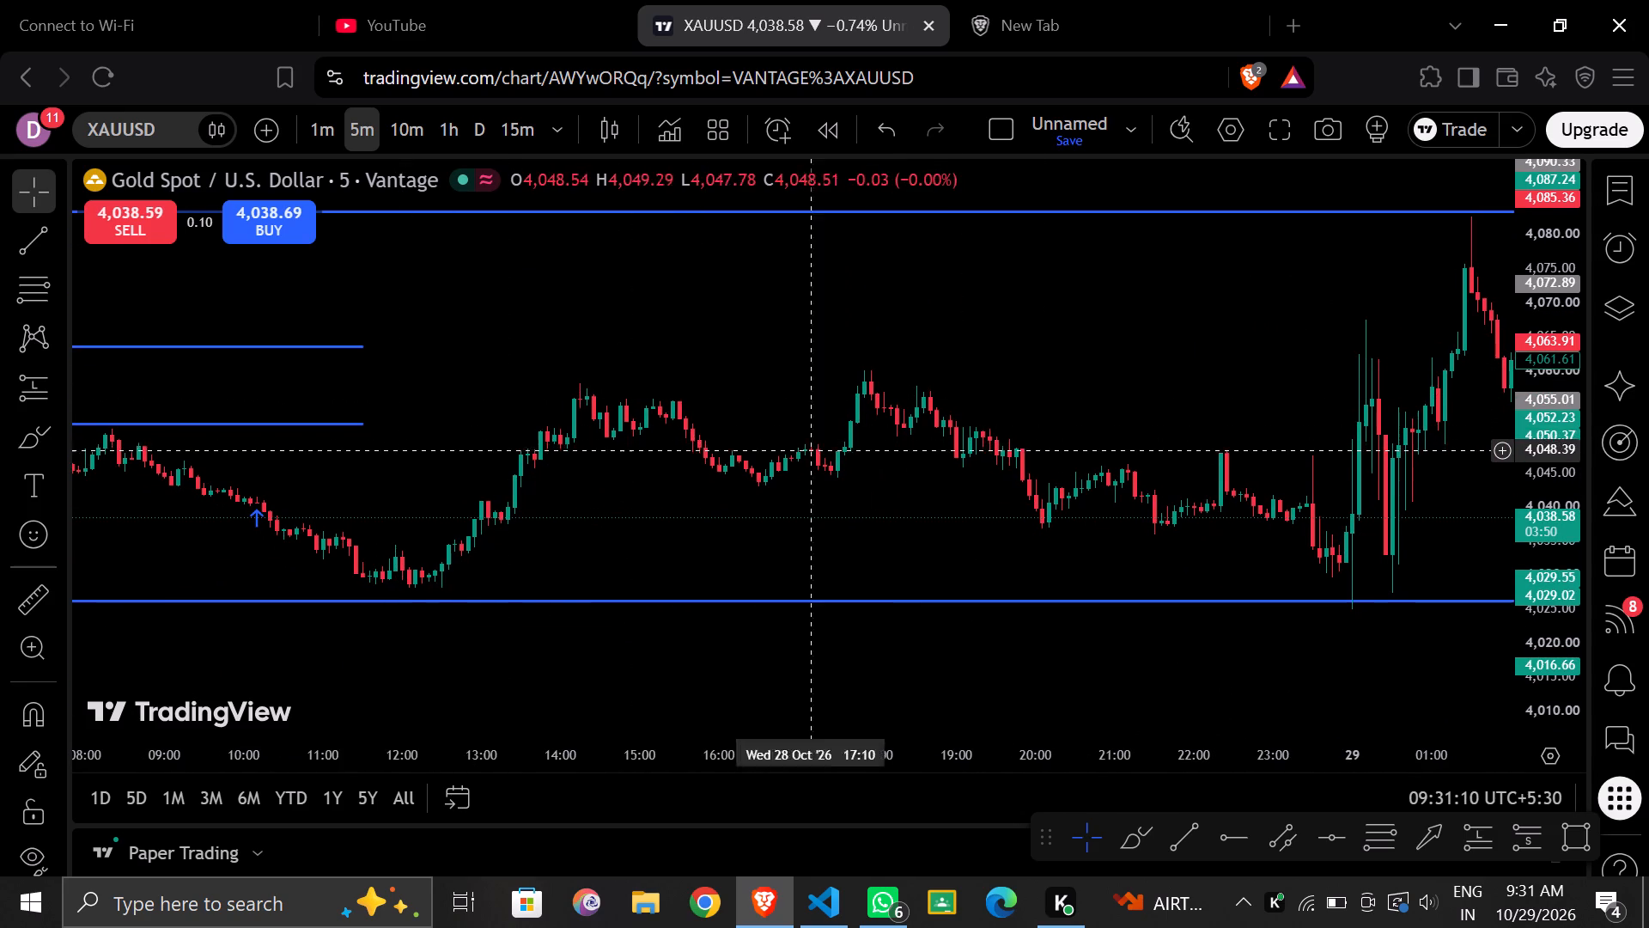
{"action": "left_click_drag", "start_coordinate": [970, 457], "coordinate": [539, 479]}
{"action": "left_click_drag", "start_coordinate": [924, 509], "coordinate": [613, 494]}
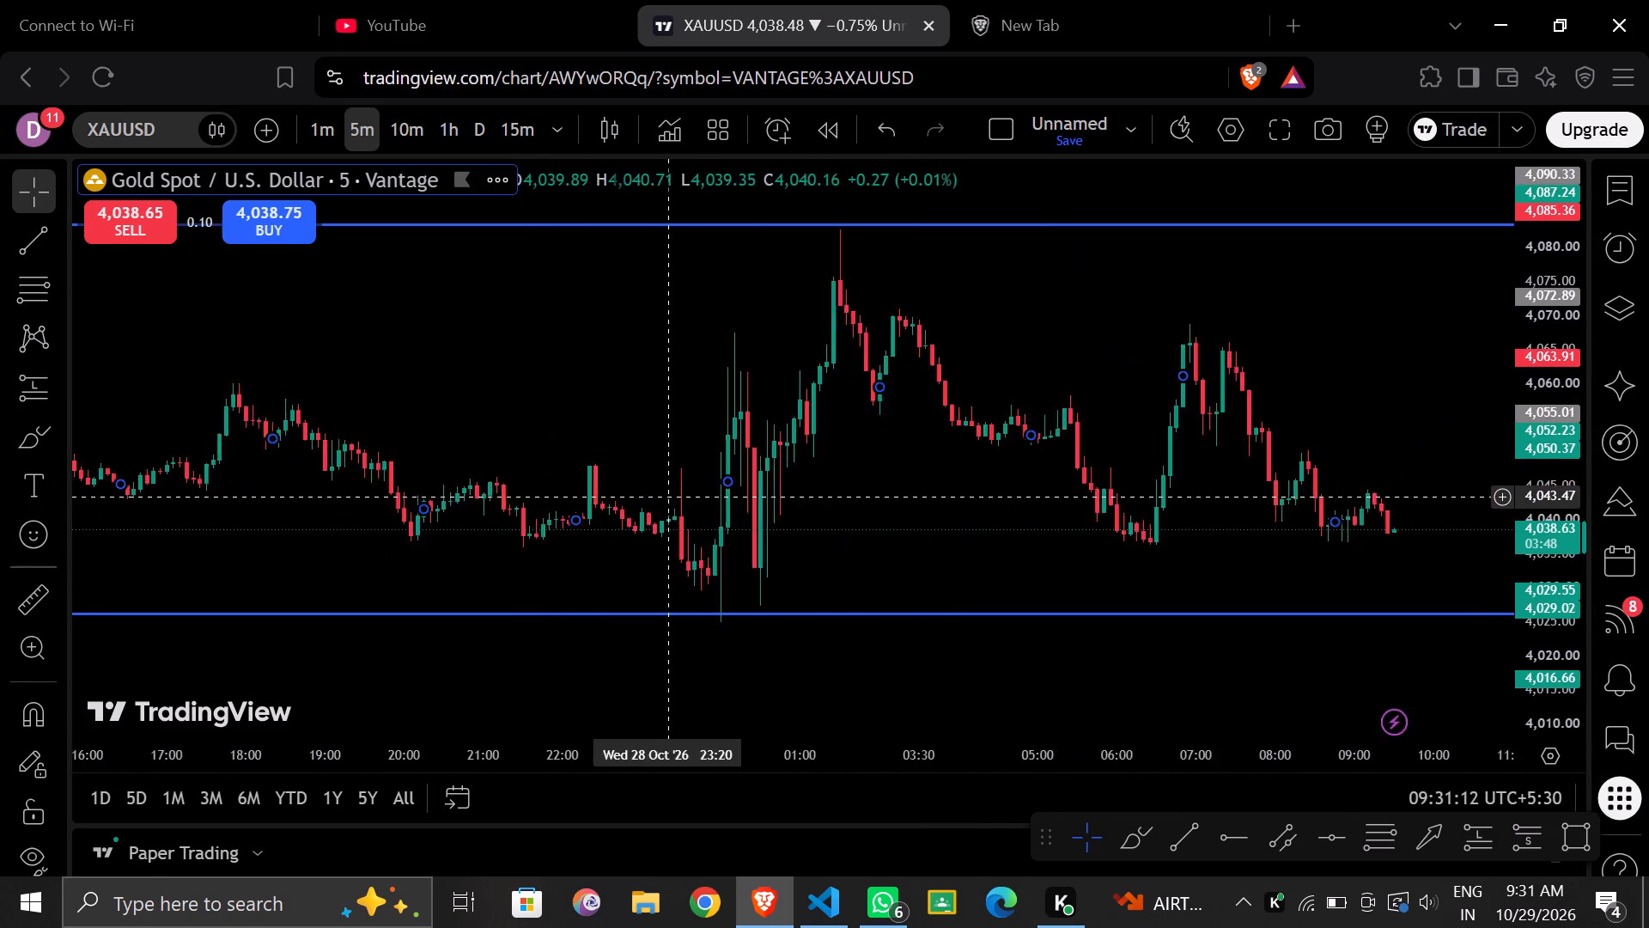
{"action": "left_click_drag", "start_coordinate": [613, 494], "coordinate": [529, 488]}
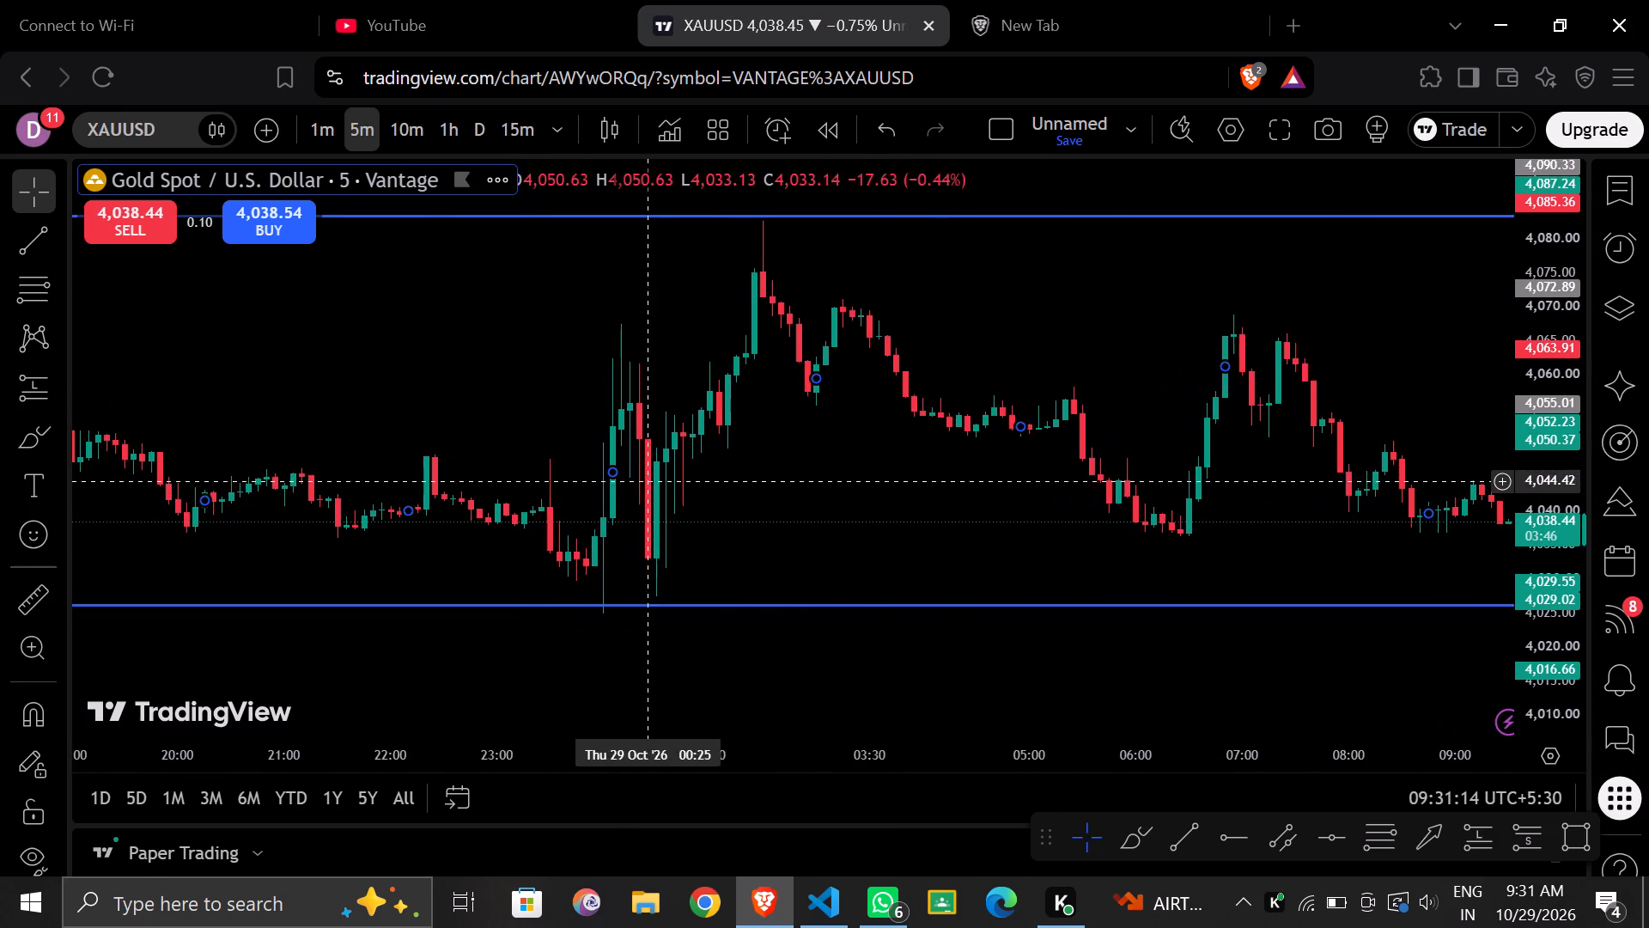
{"action": "left_click_drag", "start_coordinate": [931, 498], "coordinate": [566, 548]}
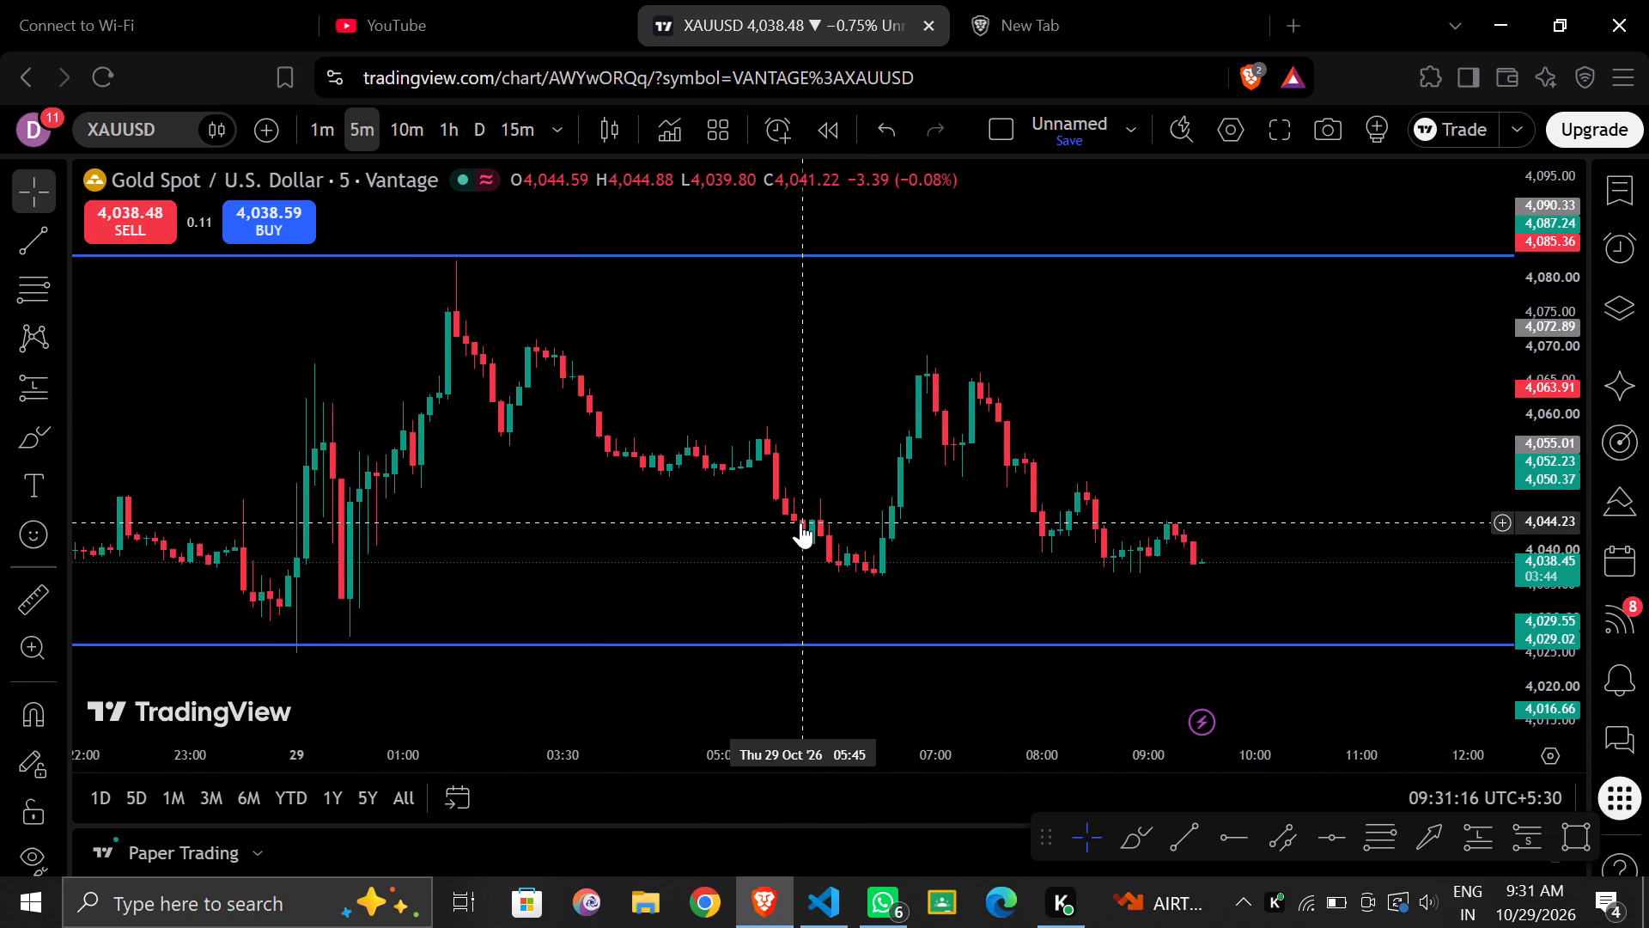
{"action": "left_click_drag", "start_coordinate": [513, 543], "coordinate": [630, 517]}
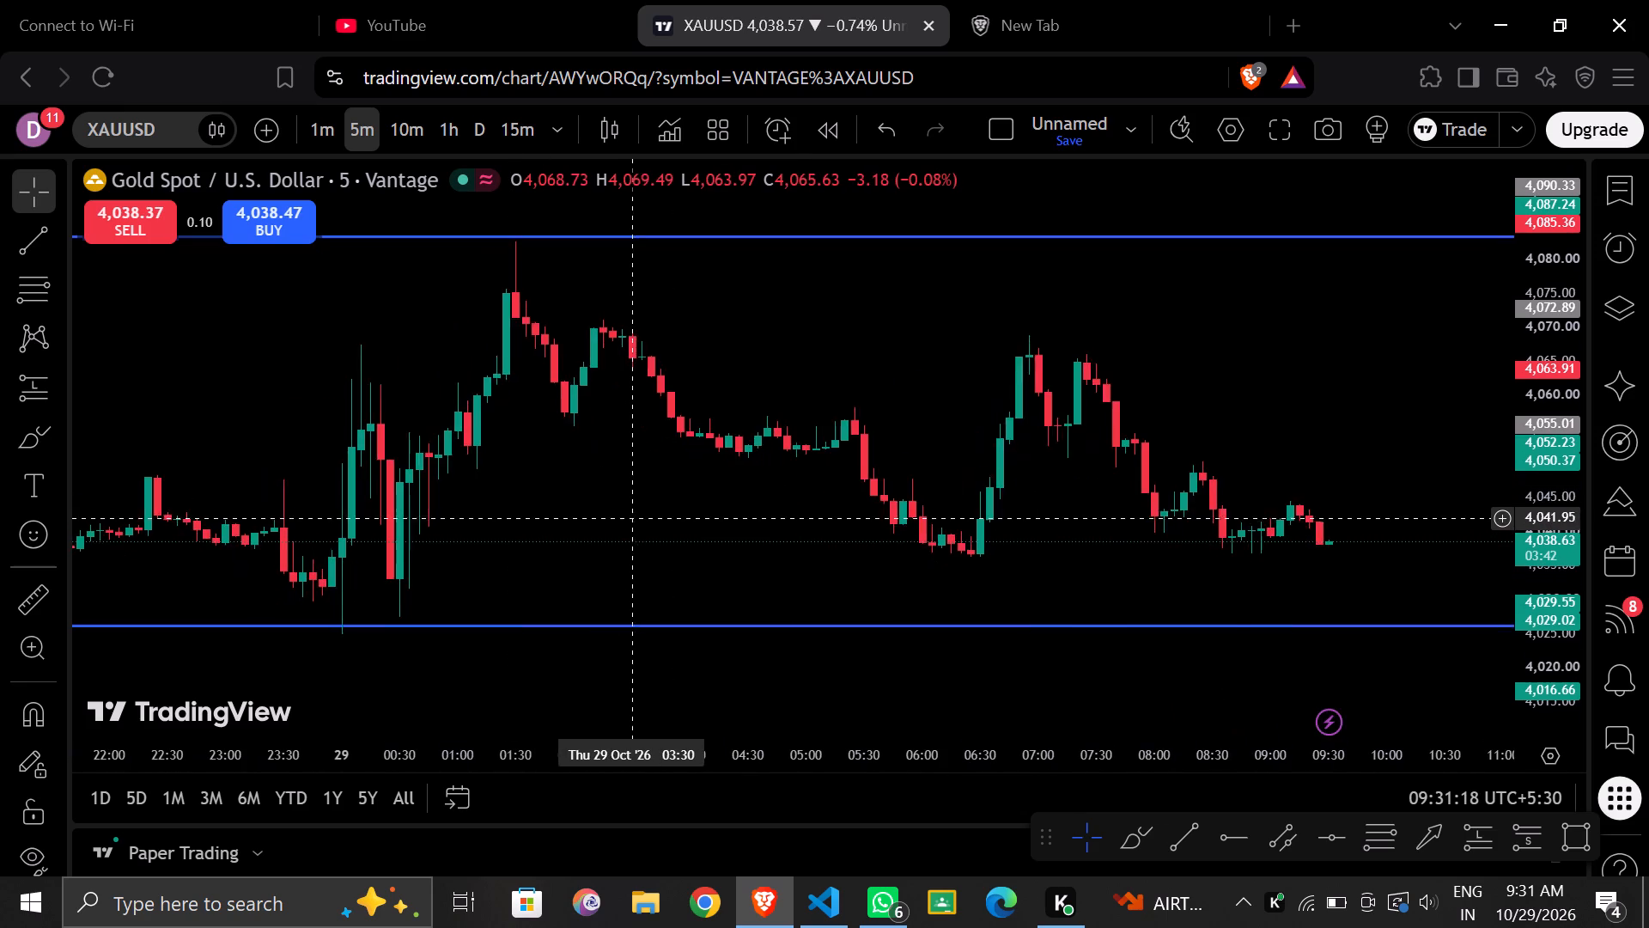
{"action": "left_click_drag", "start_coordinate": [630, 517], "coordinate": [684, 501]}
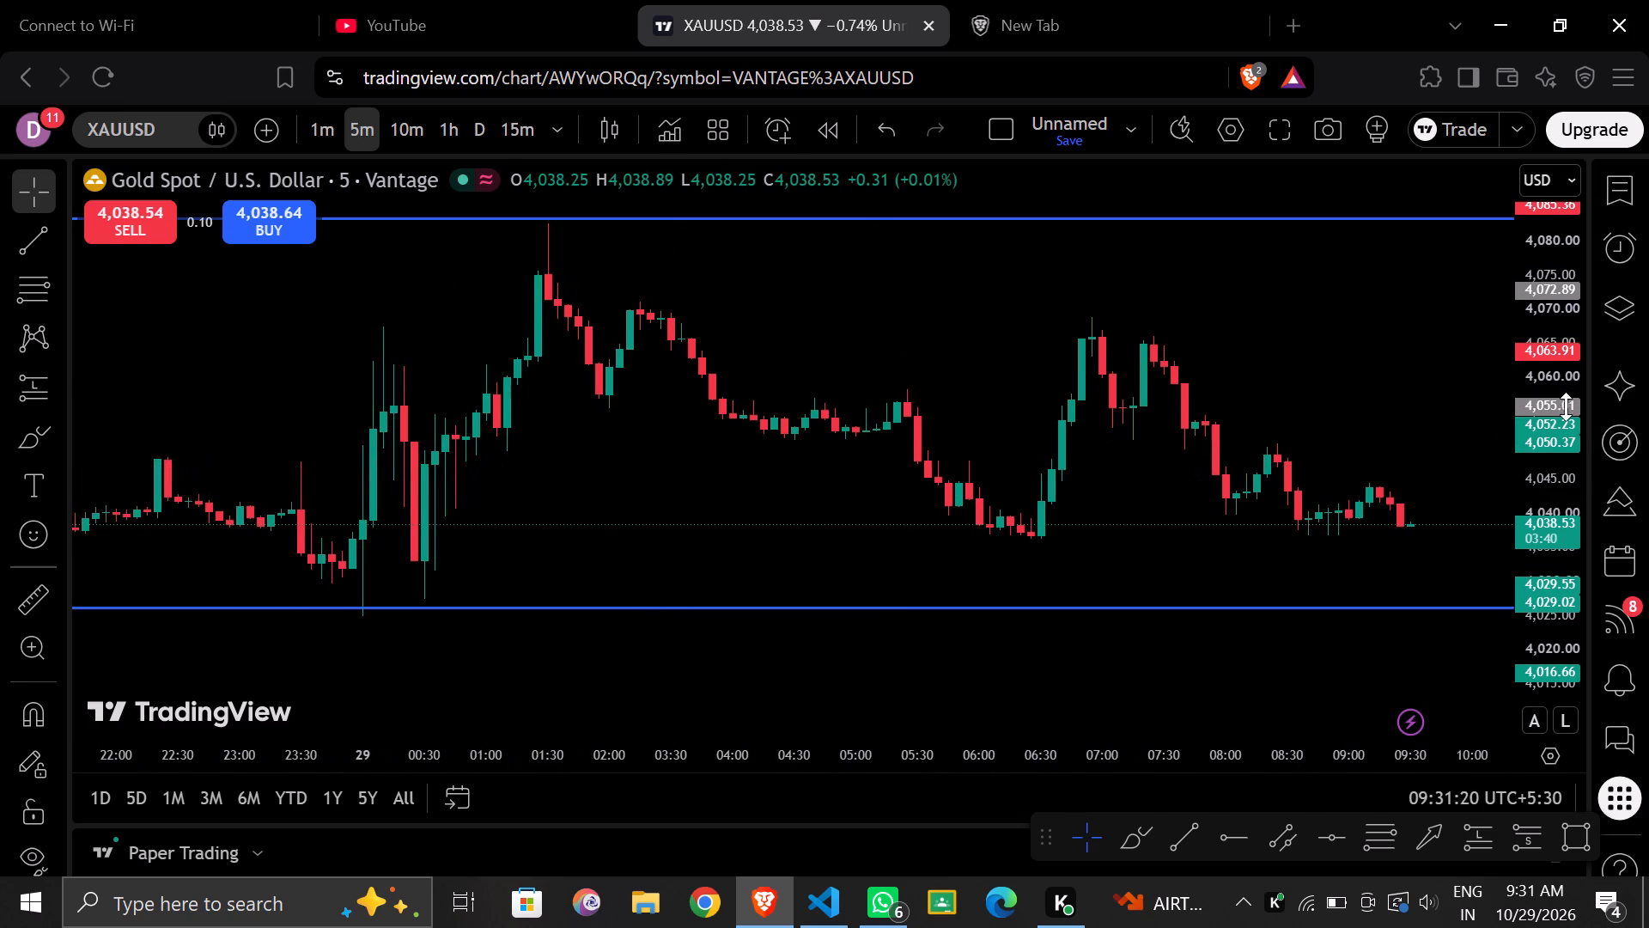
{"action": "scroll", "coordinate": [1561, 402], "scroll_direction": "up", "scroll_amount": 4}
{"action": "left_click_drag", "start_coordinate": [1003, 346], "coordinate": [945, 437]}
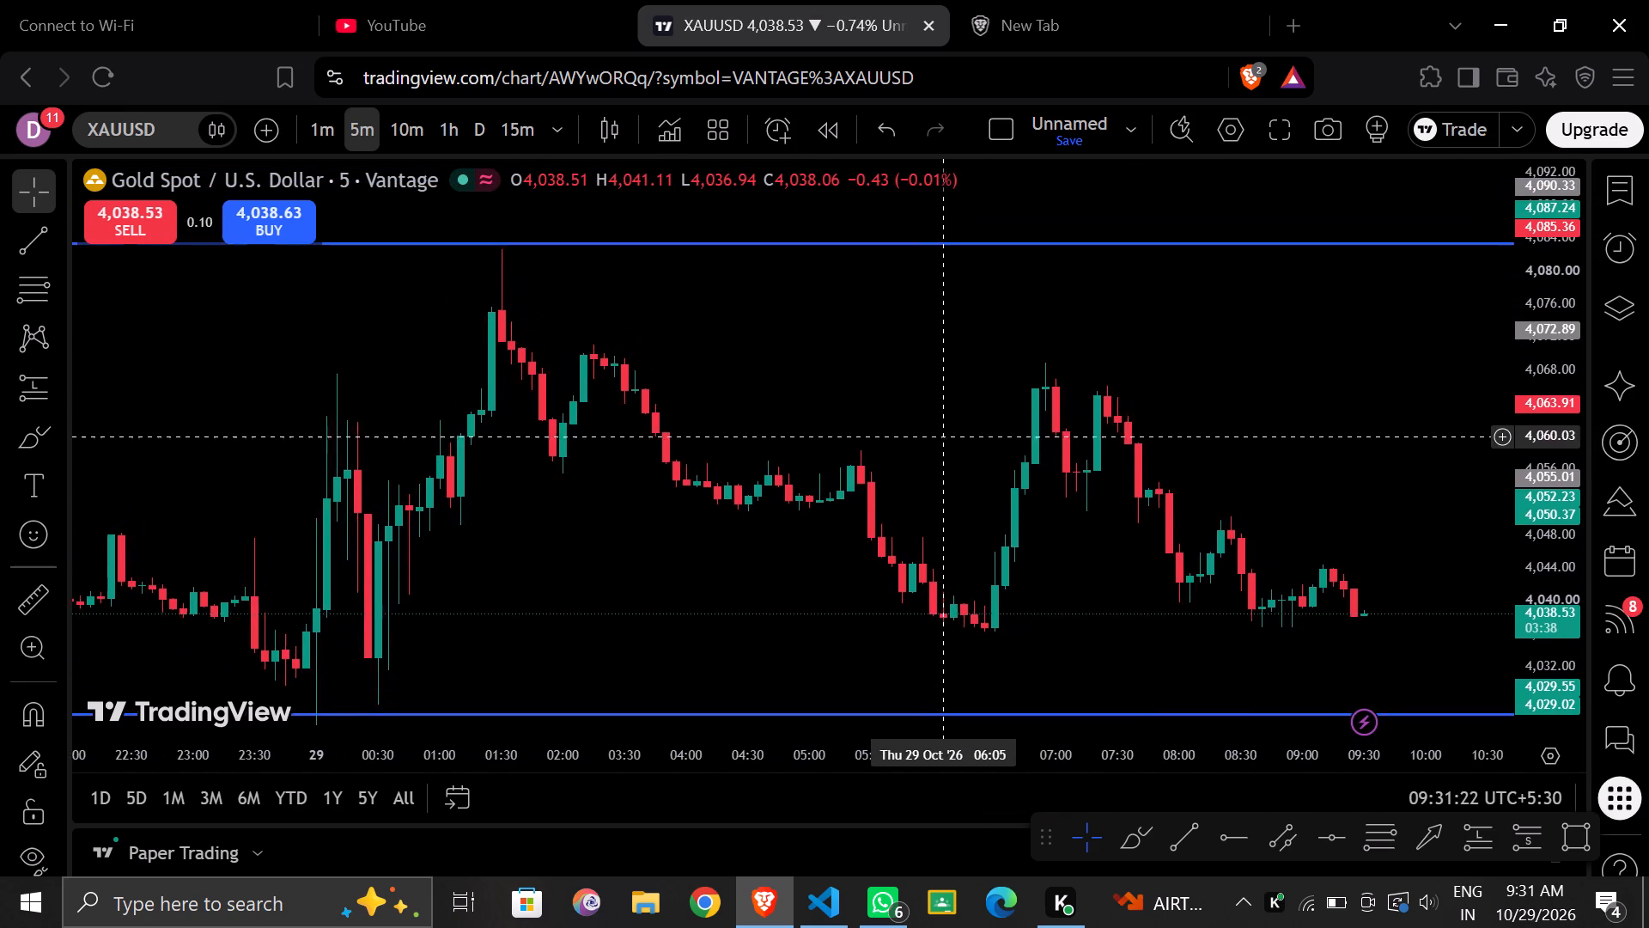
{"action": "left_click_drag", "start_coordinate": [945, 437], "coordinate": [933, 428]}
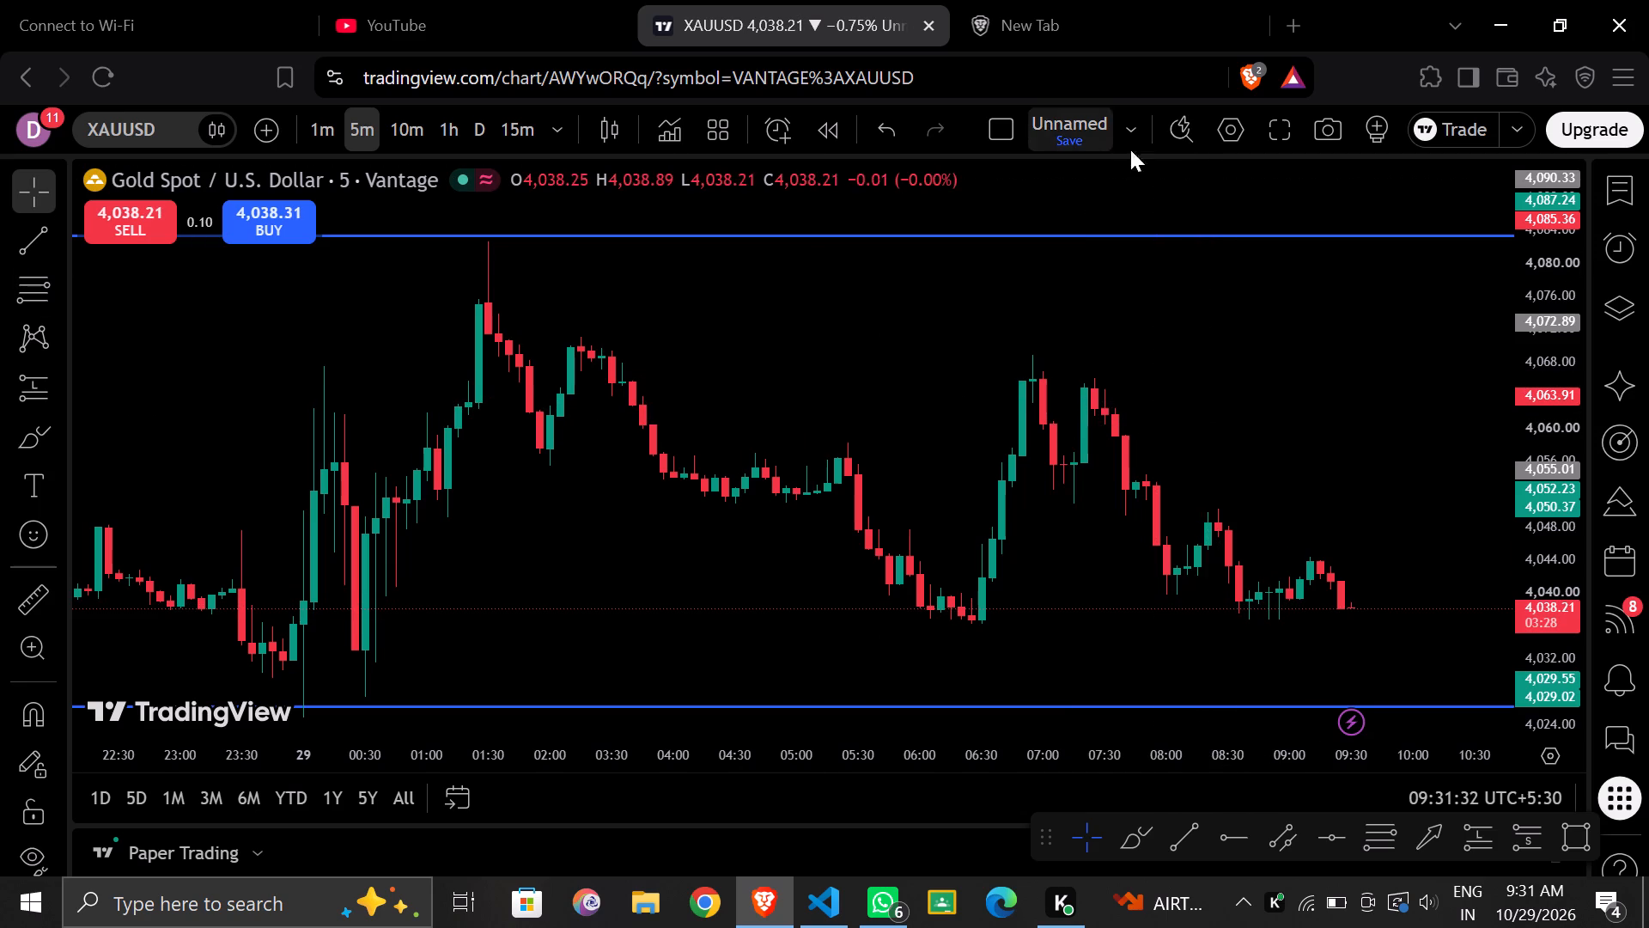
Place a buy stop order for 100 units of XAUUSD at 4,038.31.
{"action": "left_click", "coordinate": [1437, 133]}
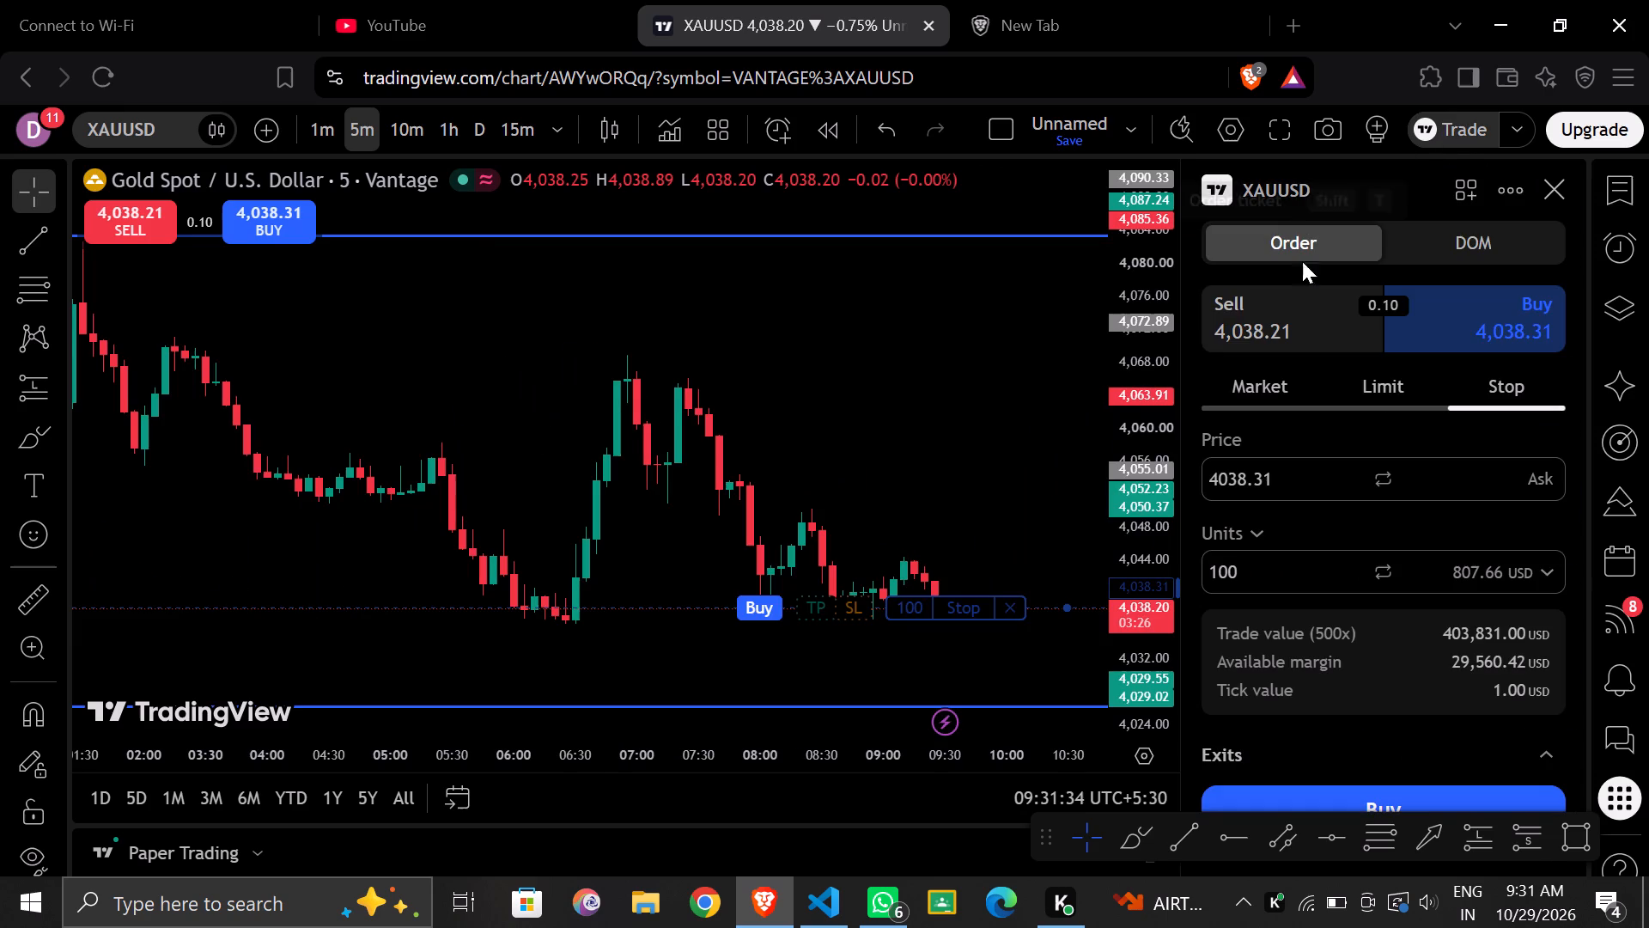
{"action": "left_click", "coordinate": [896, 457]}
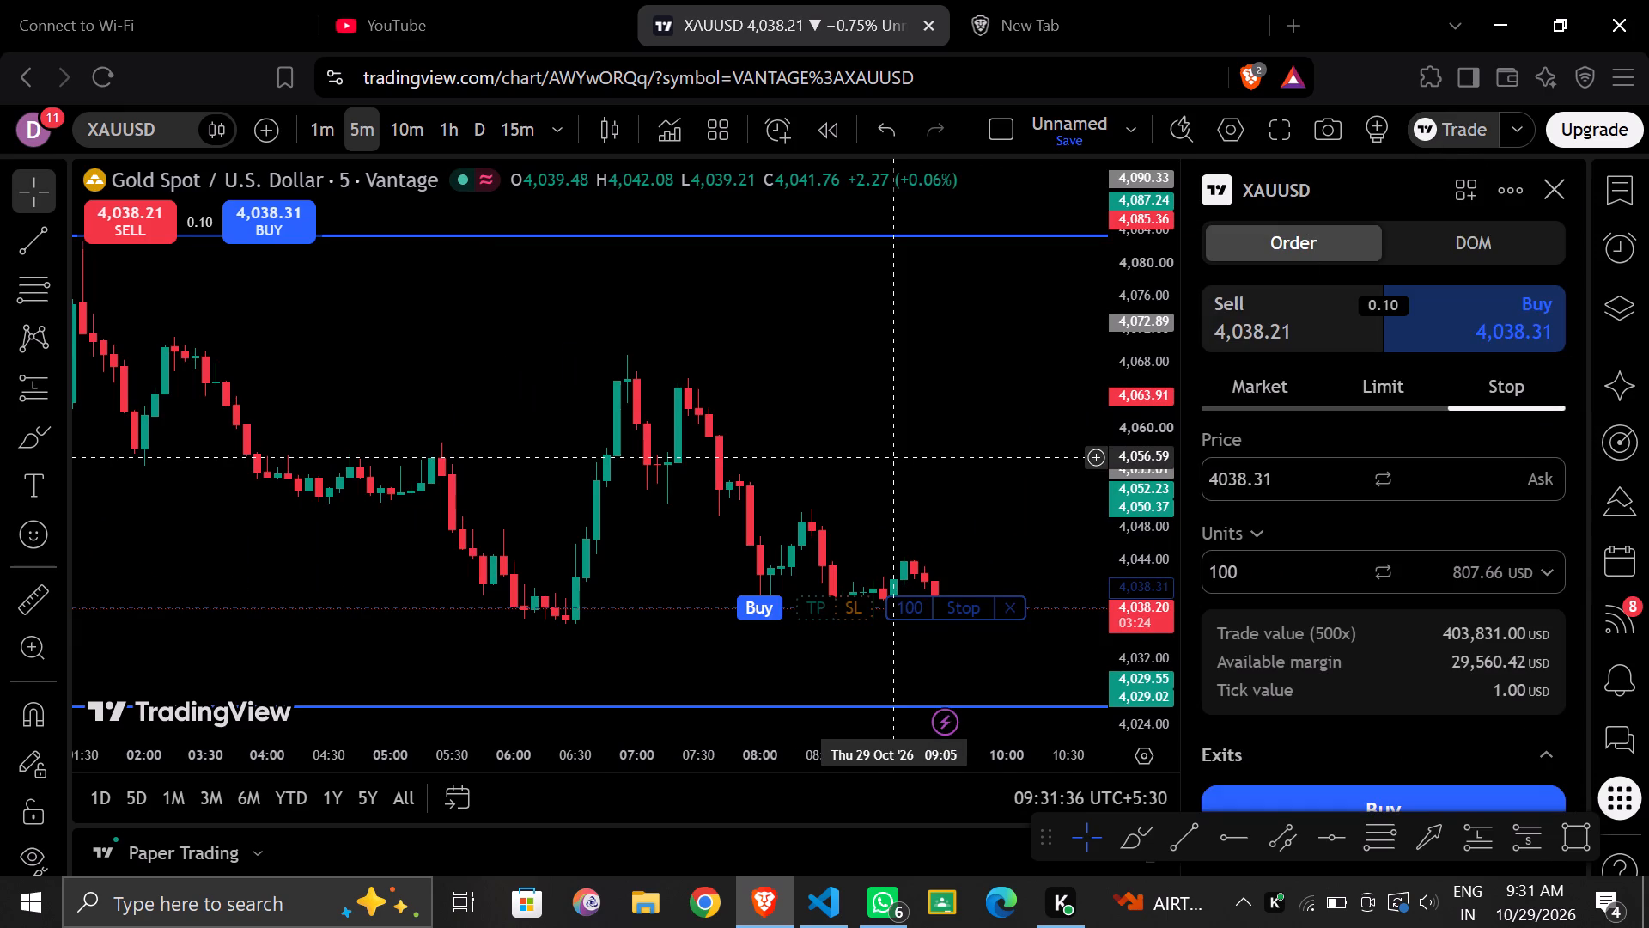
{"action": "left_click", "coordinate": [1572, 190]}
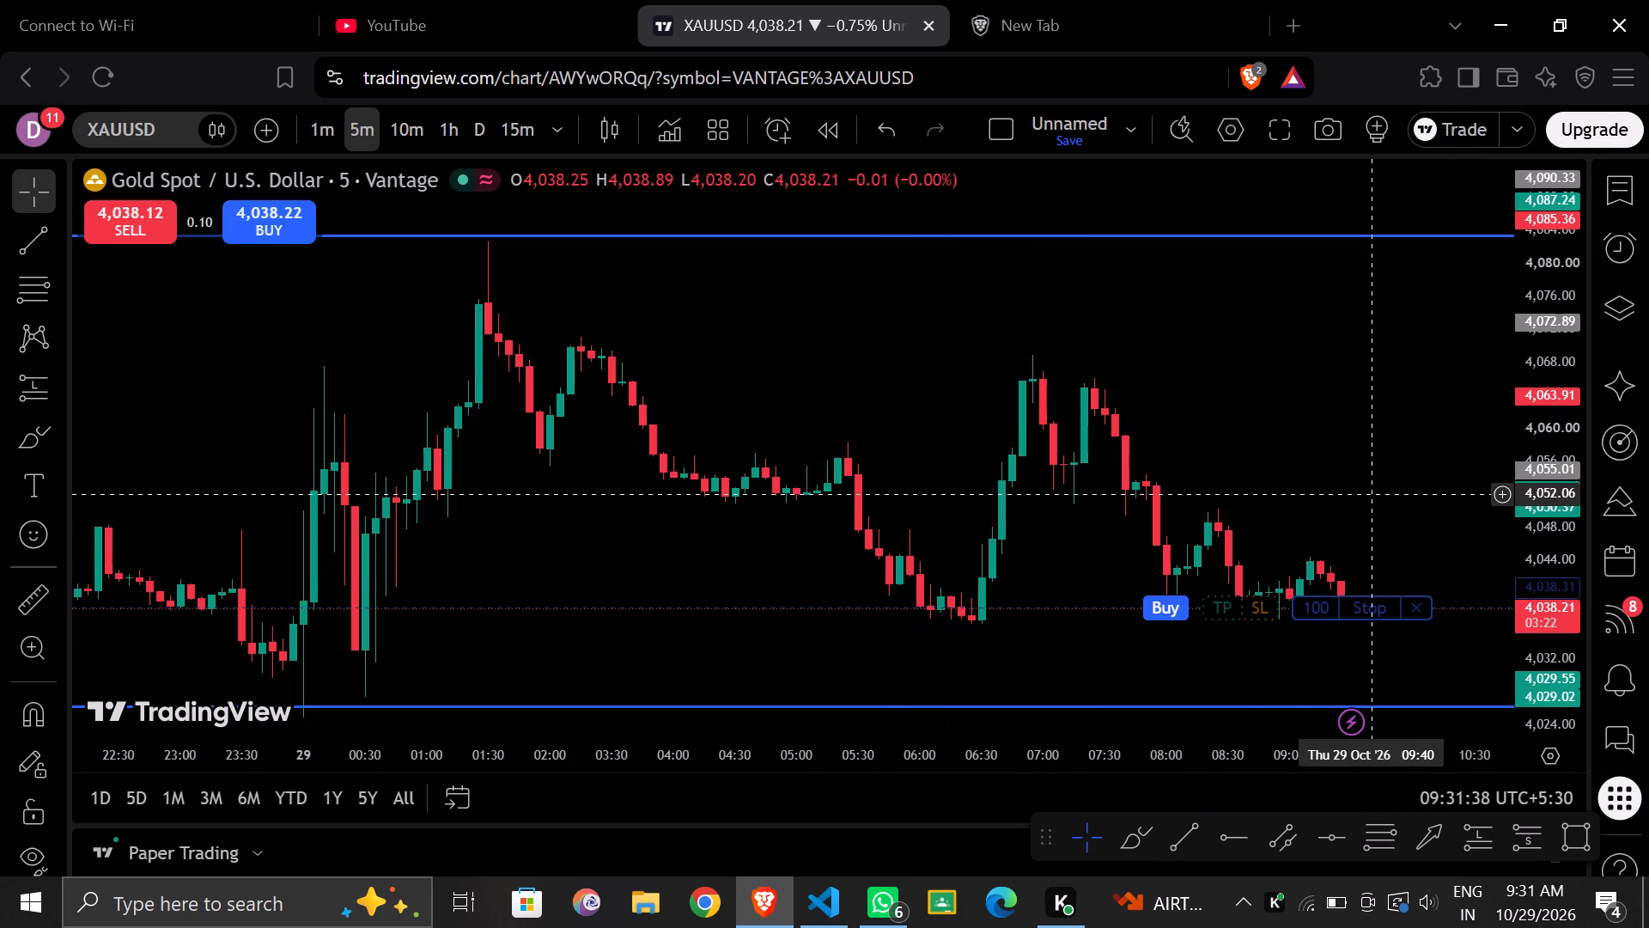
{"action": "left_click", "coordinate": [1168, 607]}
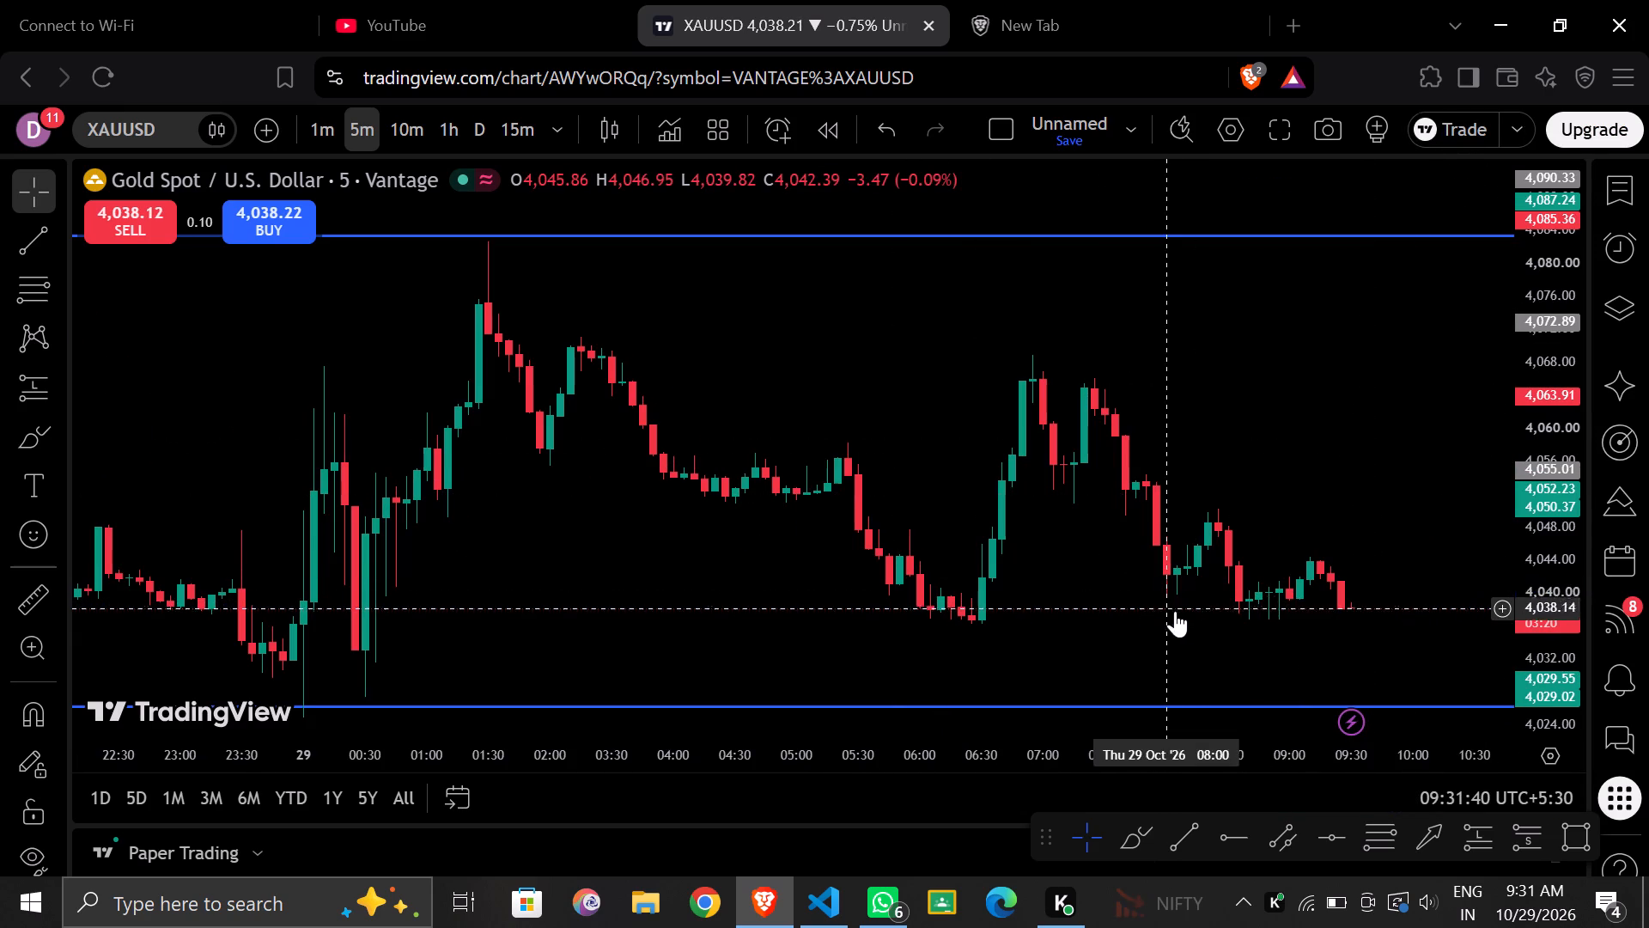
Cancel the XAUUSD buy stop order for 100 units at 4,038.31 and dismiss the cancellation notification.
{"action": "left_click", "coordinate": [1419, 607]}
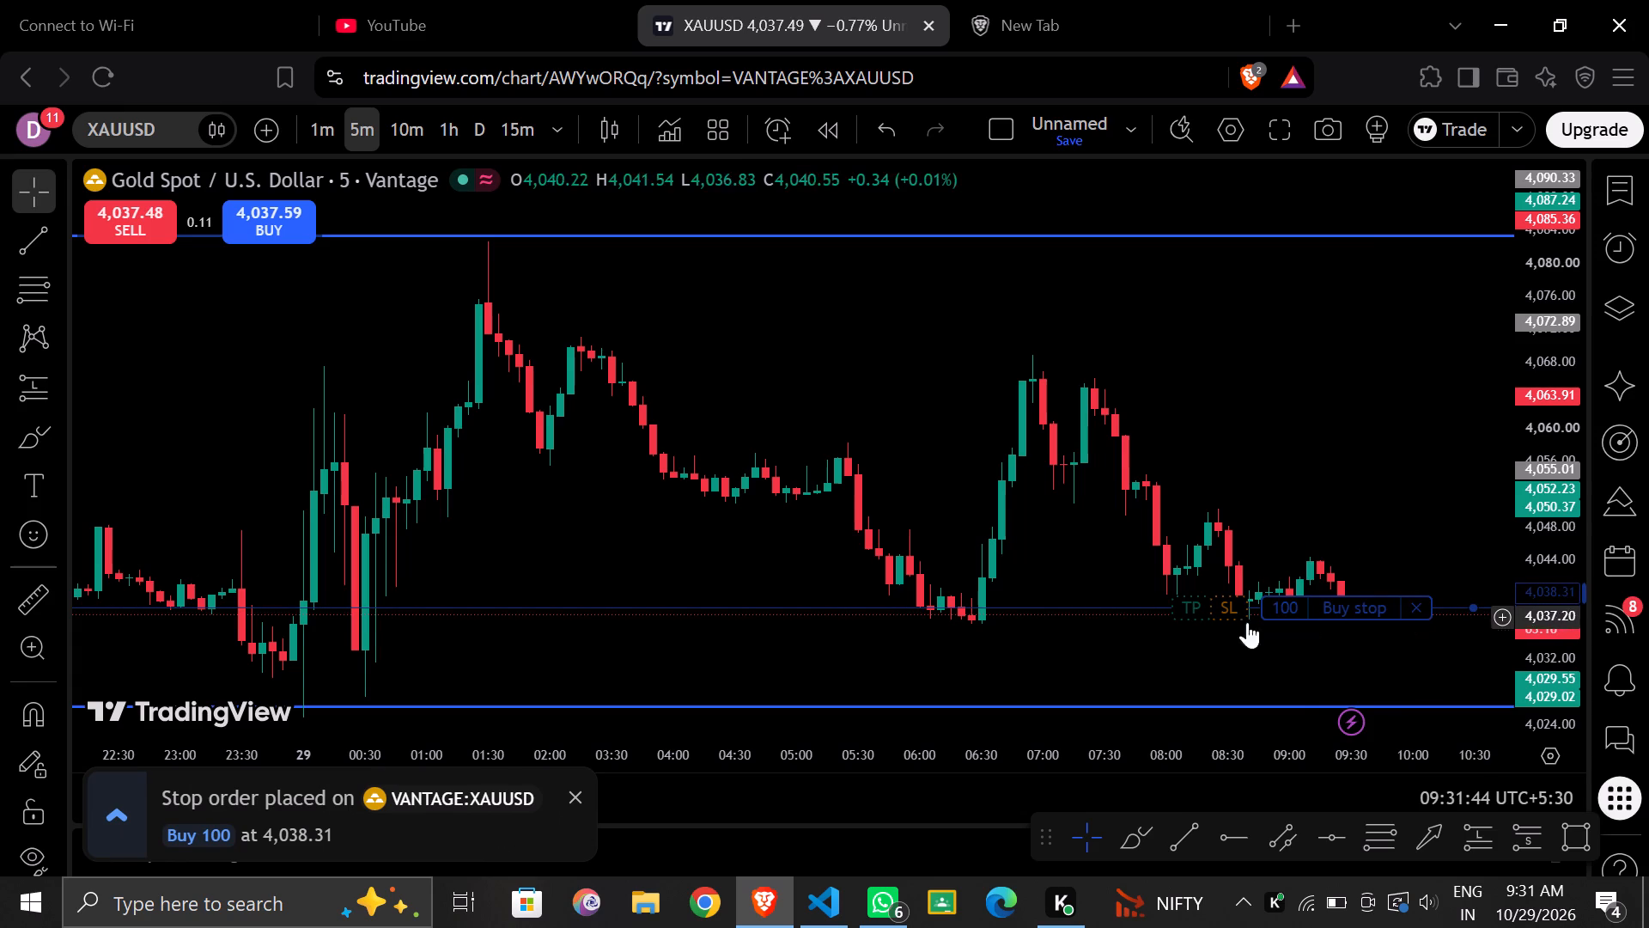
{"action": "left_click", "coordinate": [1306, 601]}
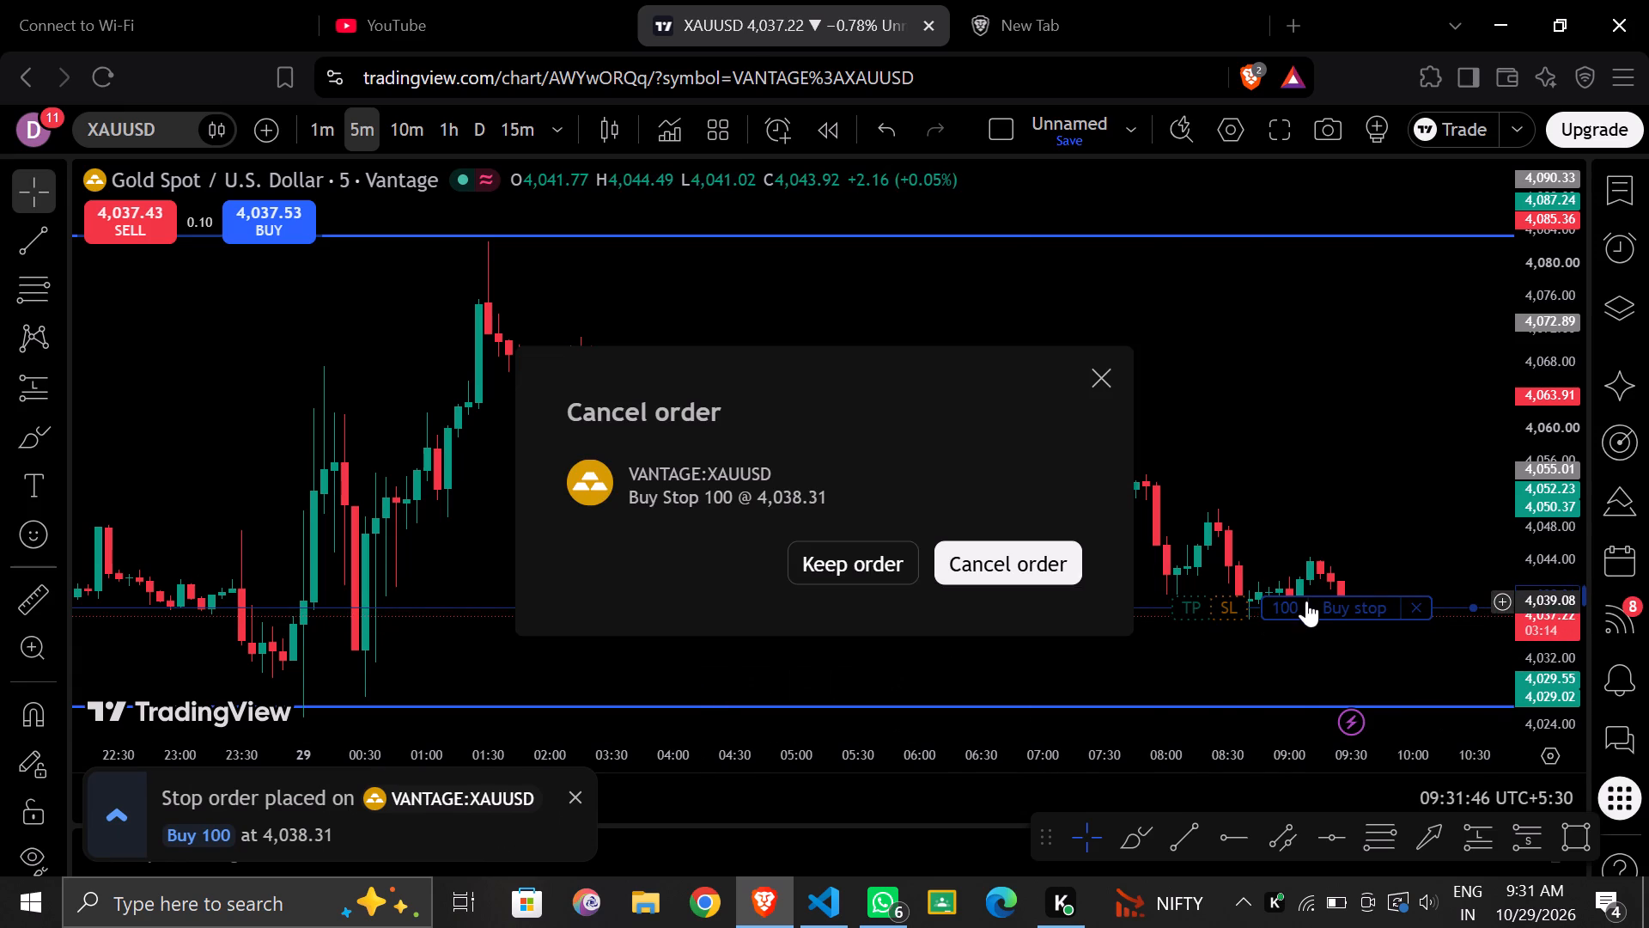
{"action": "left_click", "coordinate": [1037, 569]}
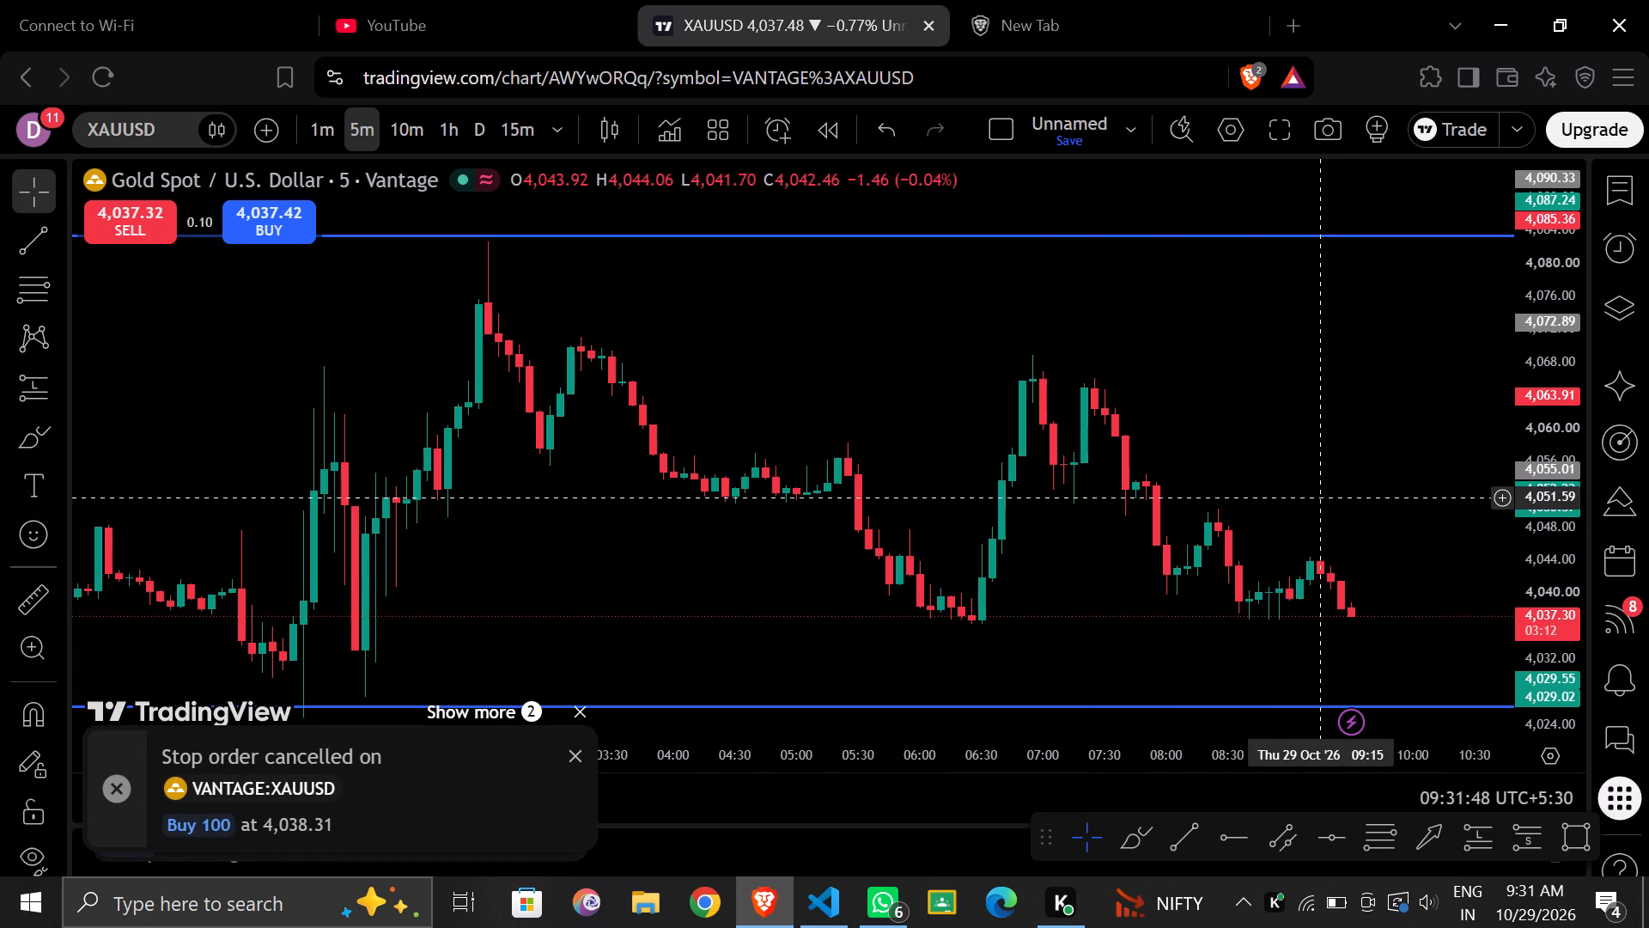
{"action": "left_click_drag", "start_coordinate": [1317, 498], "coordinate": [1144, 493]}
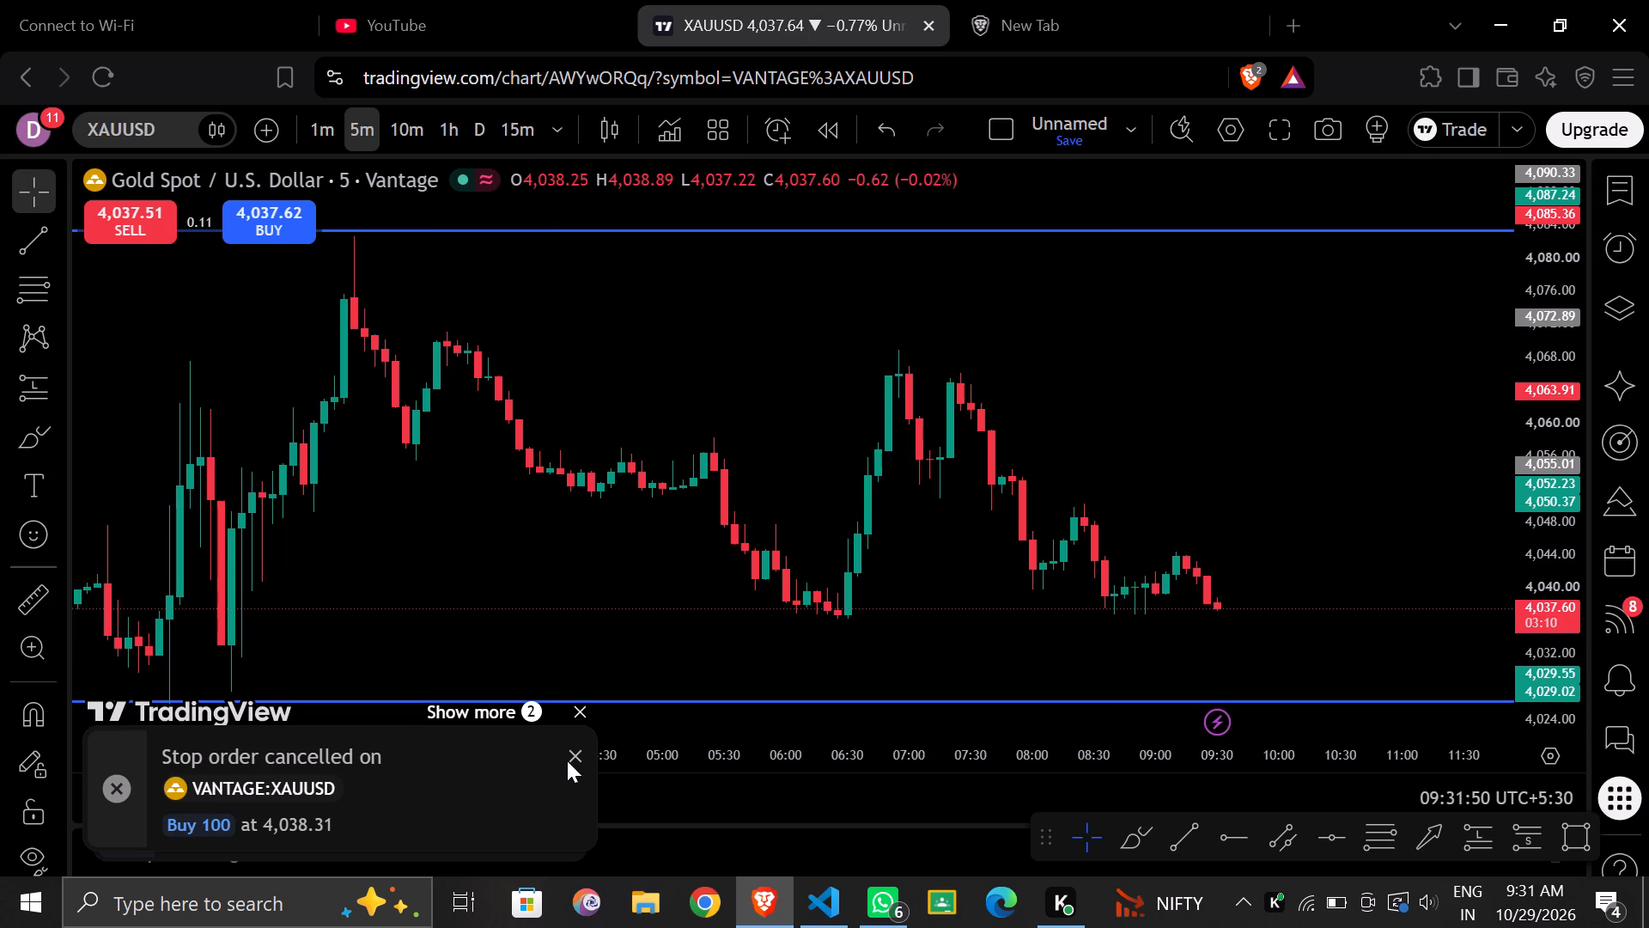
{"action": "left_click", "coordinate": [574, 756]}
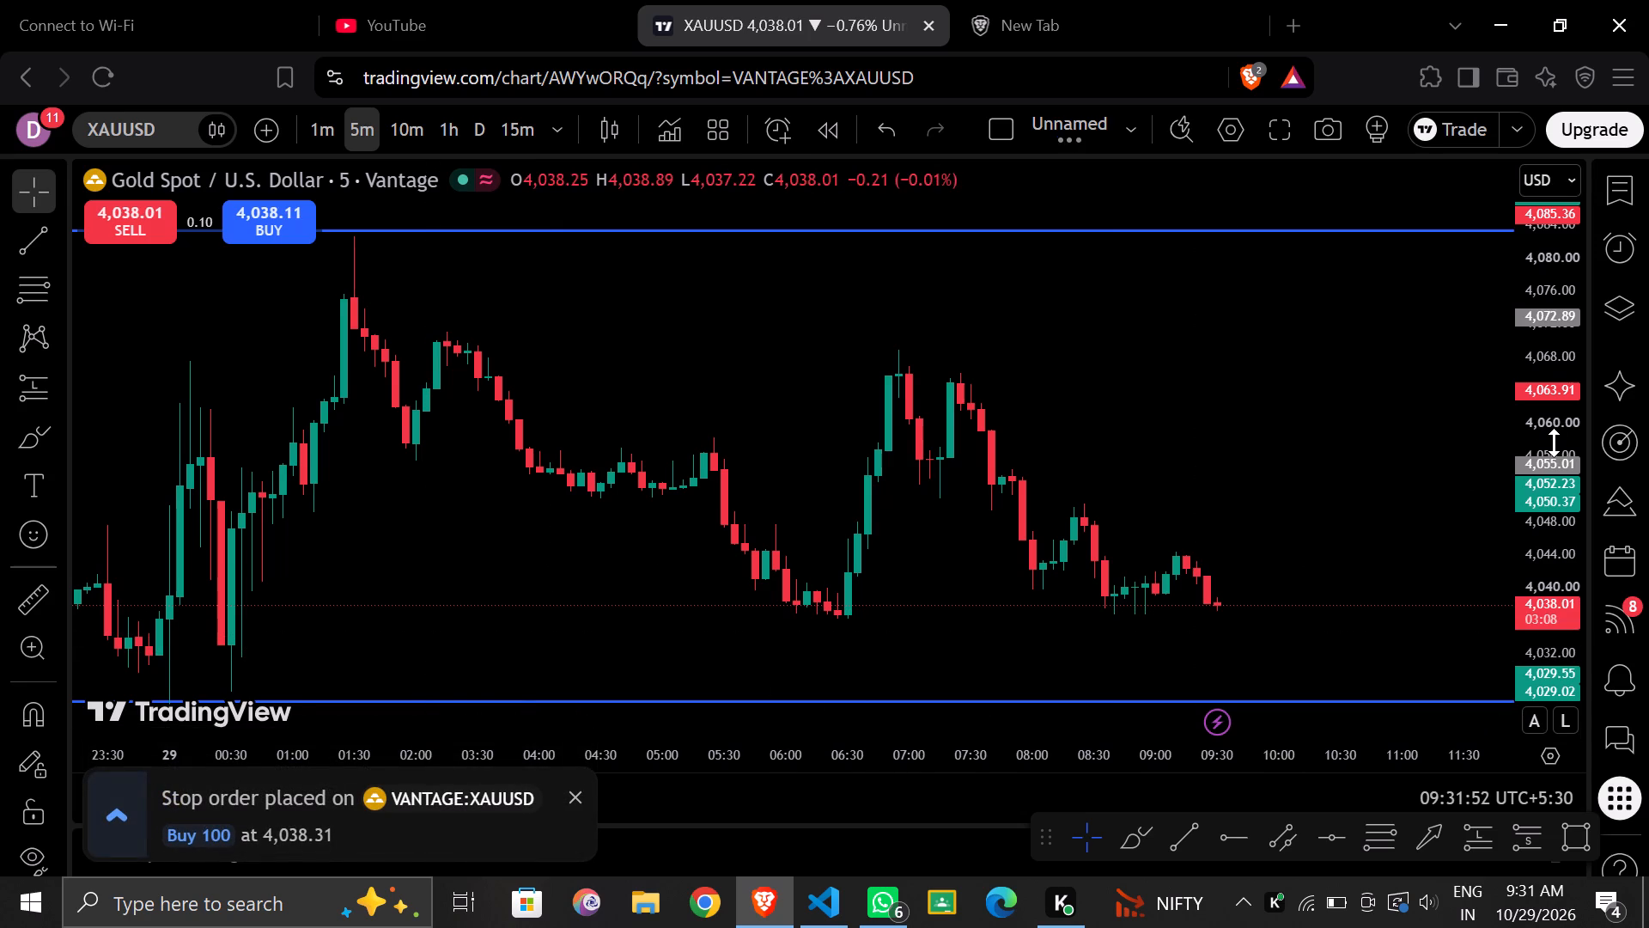
Examine the 5-minute price action of 29 October, from the early-morning swings to the latest candles above the lower blue level.
{"action": "scroll", "coordinate": [1554, 443], "scroll_direction": "up", "scroll_amount": 6}
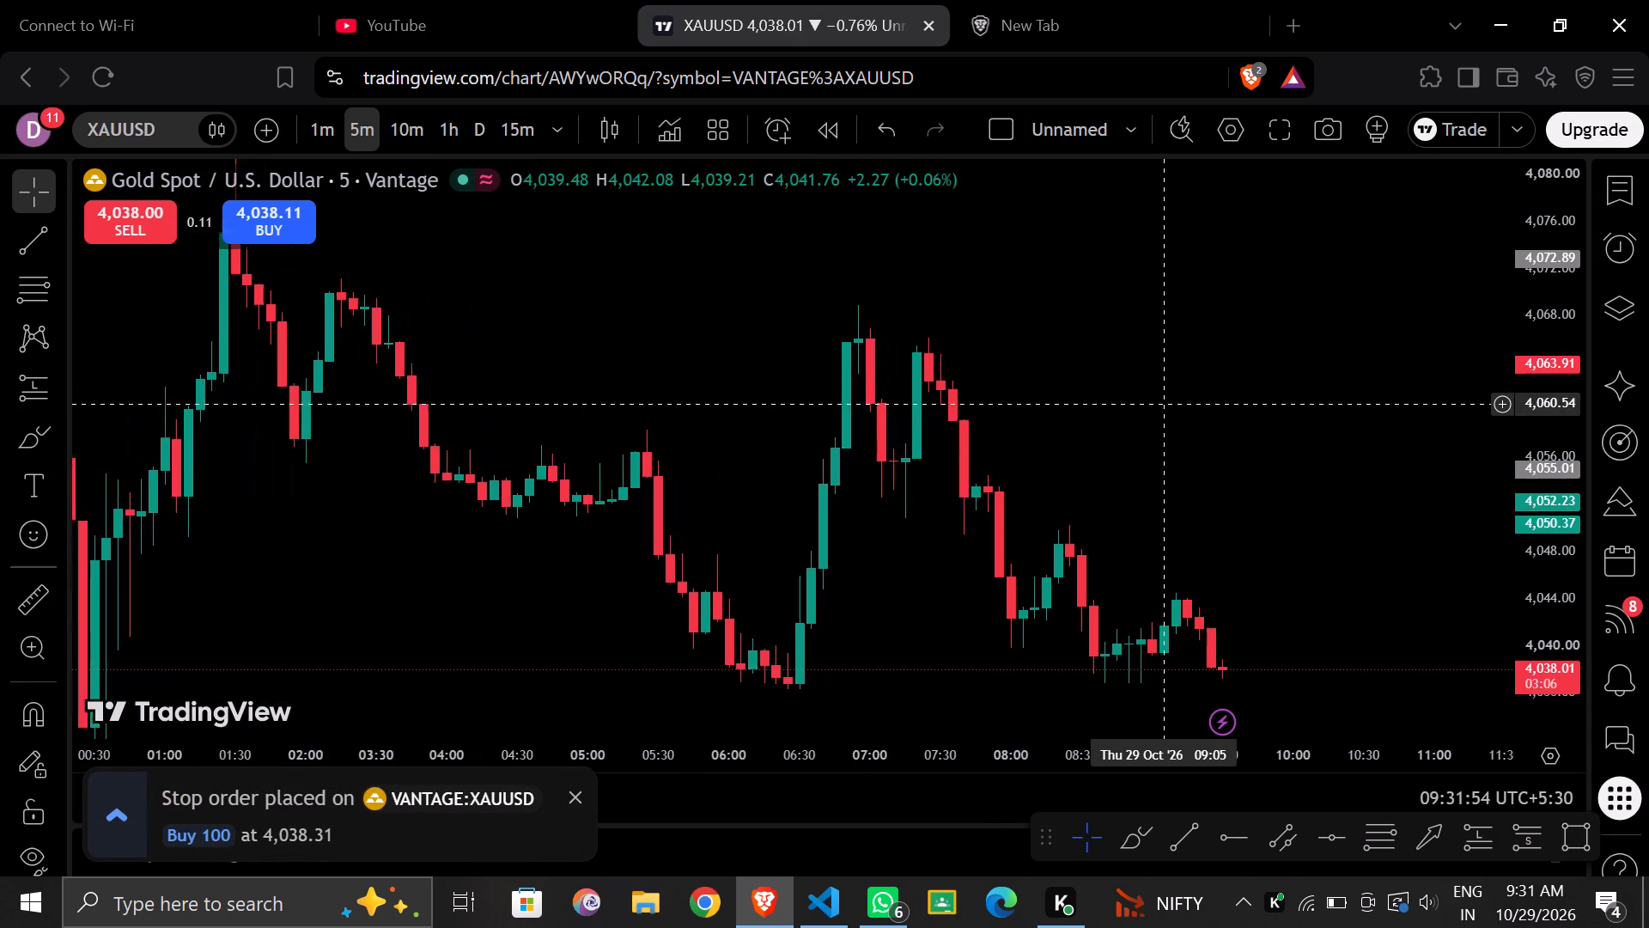
{"action": "left_click_drag", "start_coordinate": [1164, 404], "coordinate": [1158, 225]}
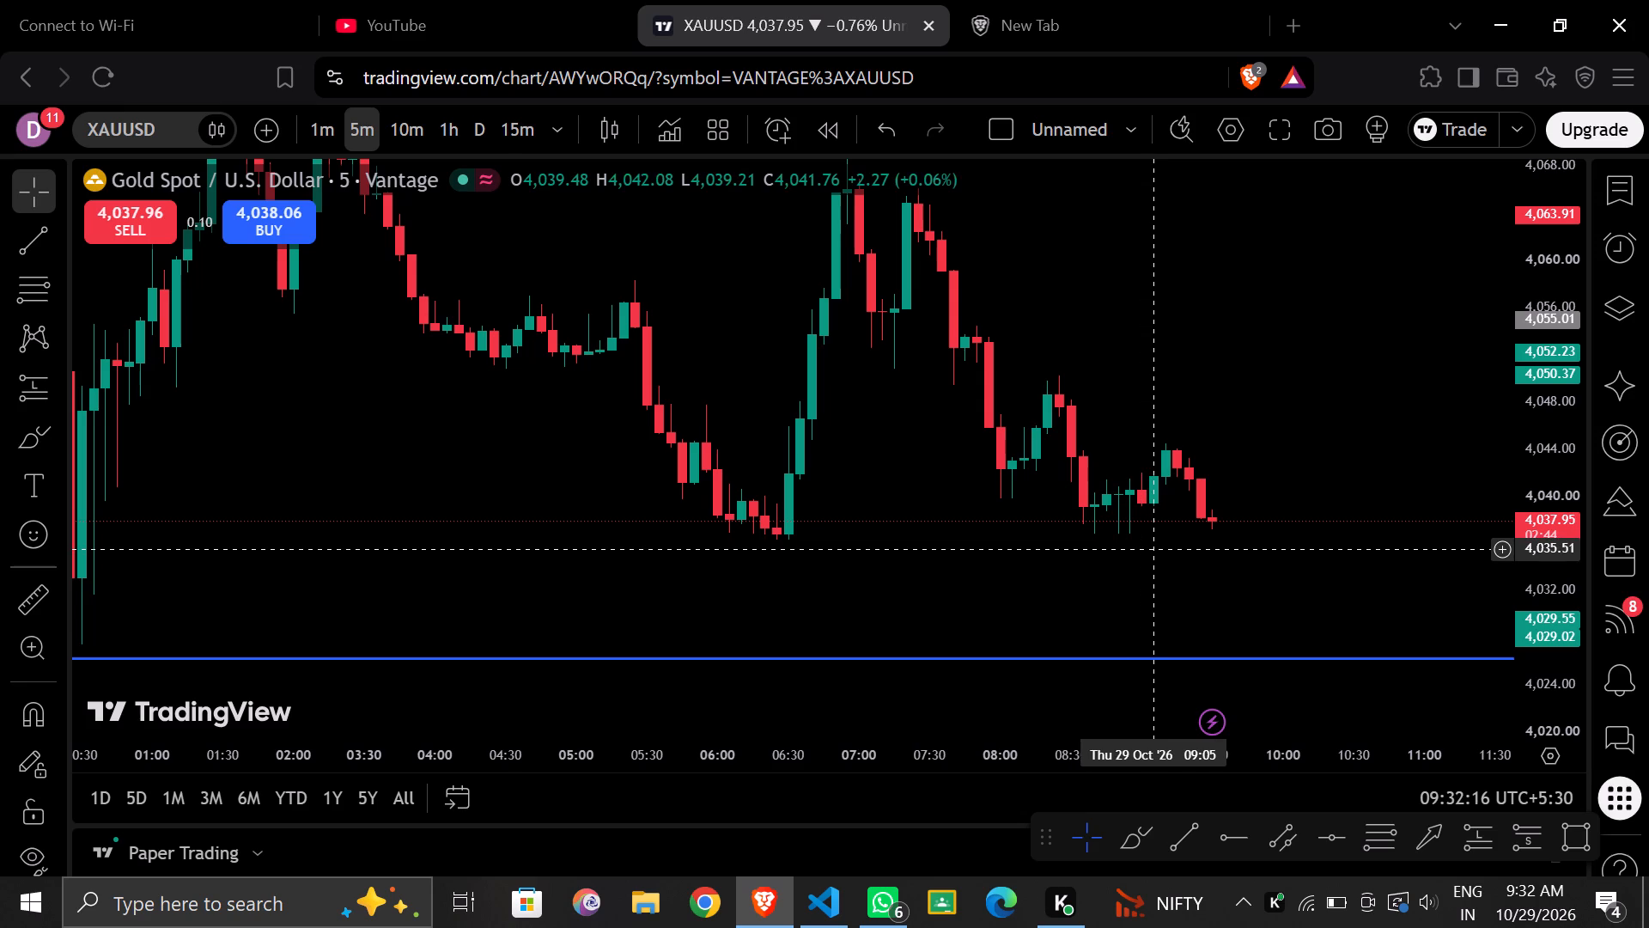
{"action": "left_click_drag", "start_coordinate": [1196, 412], "coordinate": [1220, 491]}
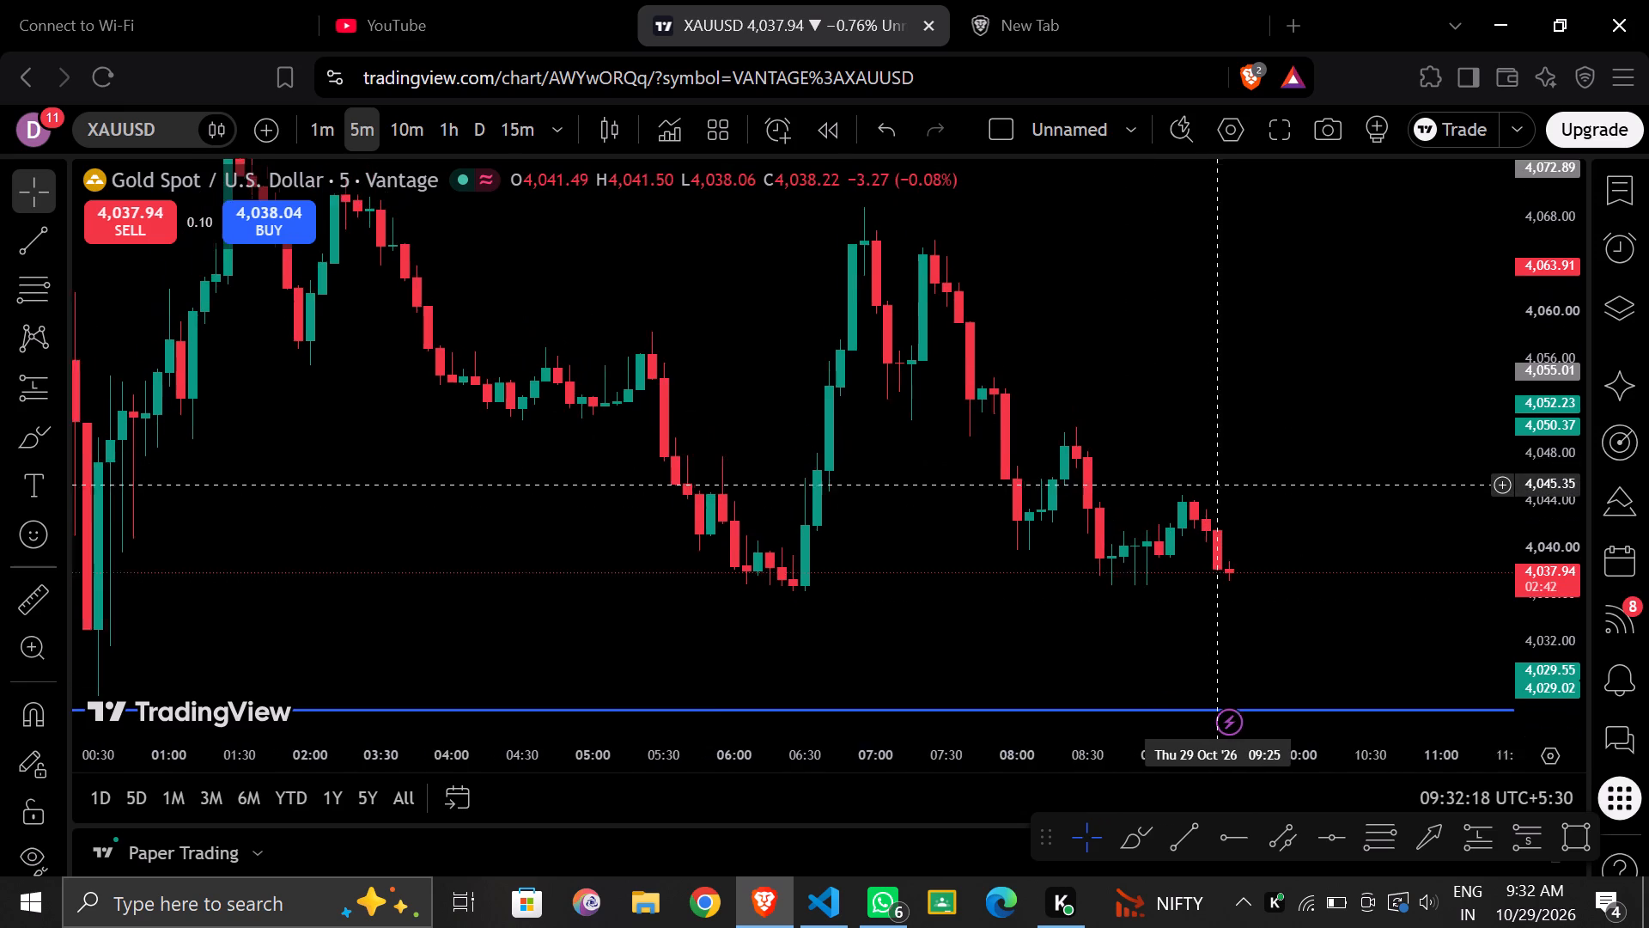
{"action": "left_click_drag", "start_coordinate": [1220, 491], "coordinate": [1233, 545]}
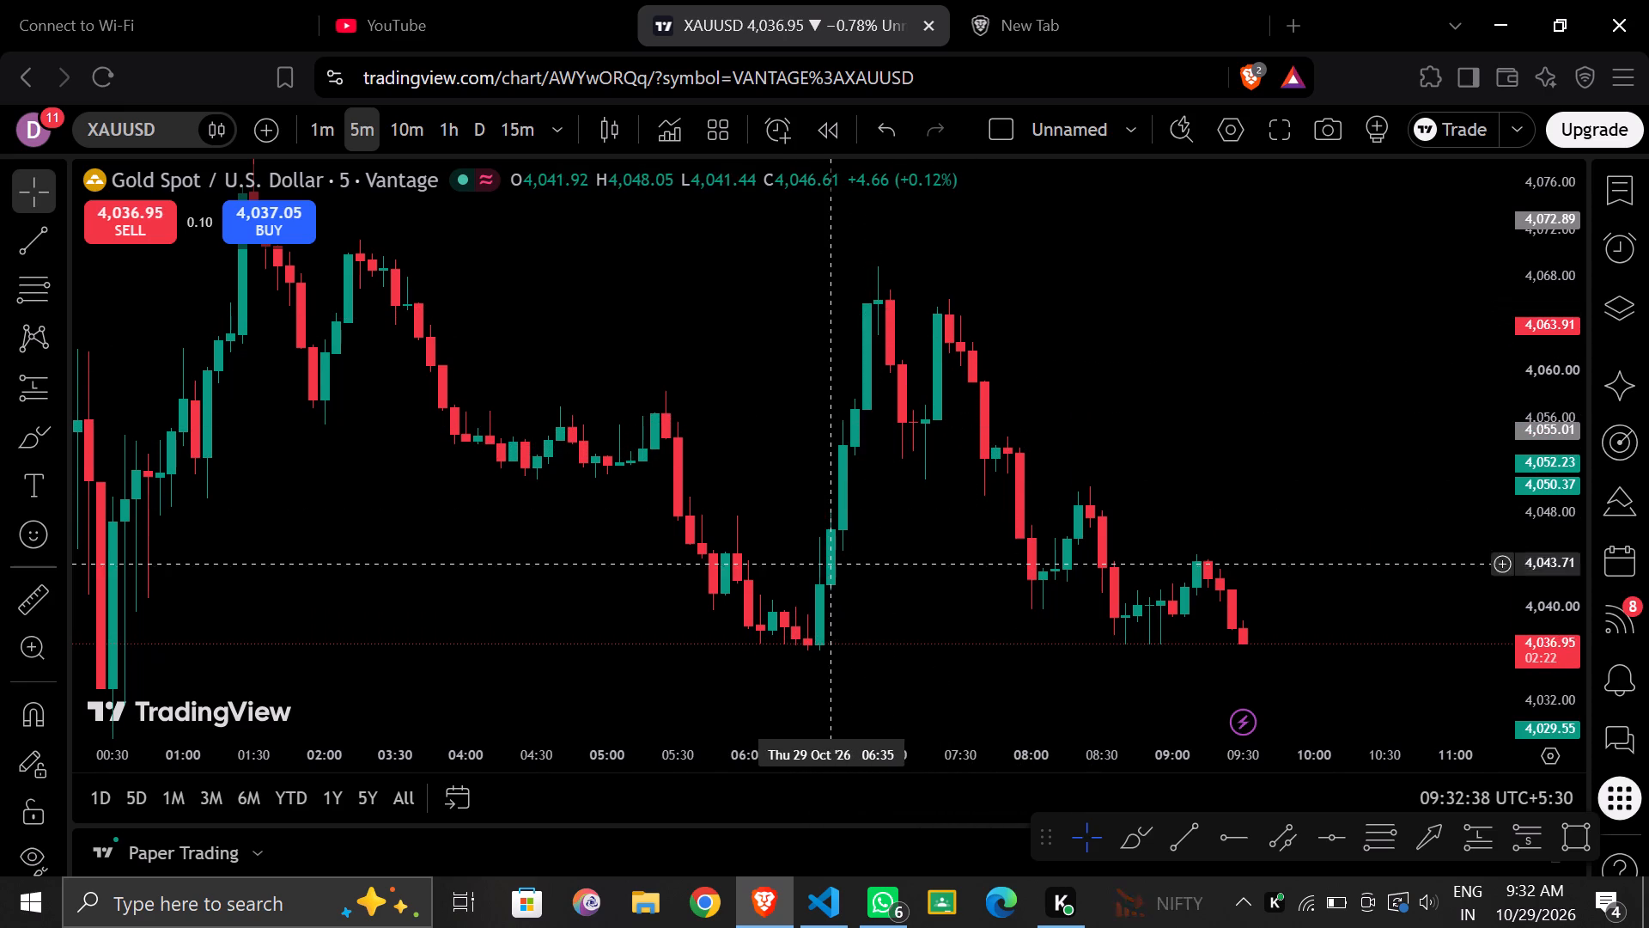
{"action": "left_click_drag", "start_coordinate": [1194, 443], "coordinate": [1240, 438]}
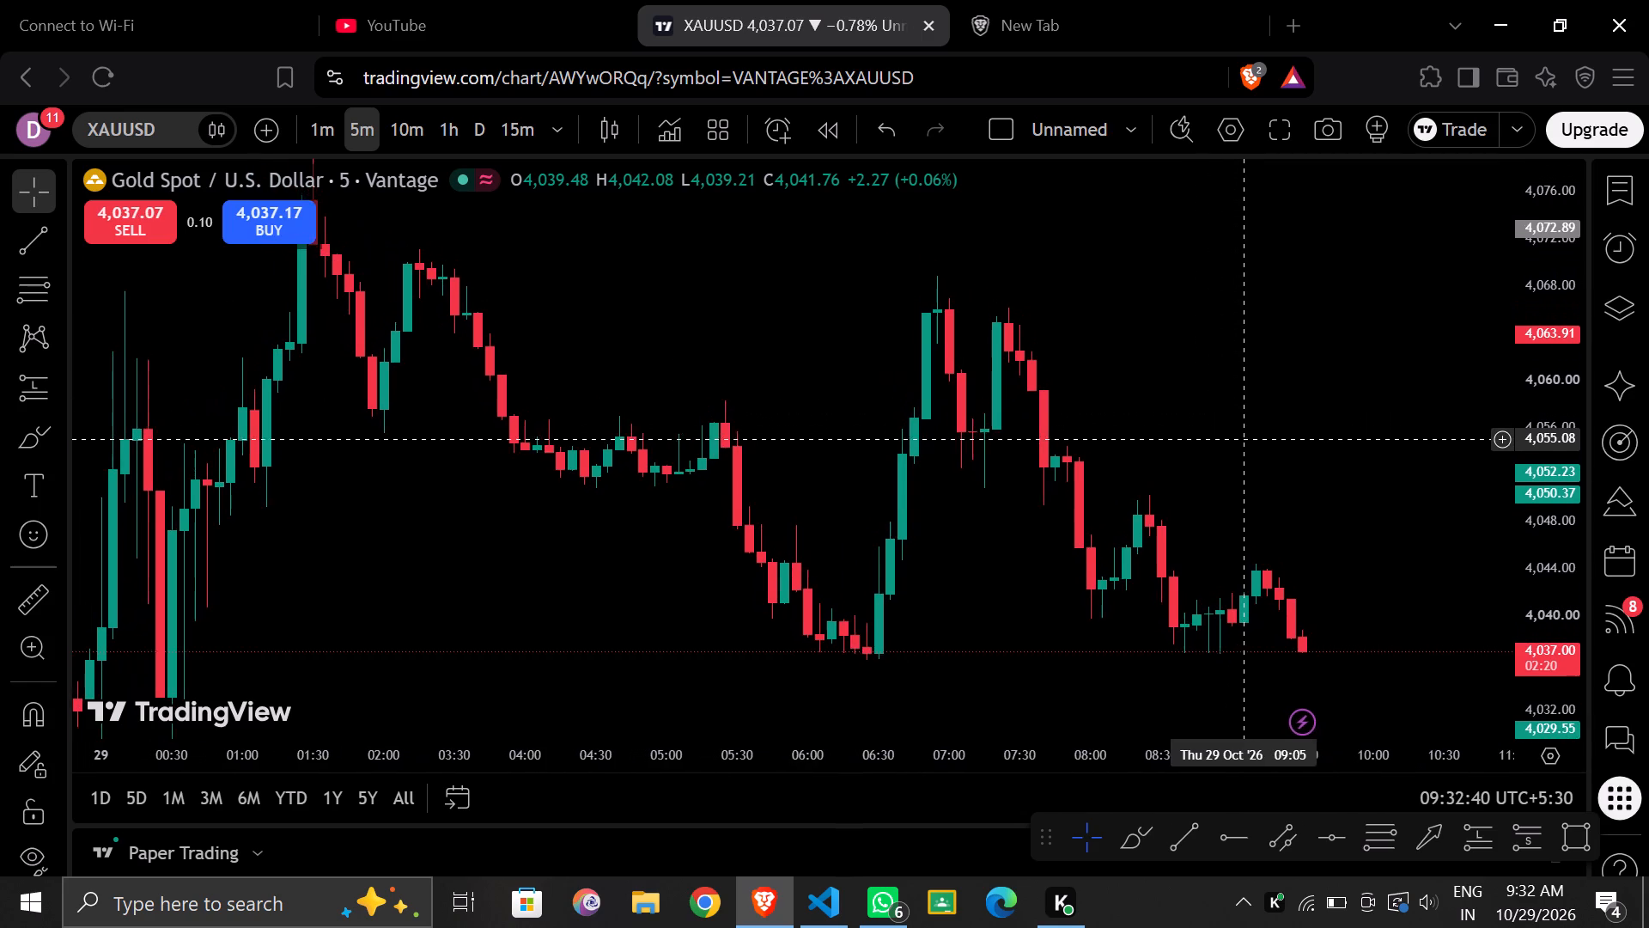
{"action": "left_click_drag", "start_coordinate": [1240, 438], "coordinate": [1233, 435]}
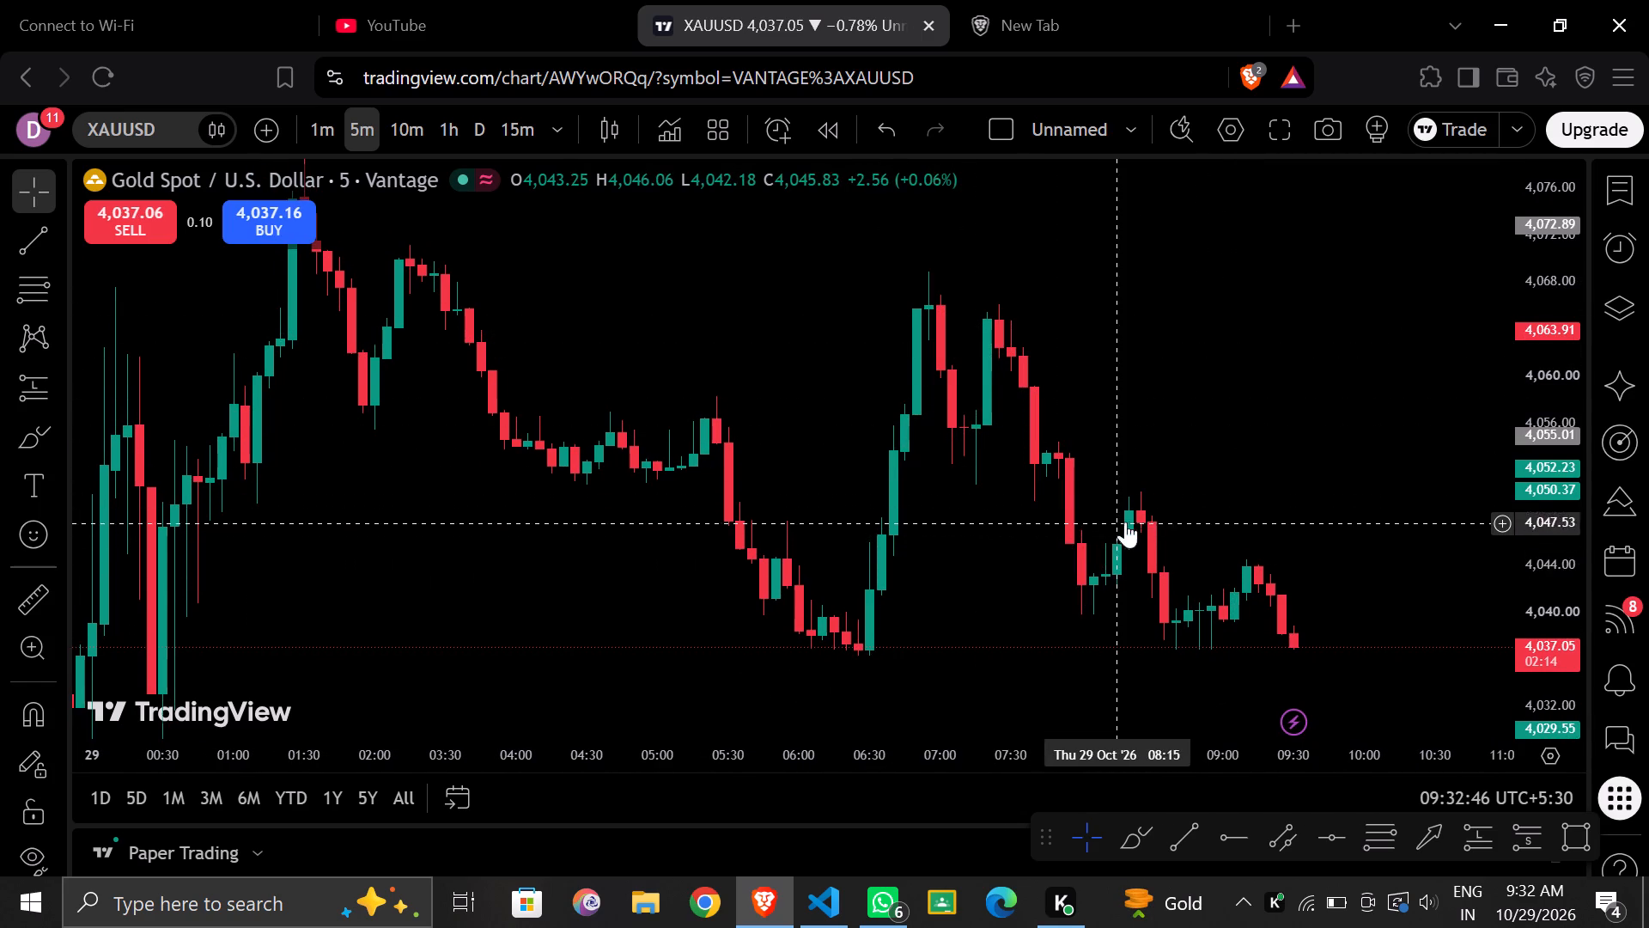
{"action": "left_click_drag", "start_coordinate": [1225, 501], "coordinate": [1138, 471]}
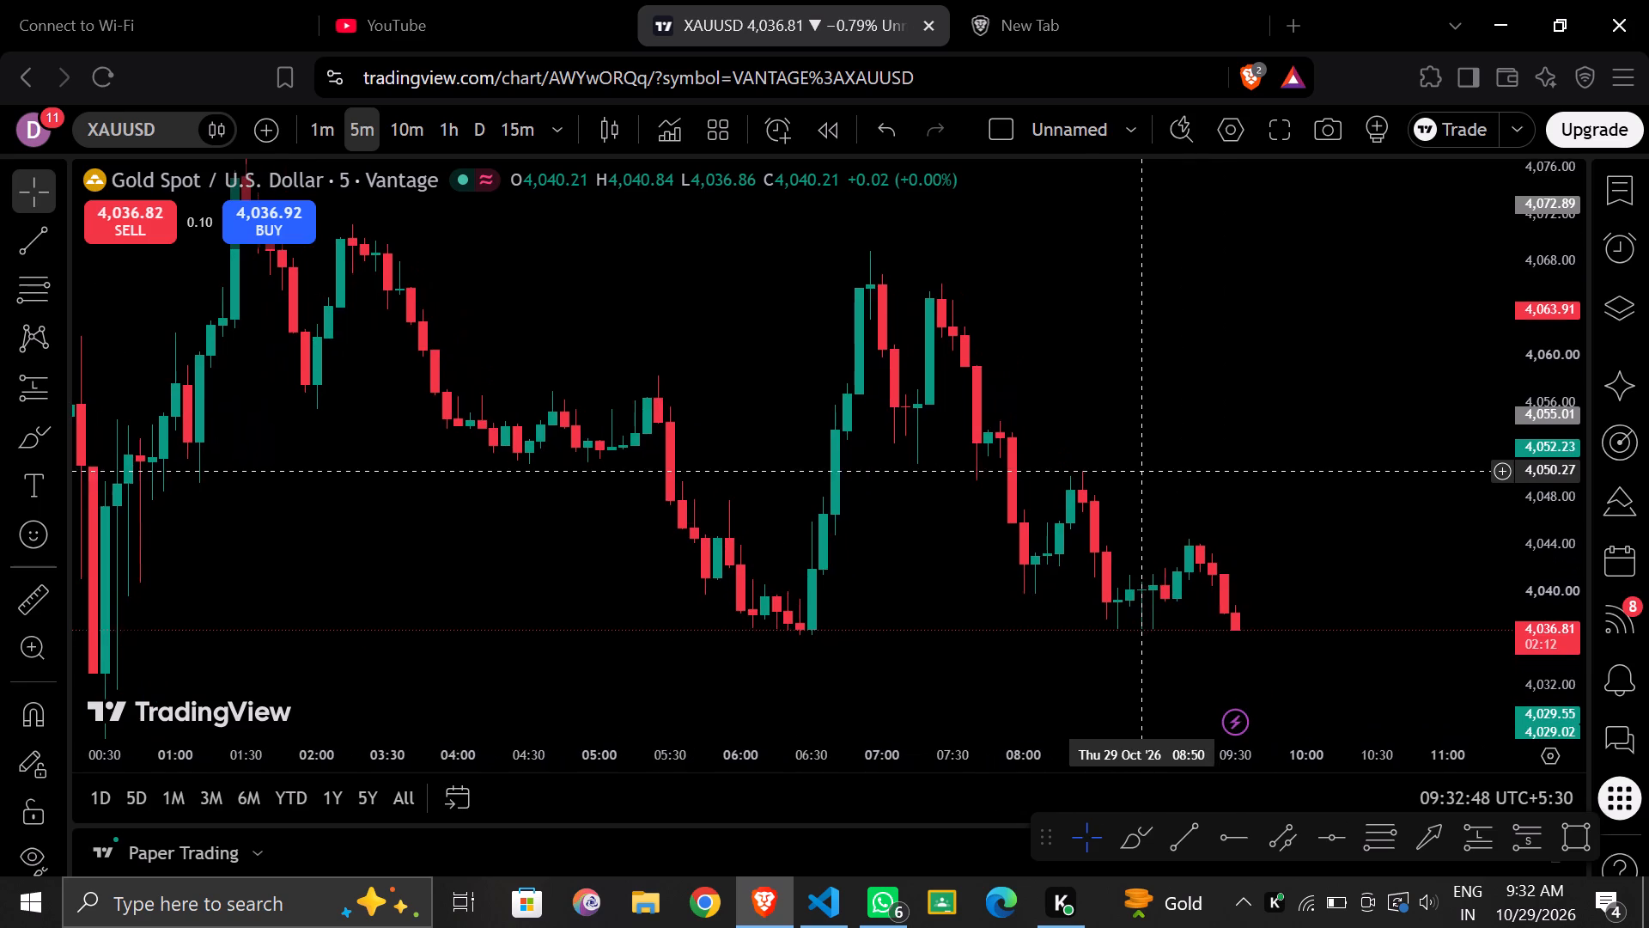
{"action": "left_click_drag", "start_coordinate": [1138, 471], "coordinate": [1139, 470]}
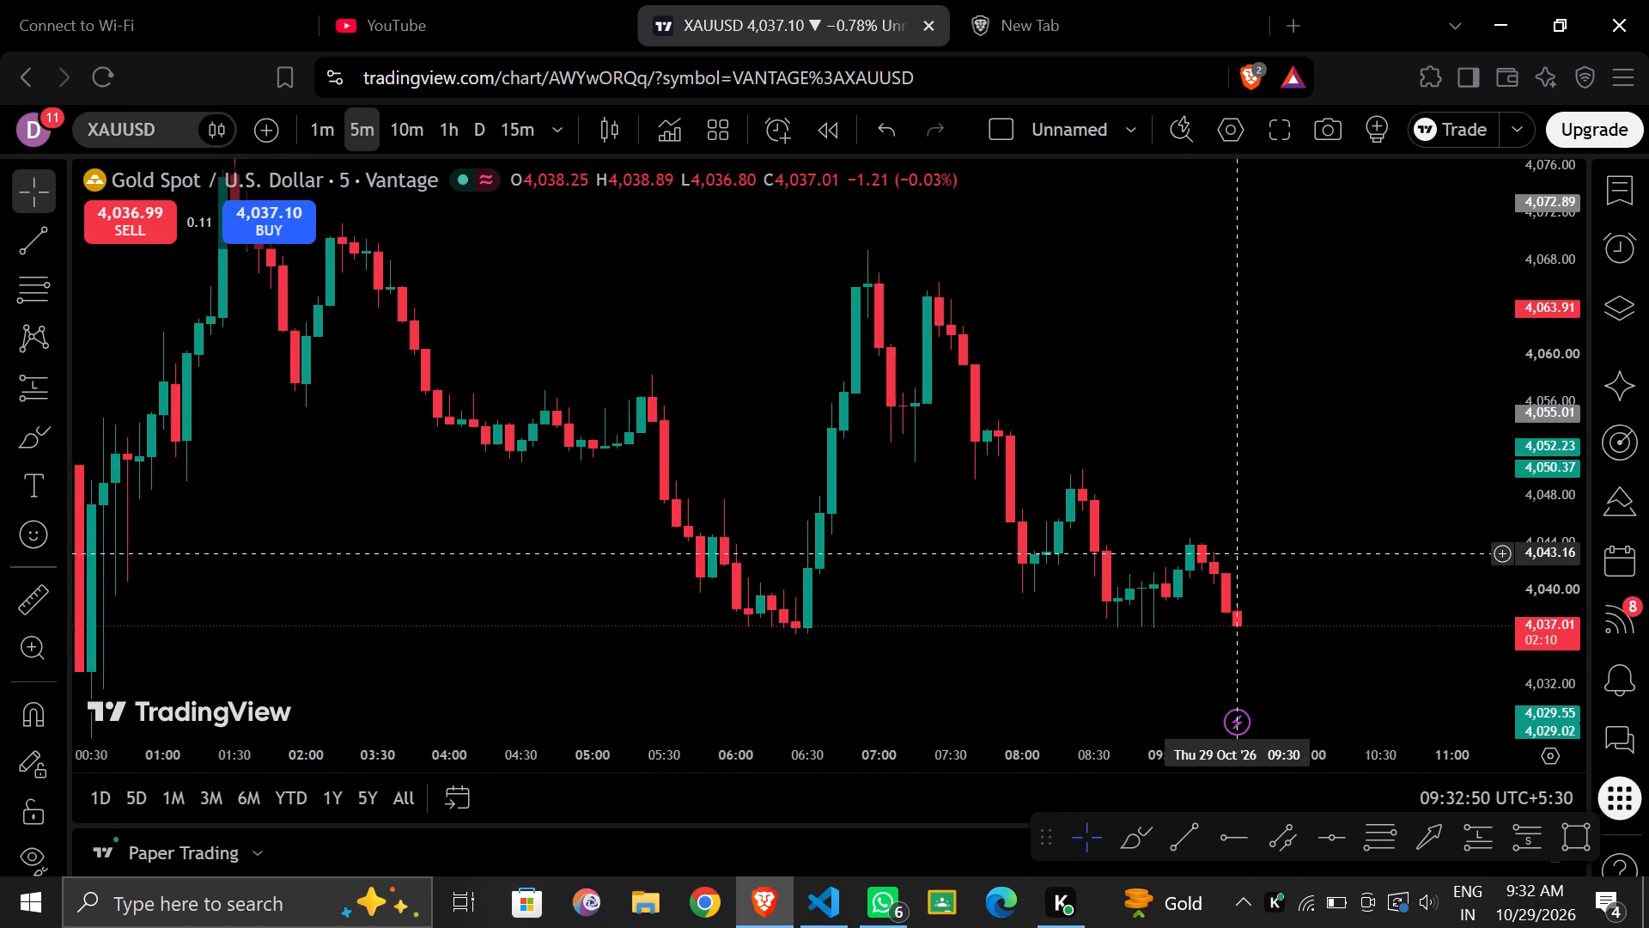
{"action": "left_click_drag", "start_coordinate": [1082, 504], "coordinate": [1157, 516]}
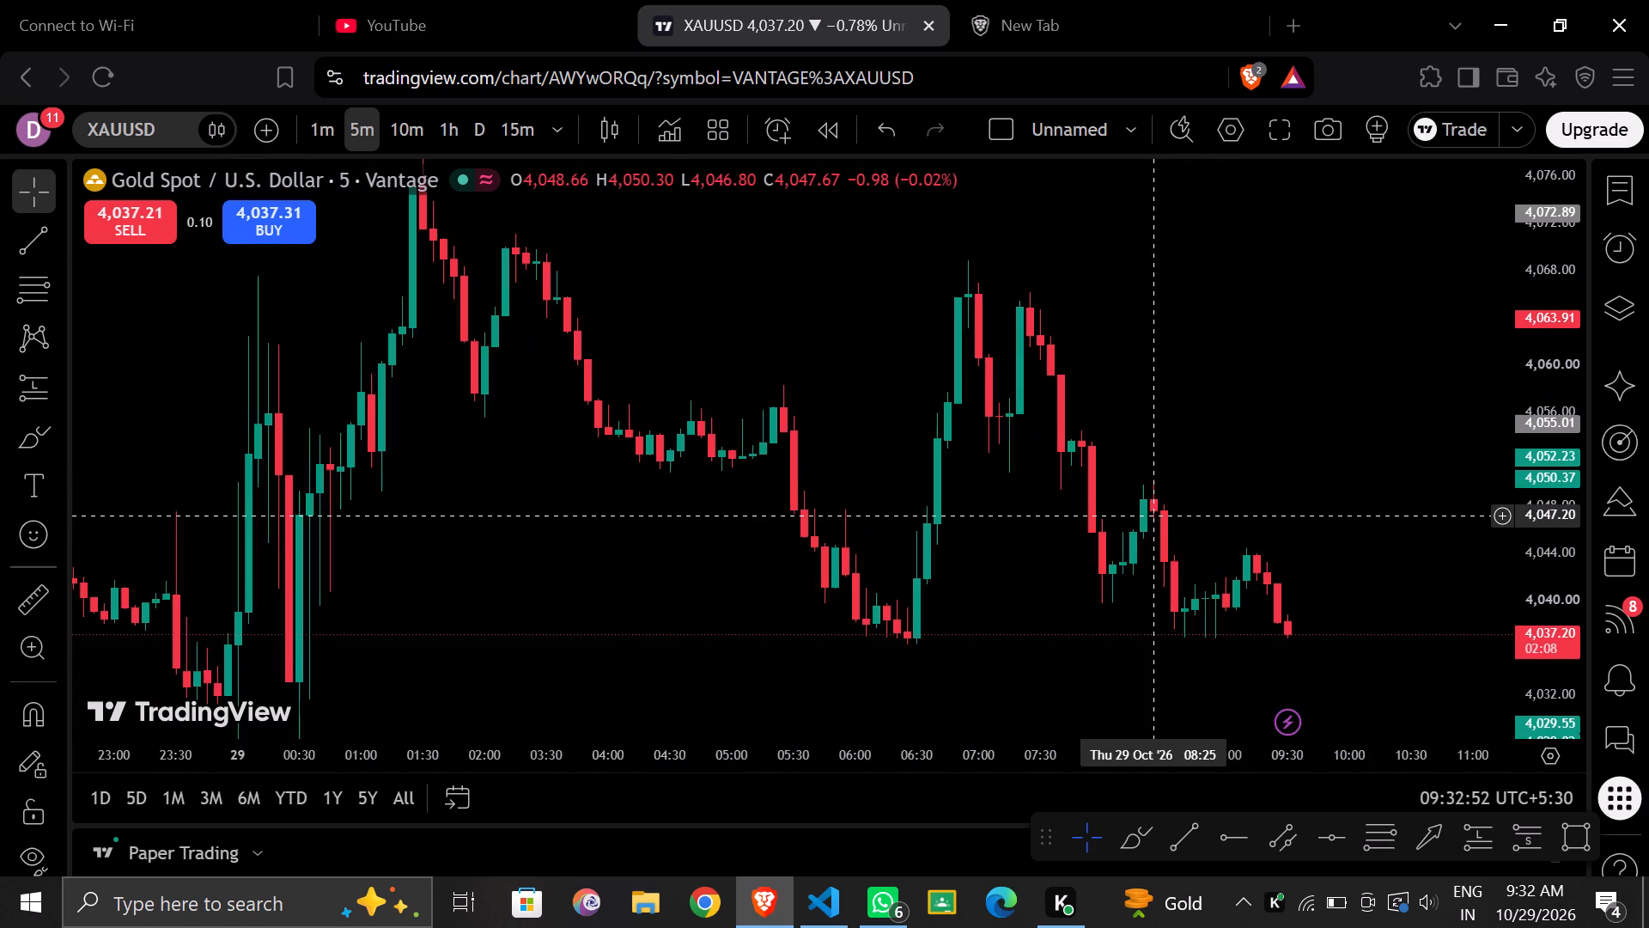
{"action": "left_click_drag", "start_coordinate": [1157, 516], "coordinate": [1074, 569]}
{"action": "left_click_drag", "start_coordinate": [1070, 565], "coordinate": [1025, 462]}
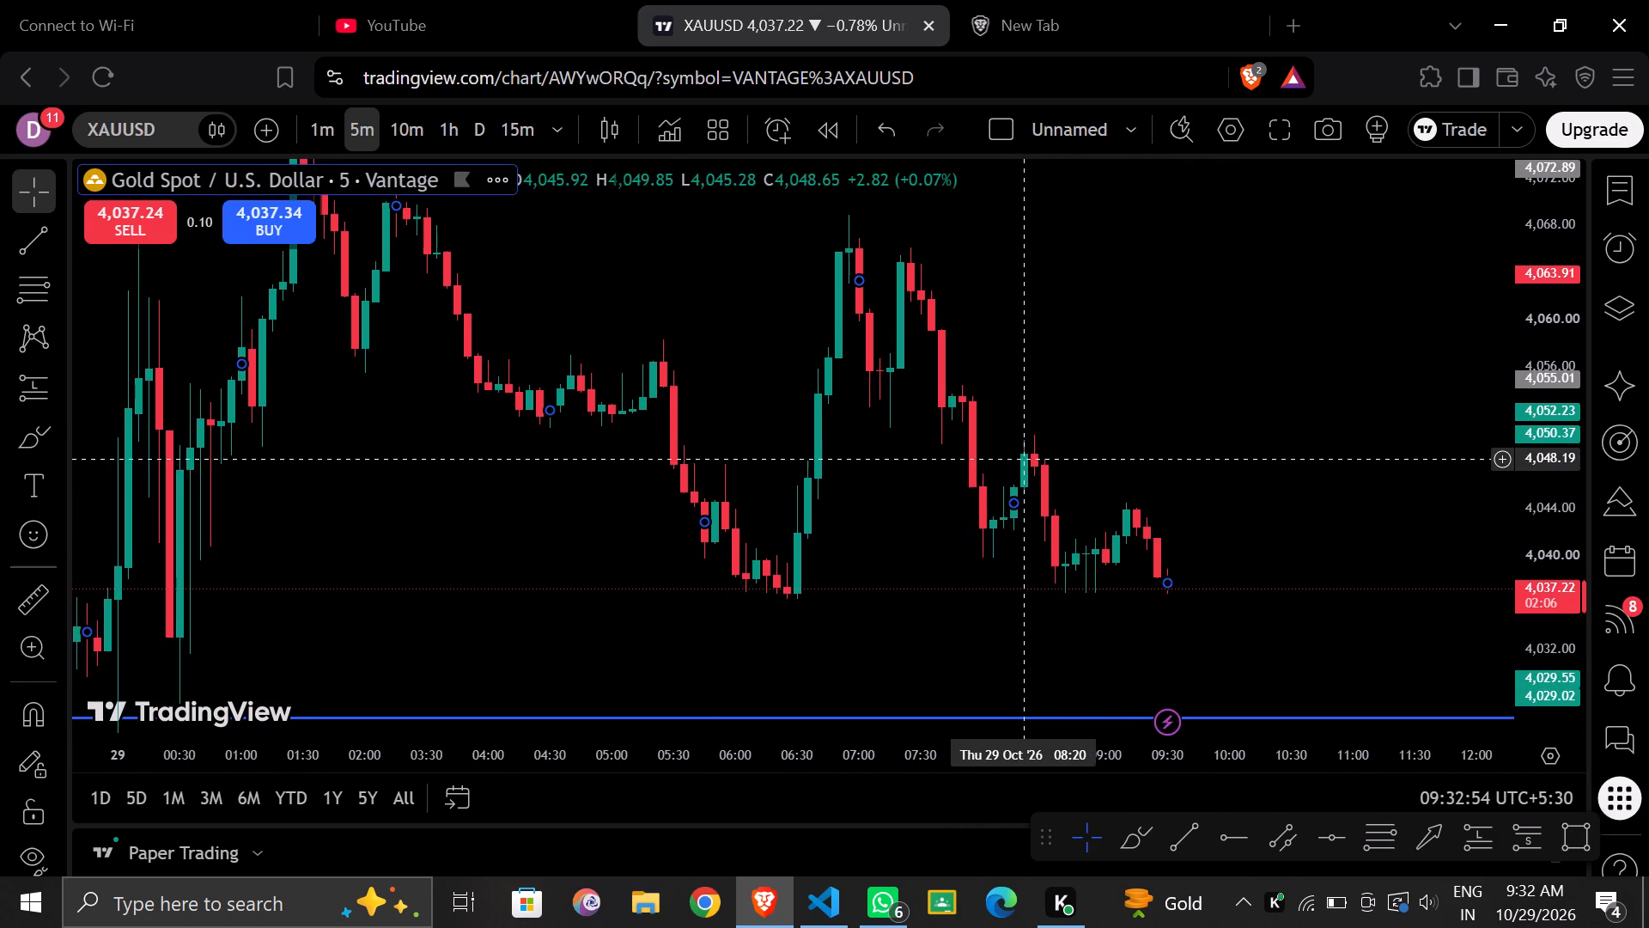
{"action": "left_click_drag", "start_coordinate": [1025, 462], "coordinate": [1026, 463]}
{"action": "left_click_drag", "start_coordinate": [1120, 462], "coordinate": [1103, 467]}
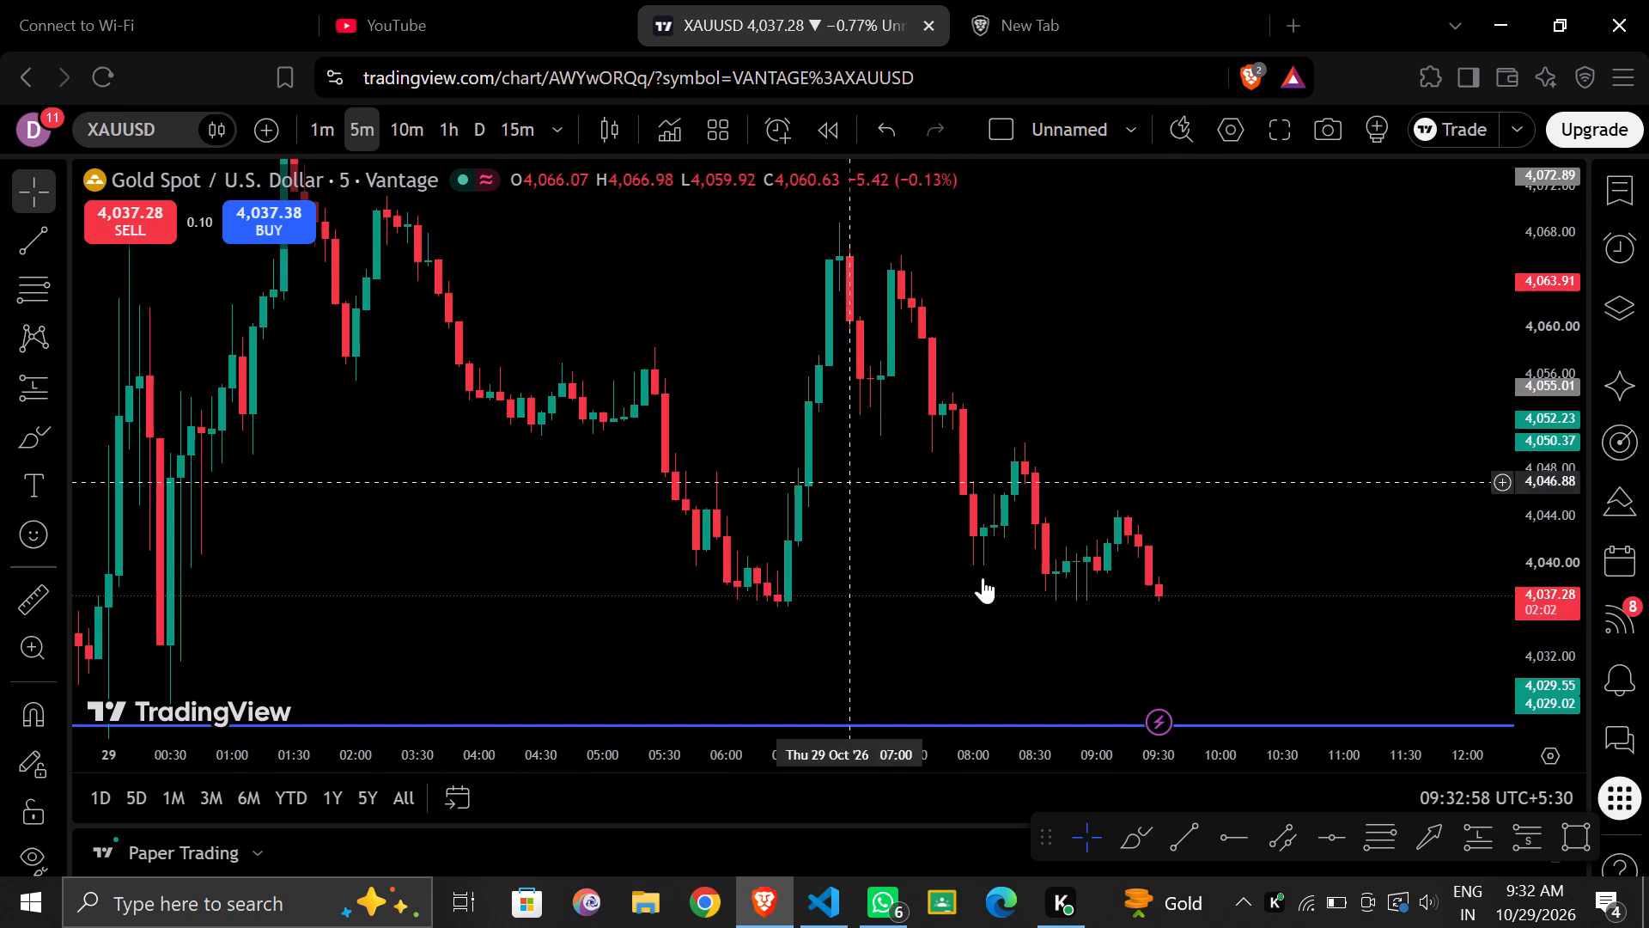
Add the text note "MARKET IS BEARISH AFTER ANALYSIC THE CHART 29/10/2026" below the 06:15 candles, at about 4,034.41.
{"action": "left_click", "coordinate": [22, 491]}
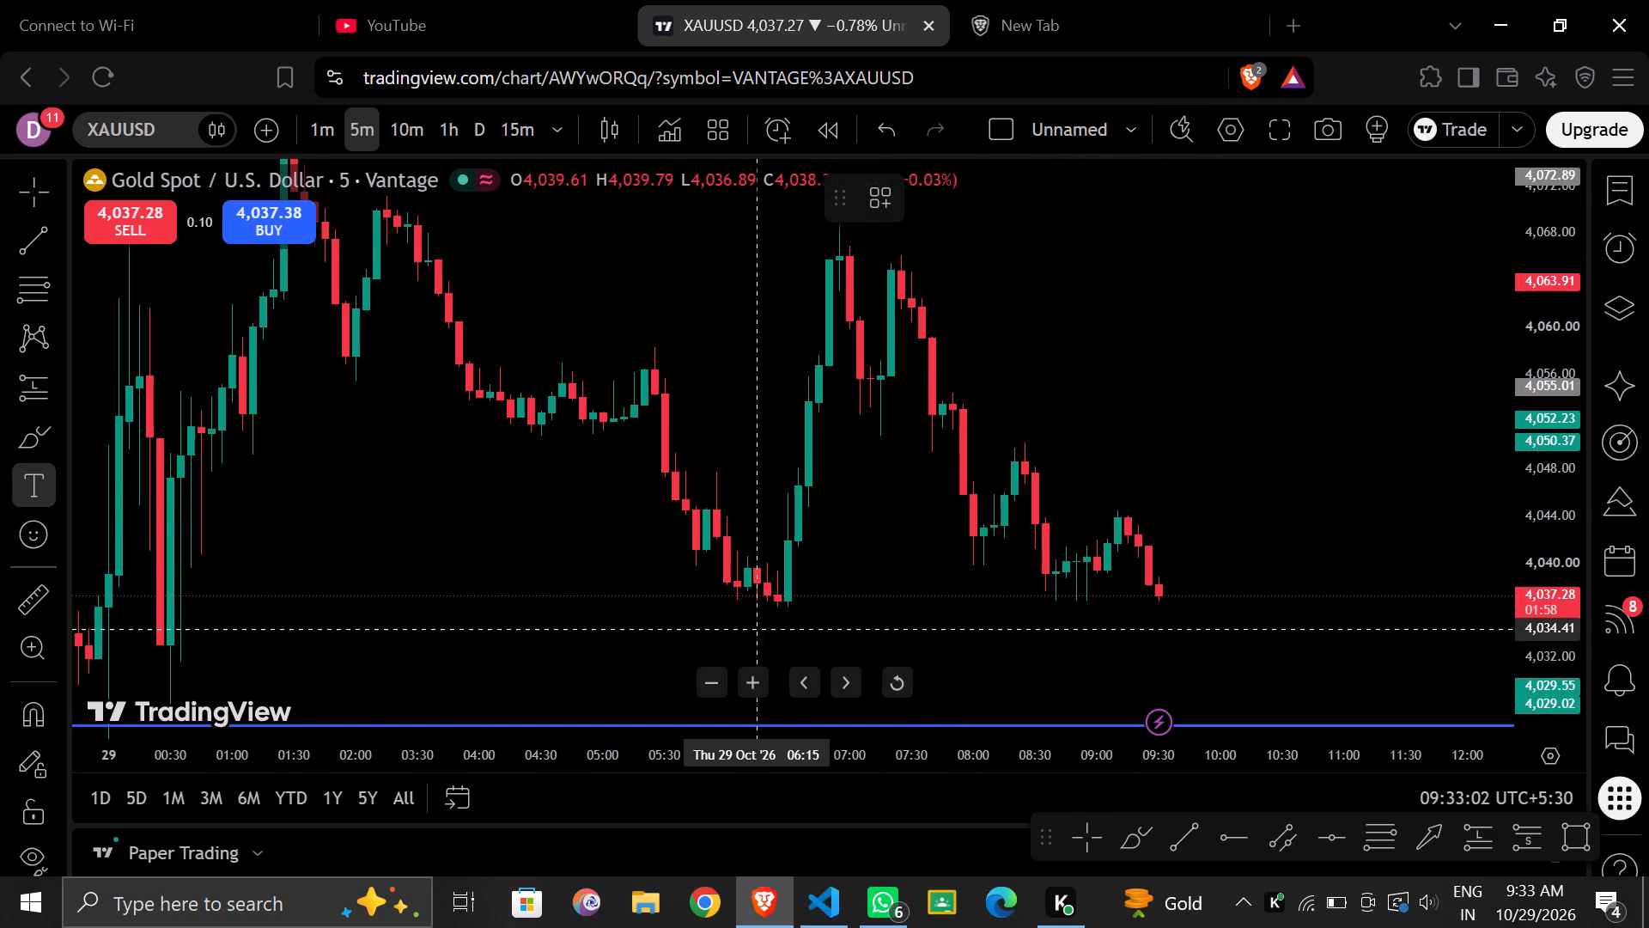
{"action": "left_click", "coordinate": [752, 629]}
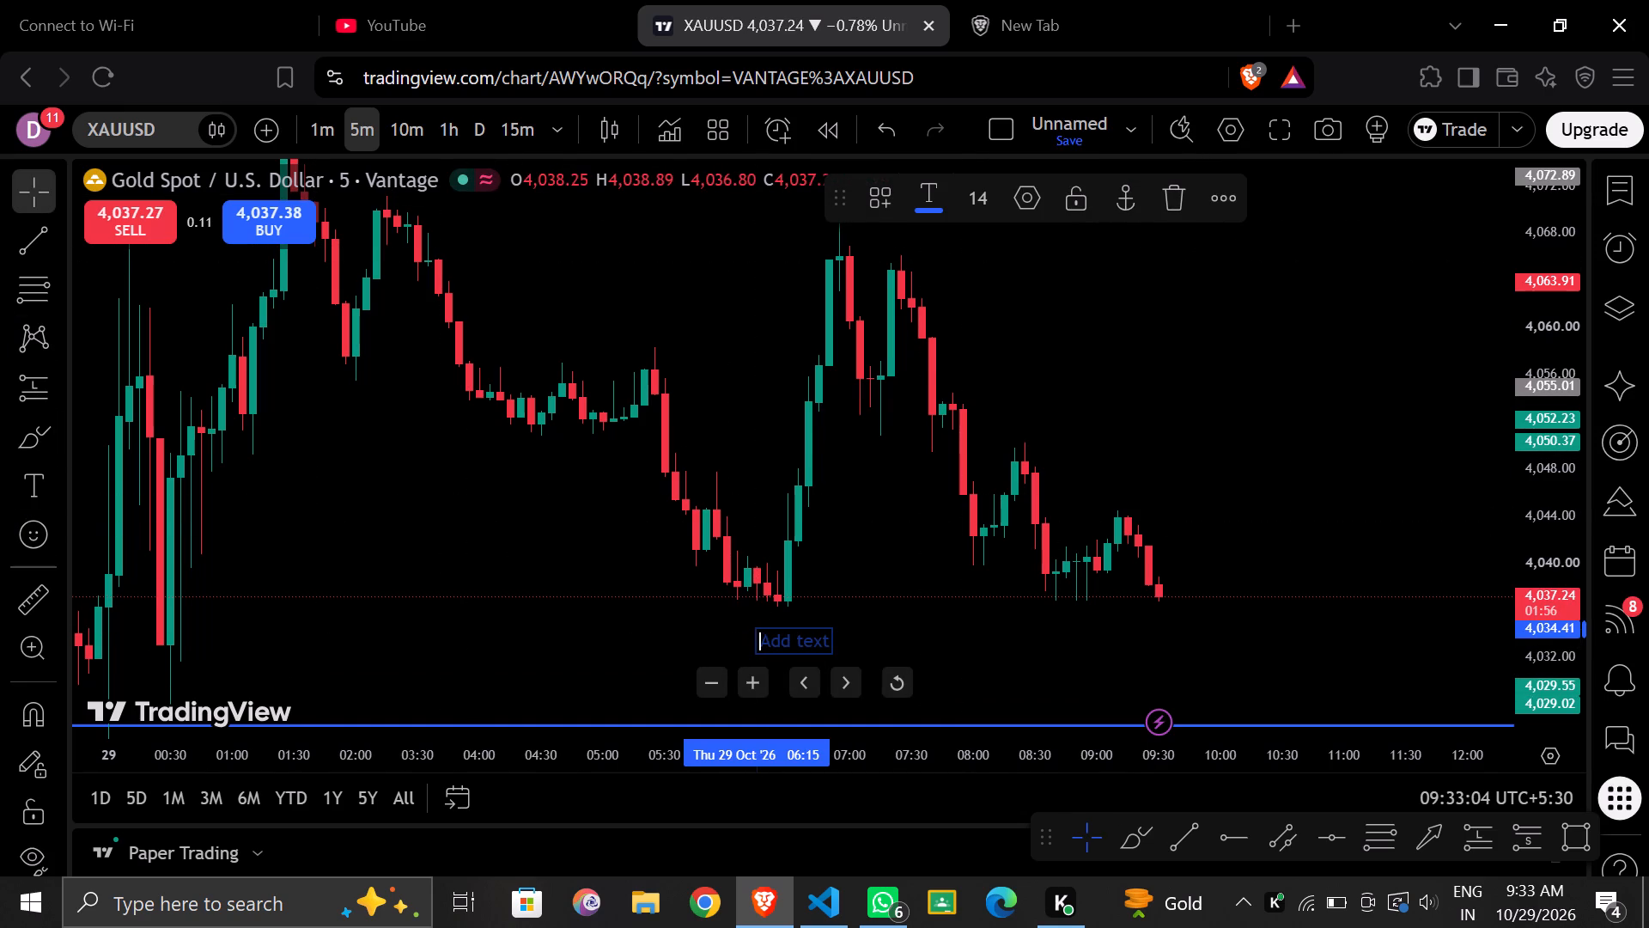
{"action": "left_click", "coordinate": [770, 634]}
{"action": "type", "text": "MAke"}
{"action": "key", "text": "BackSpace"}
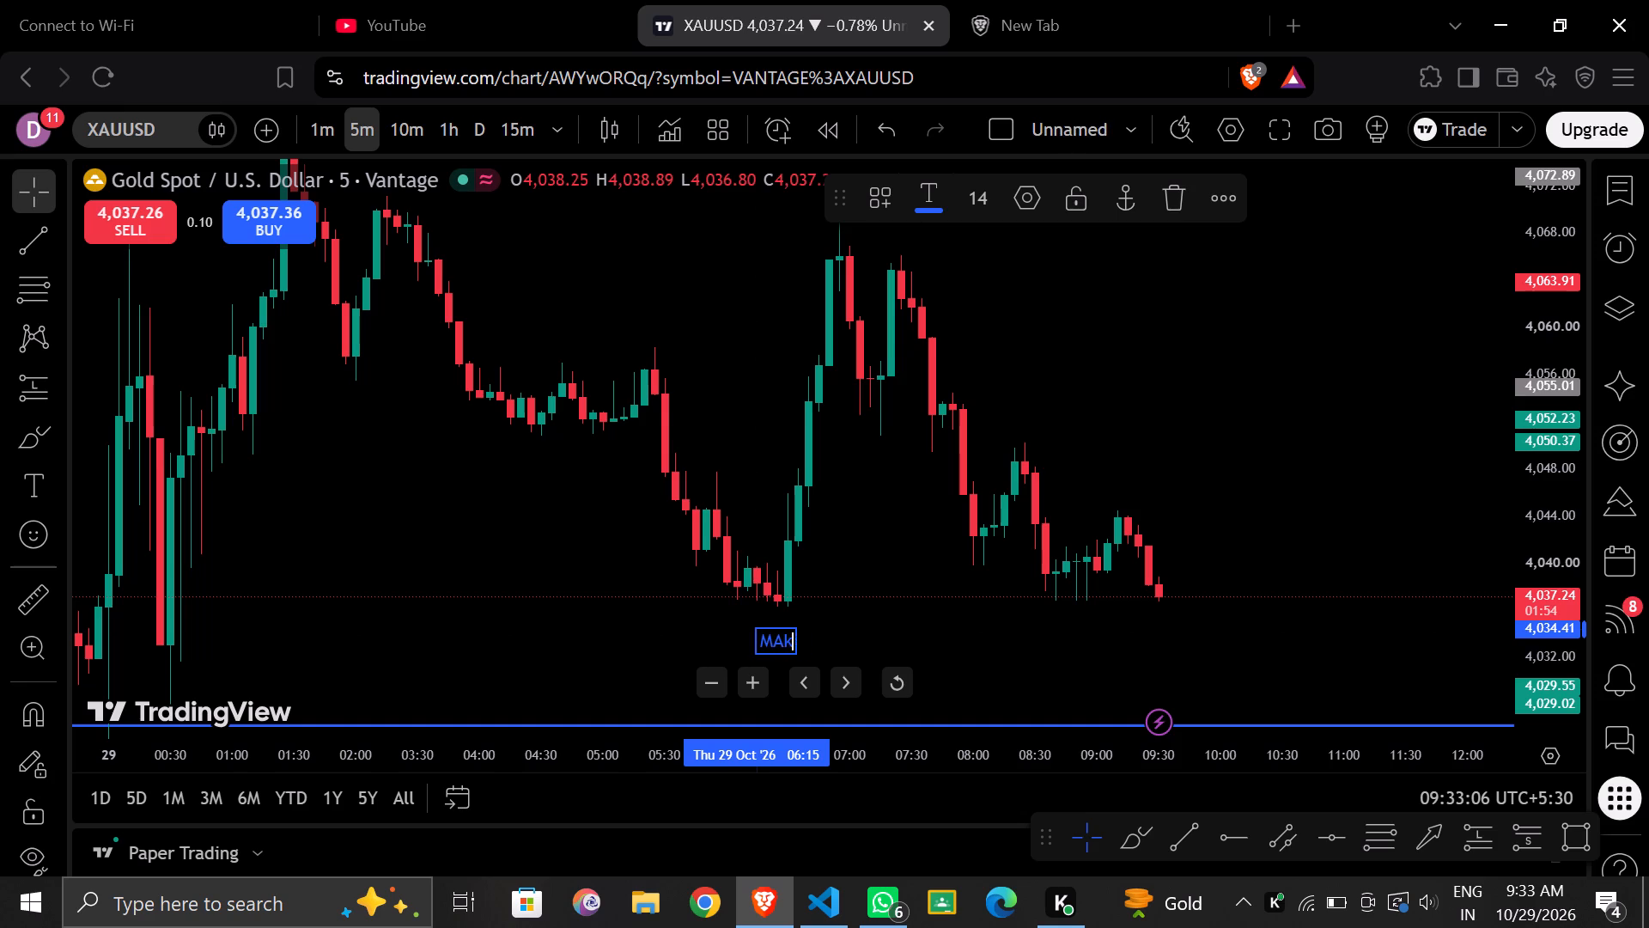
{"action": "key", "text": "r"}
{"action": "key", "text": "BackSpace"}
{"action": "key", "text": "BackSpace"}
{"action": "key", "text": "BackSpace"}
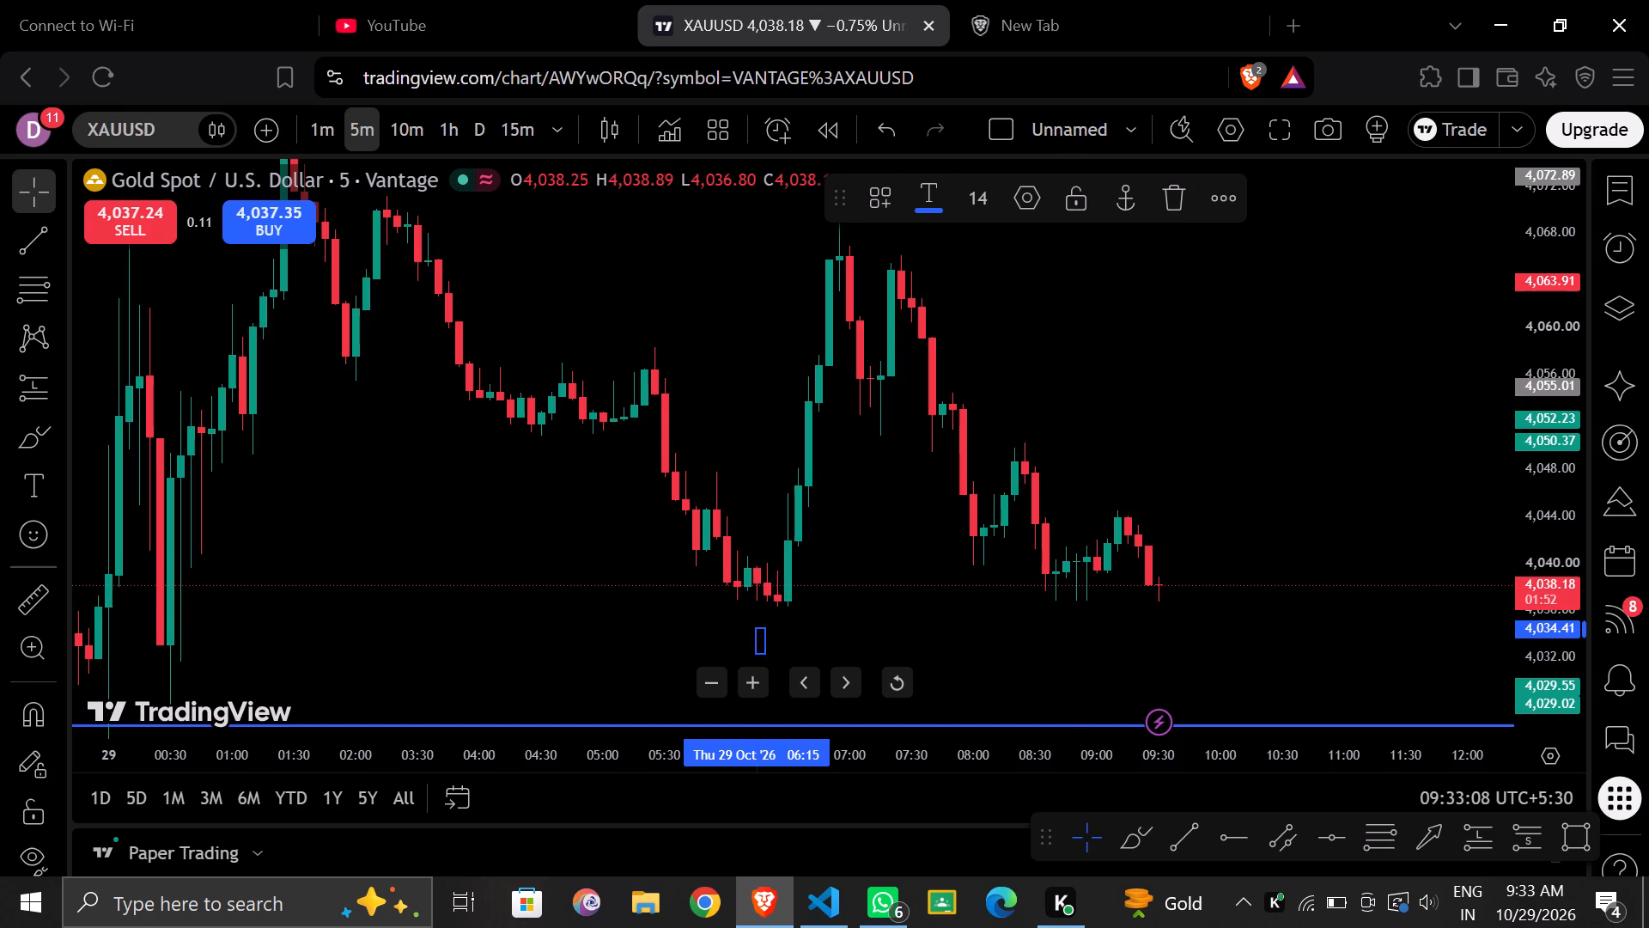
{"action": "type", "text": "MARKET IS BEARISH IN"}
{"action": "key", "text": "space"}
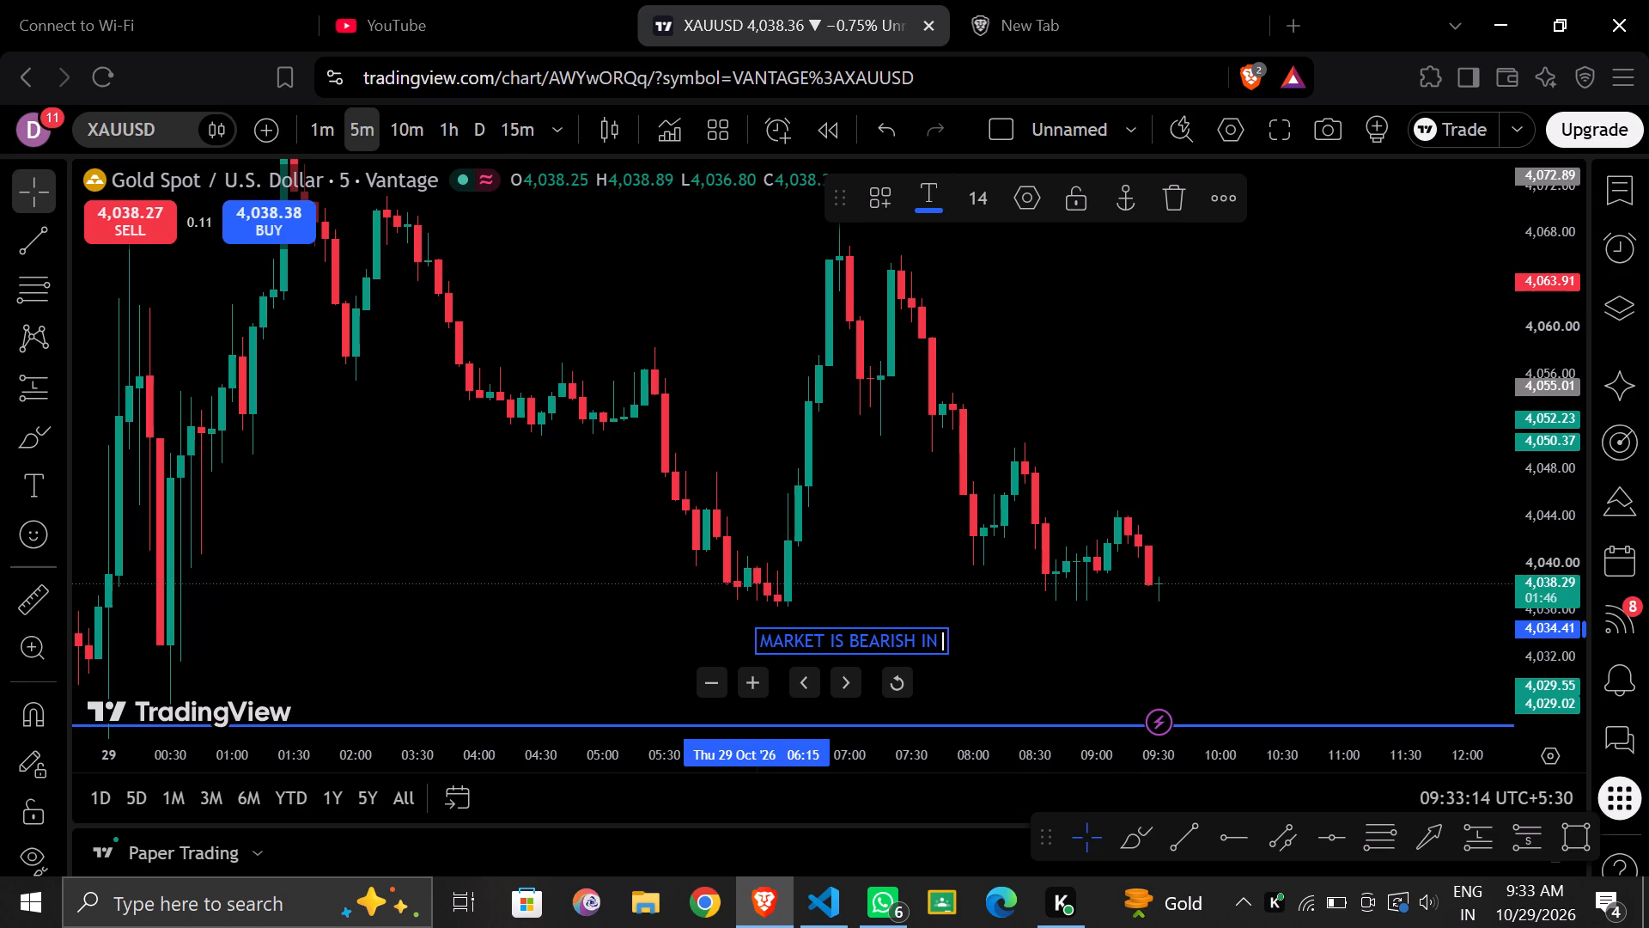
{"action": "key", "text": "BackSpace"}
{"action": "key", "text": "BackSpace"}
{"action": "key", "text": "BackSpace"}
{"action": "type", "text": "AFTER ANALYSIC THE CHART"}
{"action": "key", "text": "space"}
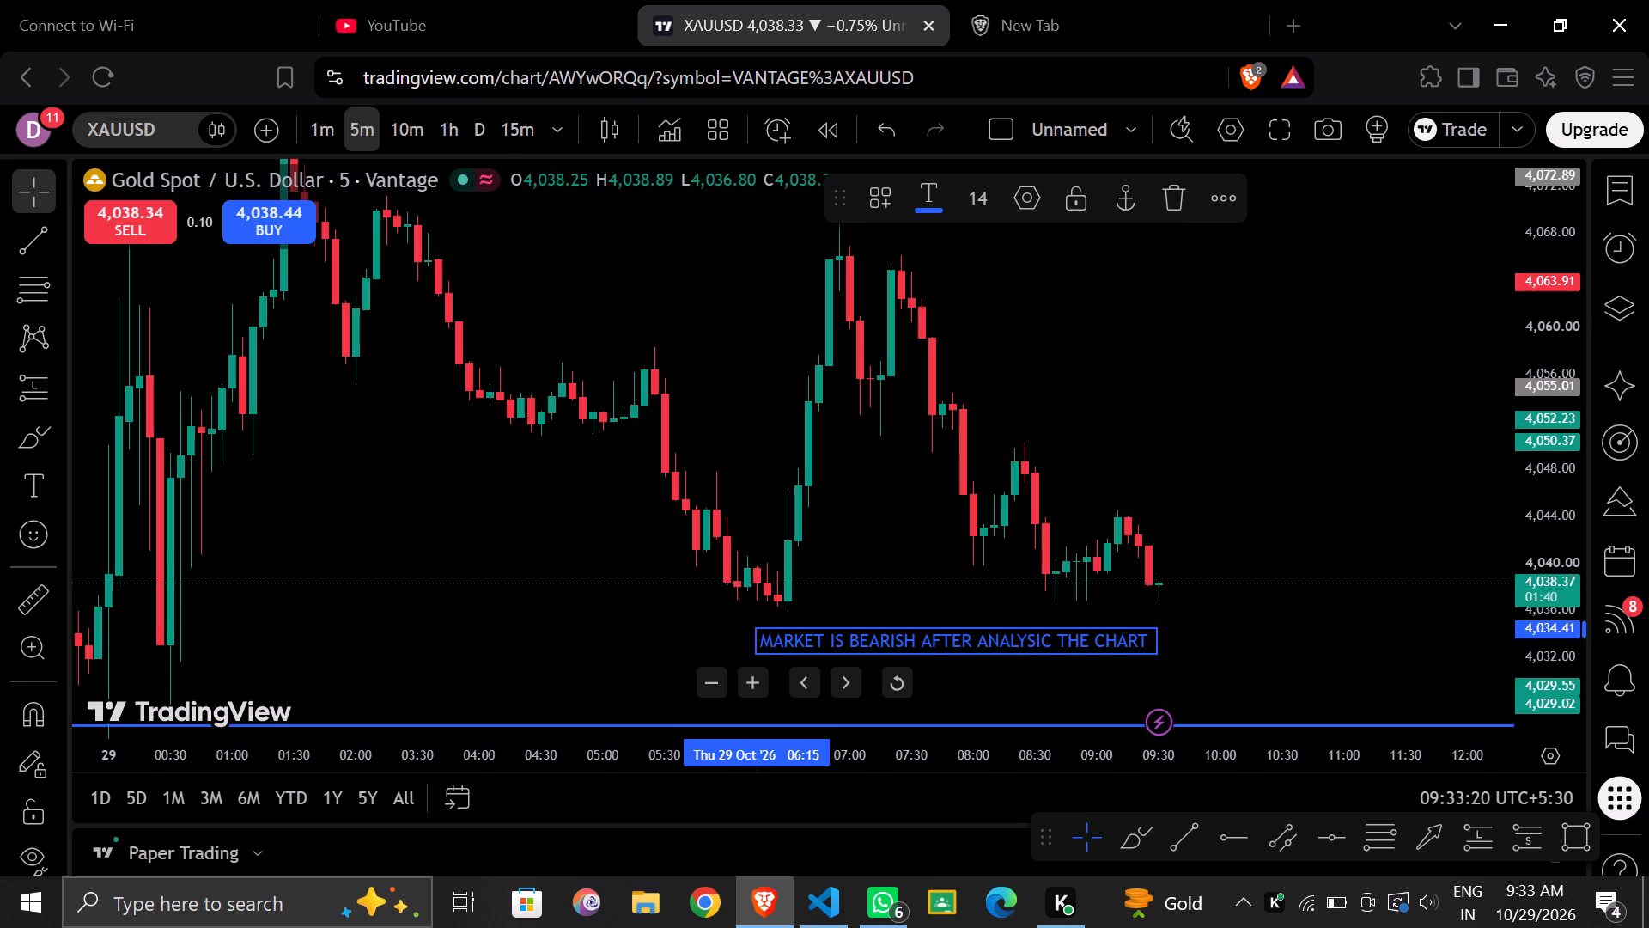
{"action": "type", "text": "29/"}
{"action": "type", "text": "10"}
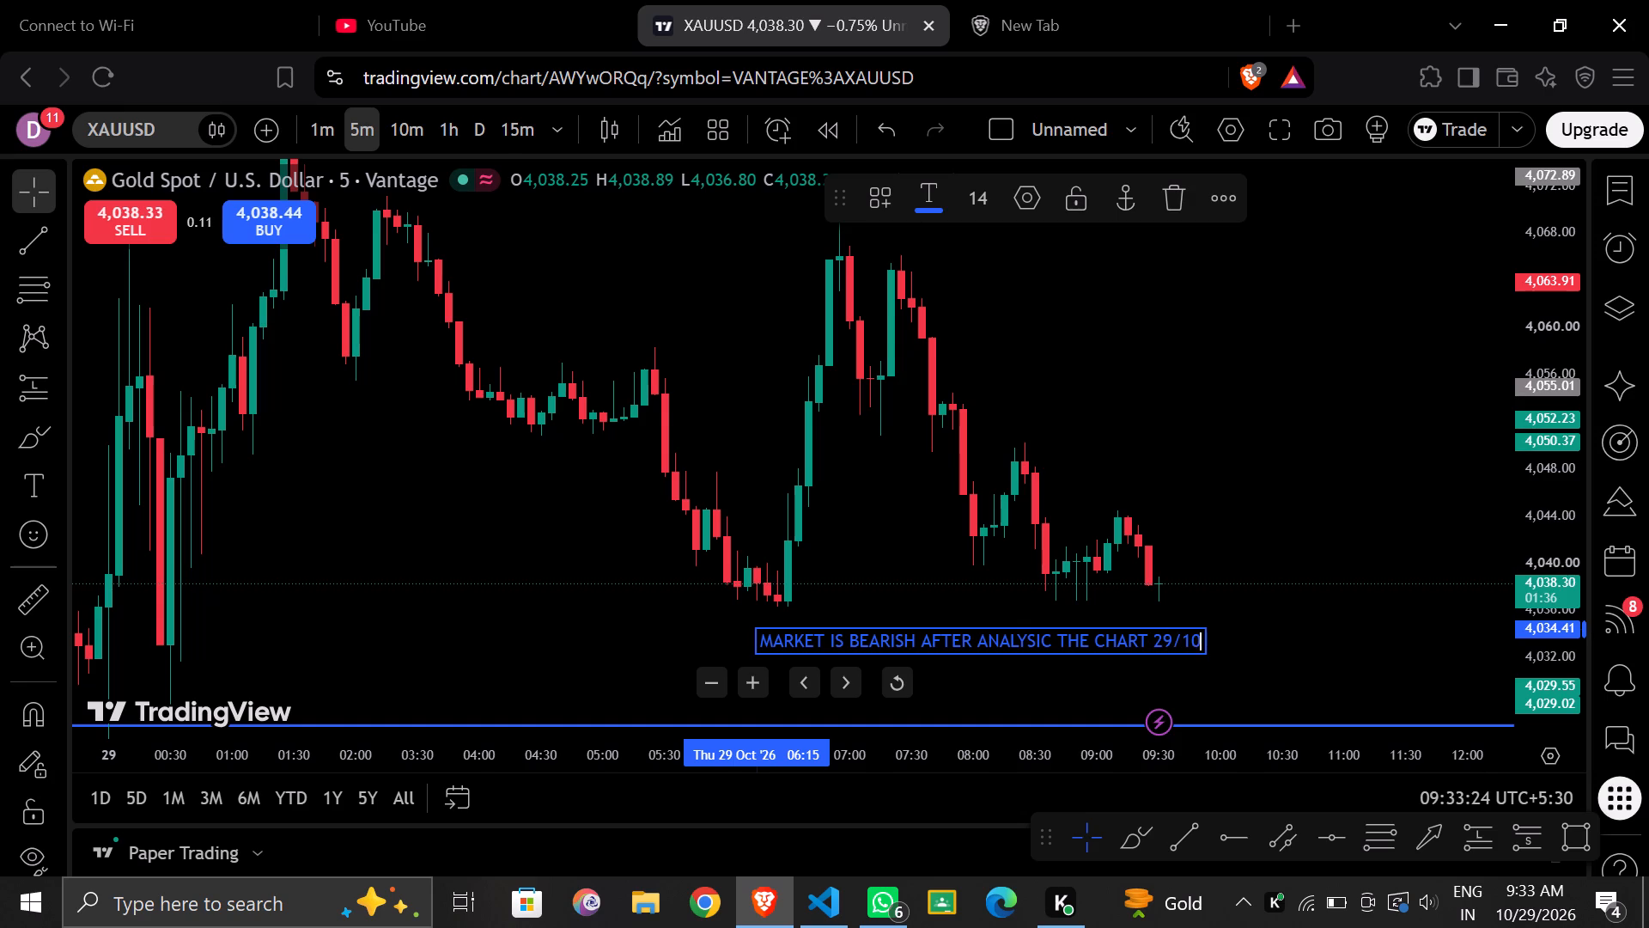
{"action": "key", "text": "slash"}
{"action": "type", "text": "2026"}
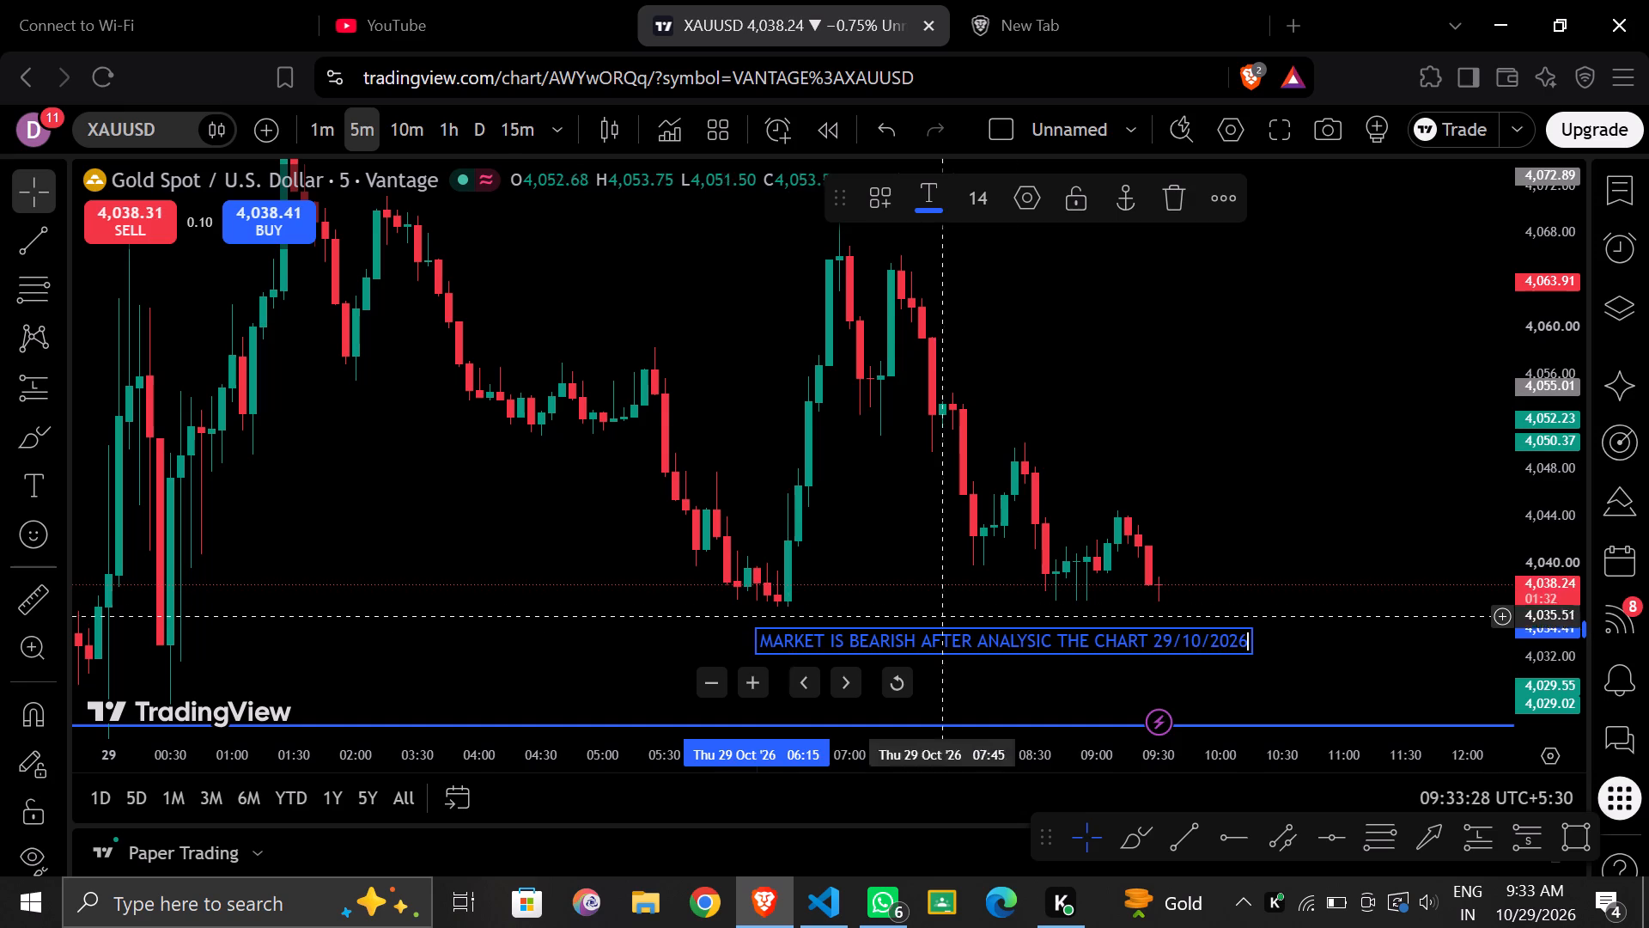
{"action": "left_click", "coordinate": [1266, 517]}
Shift the text note back in time so it is anchored at 04:30 on 29 October, and deselect it.
{"action": "left_click", "coordinate": [1163, 638]}
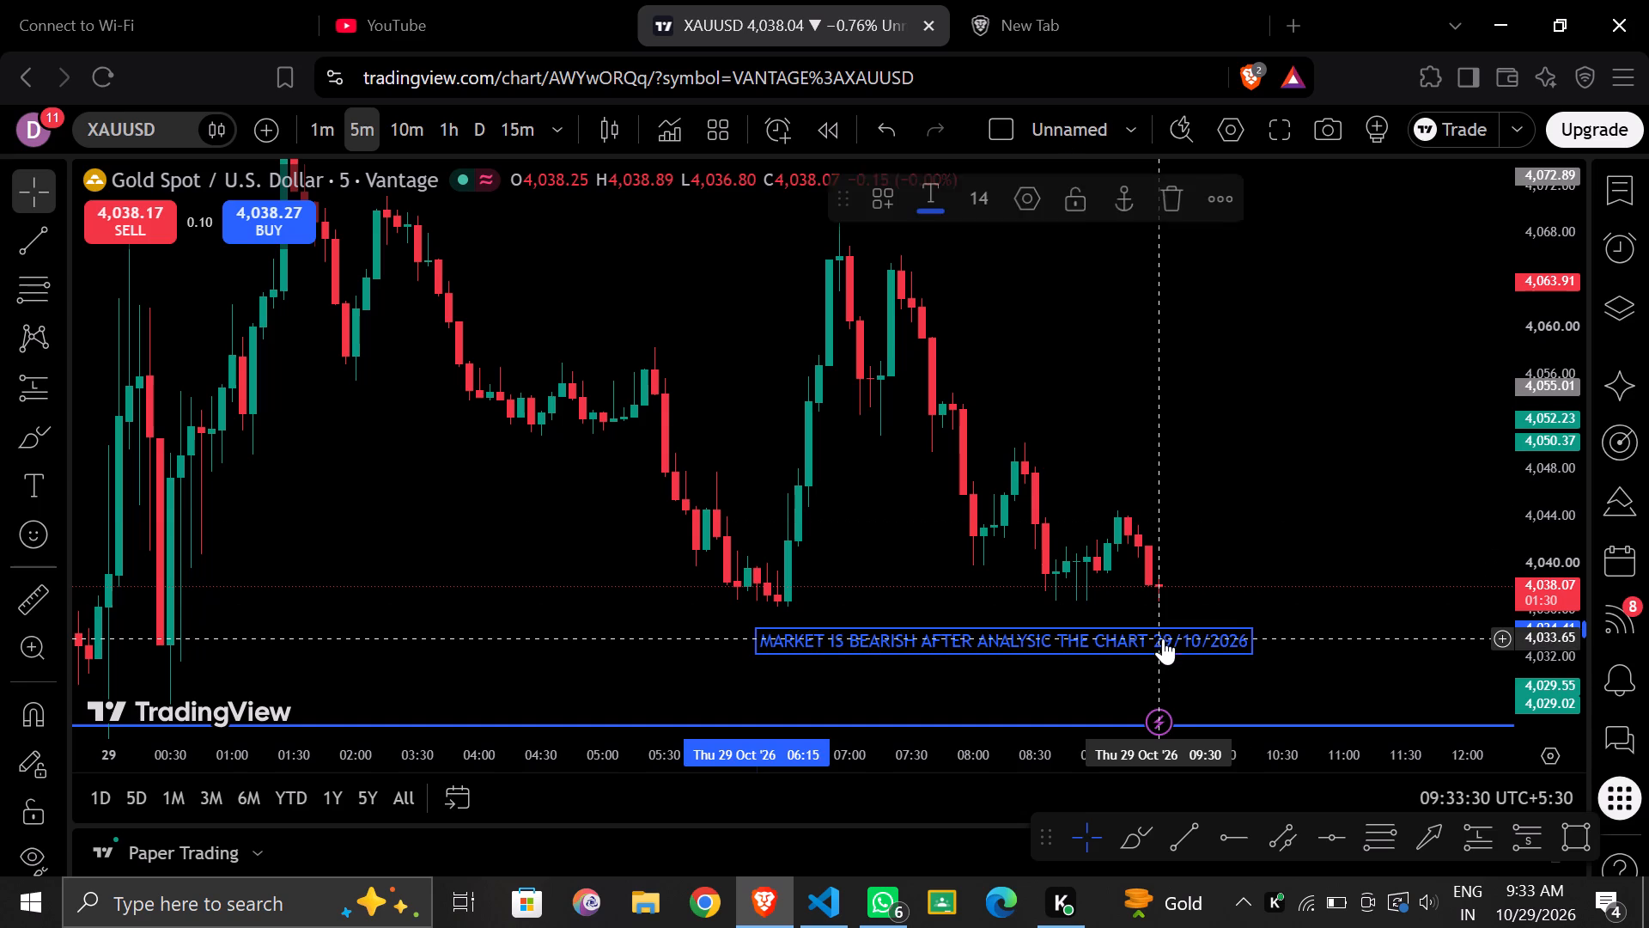
{"action": "key", "text": "Left"}
{"action": "key", "text": "Left"}
{"action": "key", "text": "Left"}
{"action": "key", "text": "Left"}
{"action": "key", "text": "Left"}
{"action": "key", "text": "Left"}
{"action": "key", "text": "Left"}
{"action": "key", "text": "Left"}
{"action": "key", "text": "Left"}
{"action": "key", "text": "Left"}
{"action": "key", "text": "Left"}
{"action": "key", "text": "Left"}
{"action": "key", "text": "Left"}
{"action": "key", "text": "Left"}
{"action": "key", "text": "Left"}
{"action": "key", "text": "Left"}
{"action": "key", "text": "Left"}
{"action": "key", "text": "Left"}
{"action": "key", "text": "Left"}
{"action": "key", "text": "Left"}
{"action": "key", "text": "Left"}
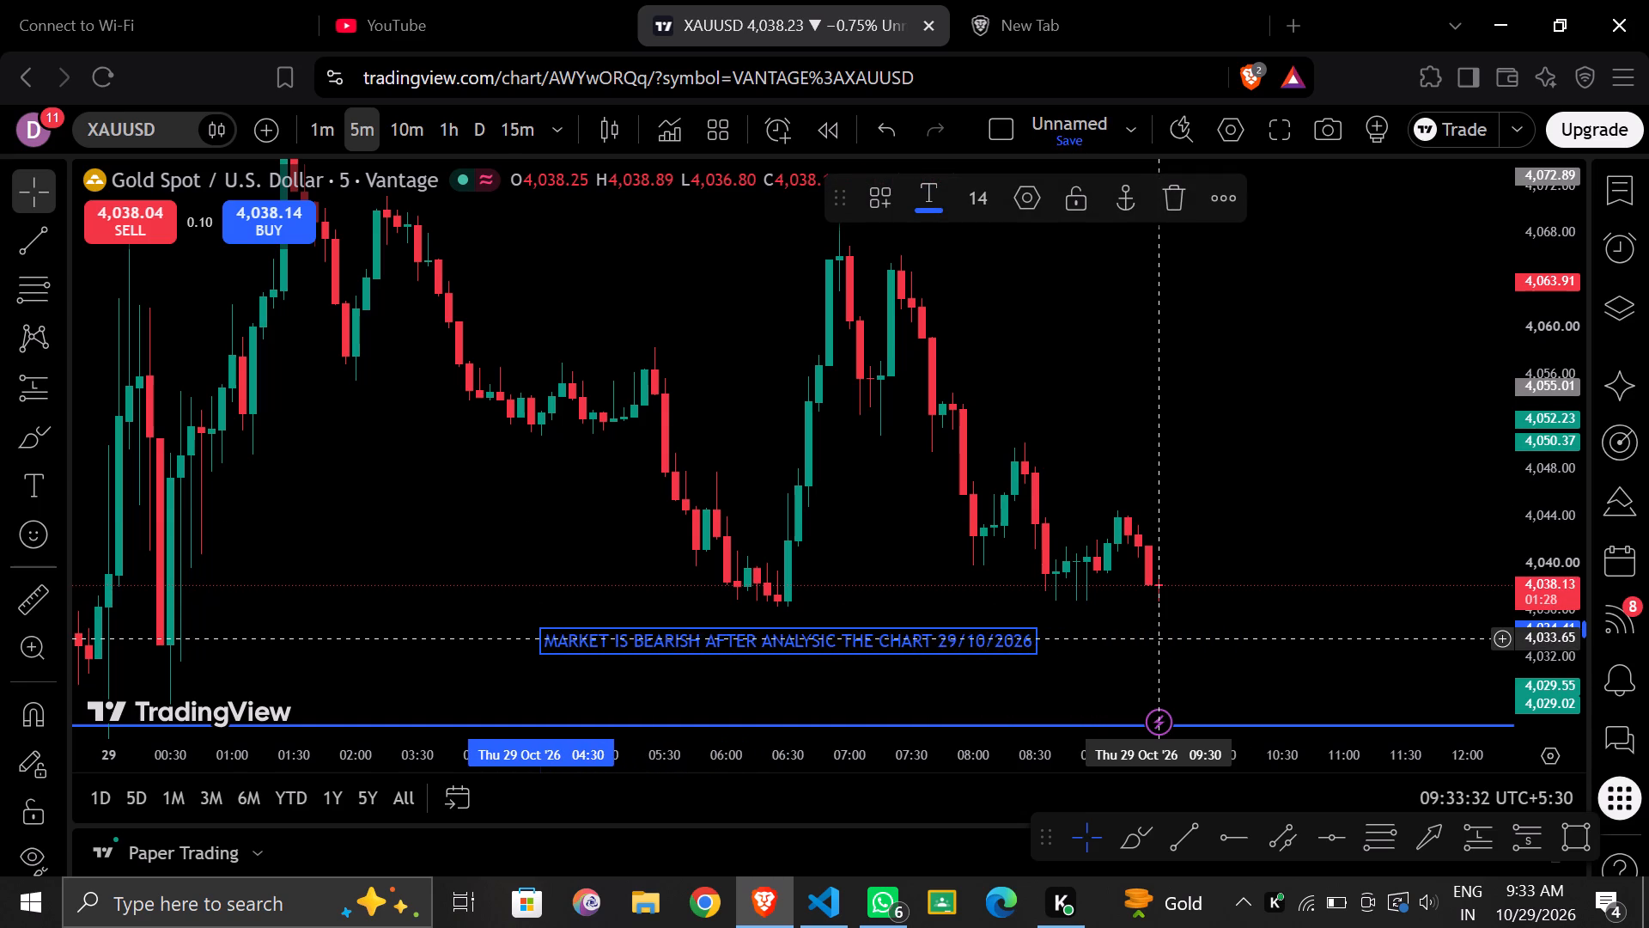
{"action": "left_click", "coordinate": [1333, 481]}
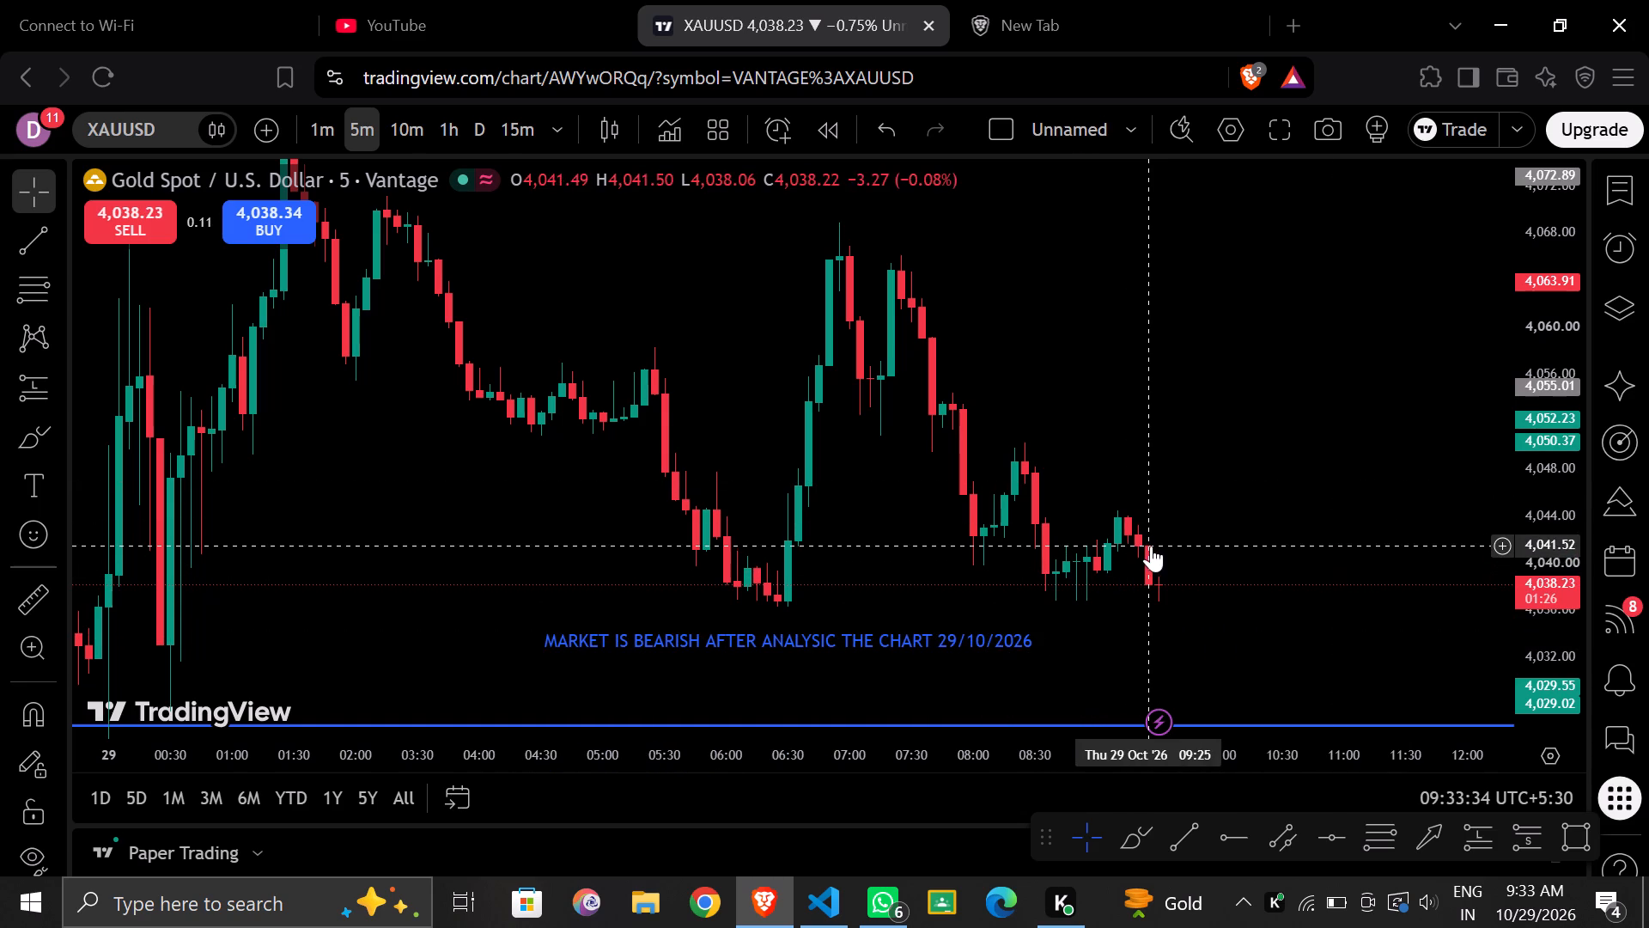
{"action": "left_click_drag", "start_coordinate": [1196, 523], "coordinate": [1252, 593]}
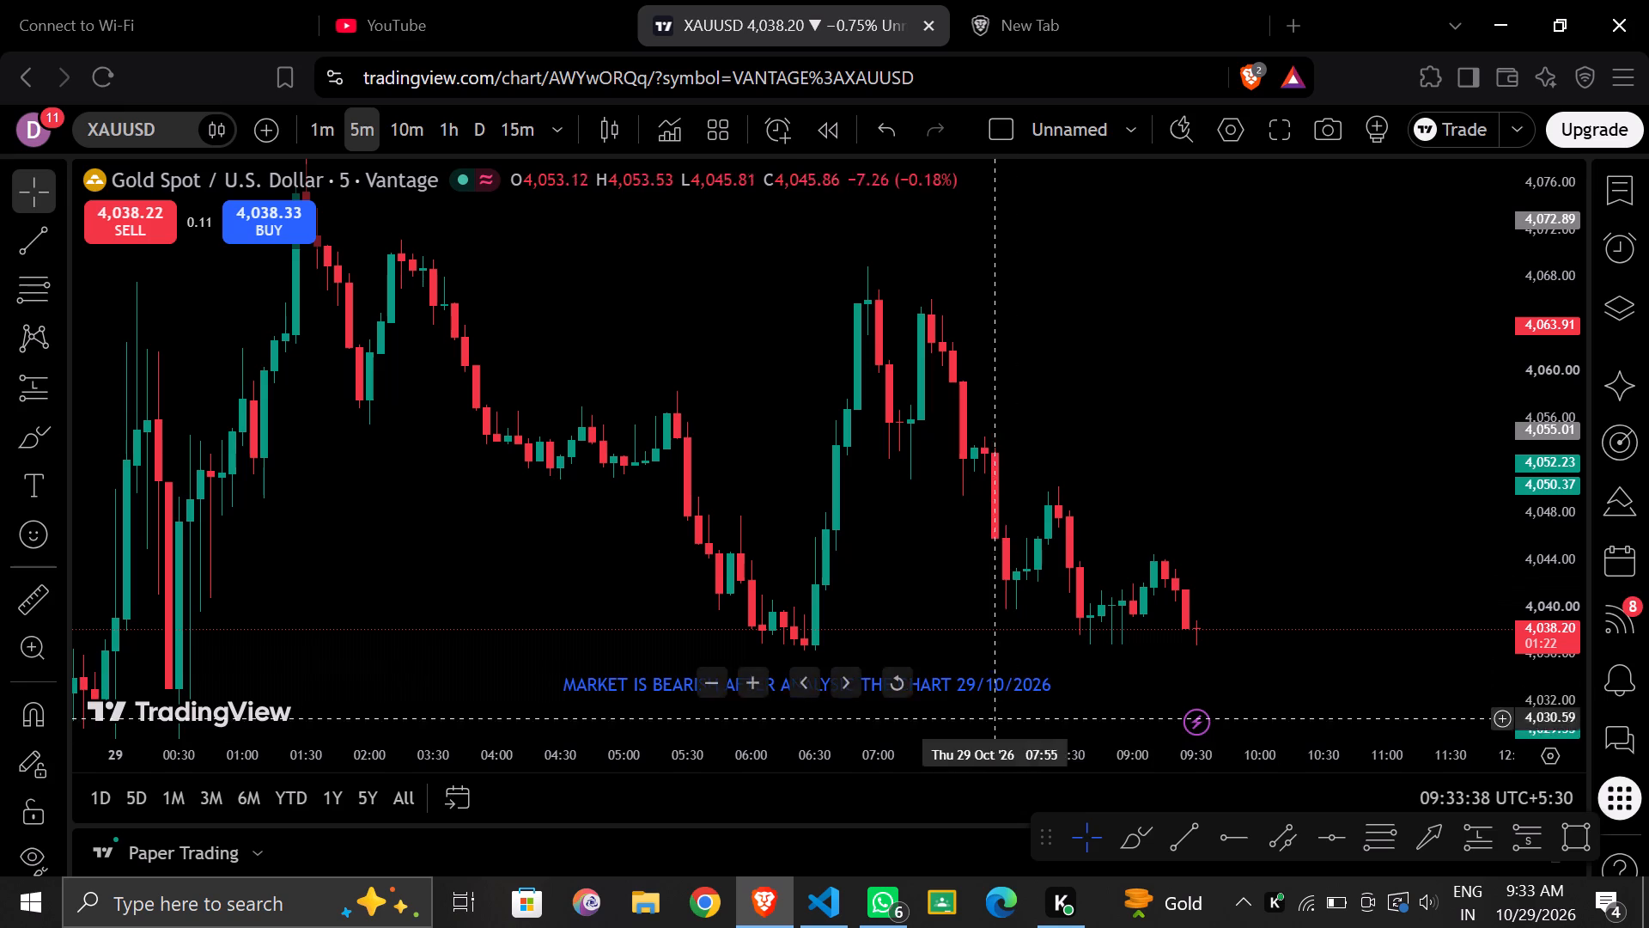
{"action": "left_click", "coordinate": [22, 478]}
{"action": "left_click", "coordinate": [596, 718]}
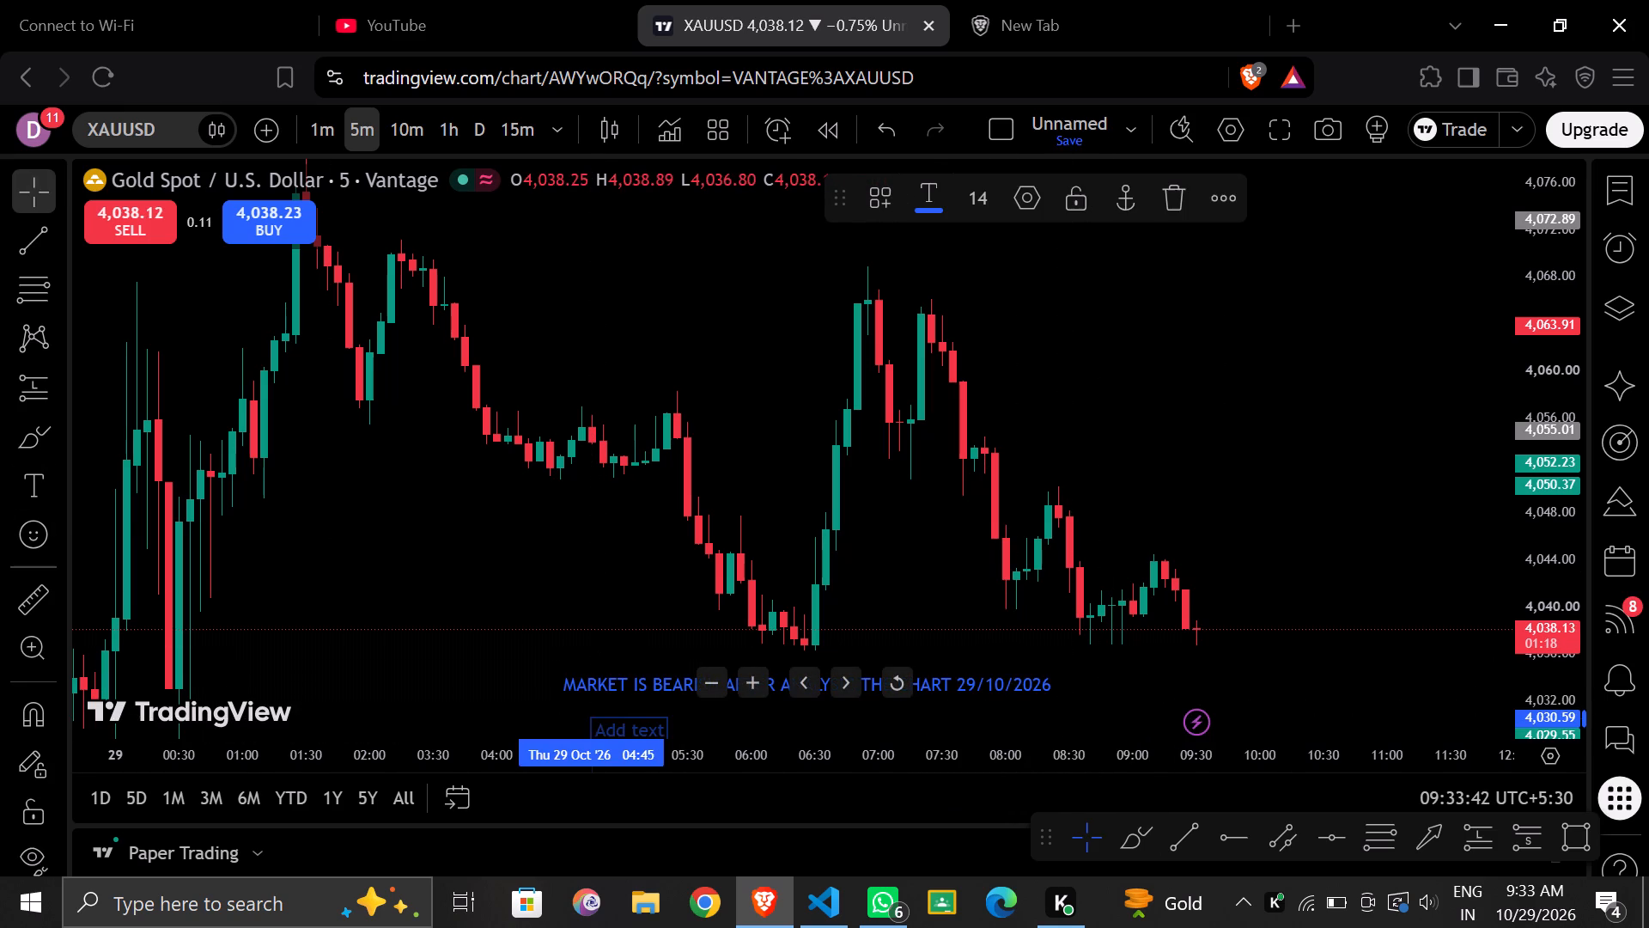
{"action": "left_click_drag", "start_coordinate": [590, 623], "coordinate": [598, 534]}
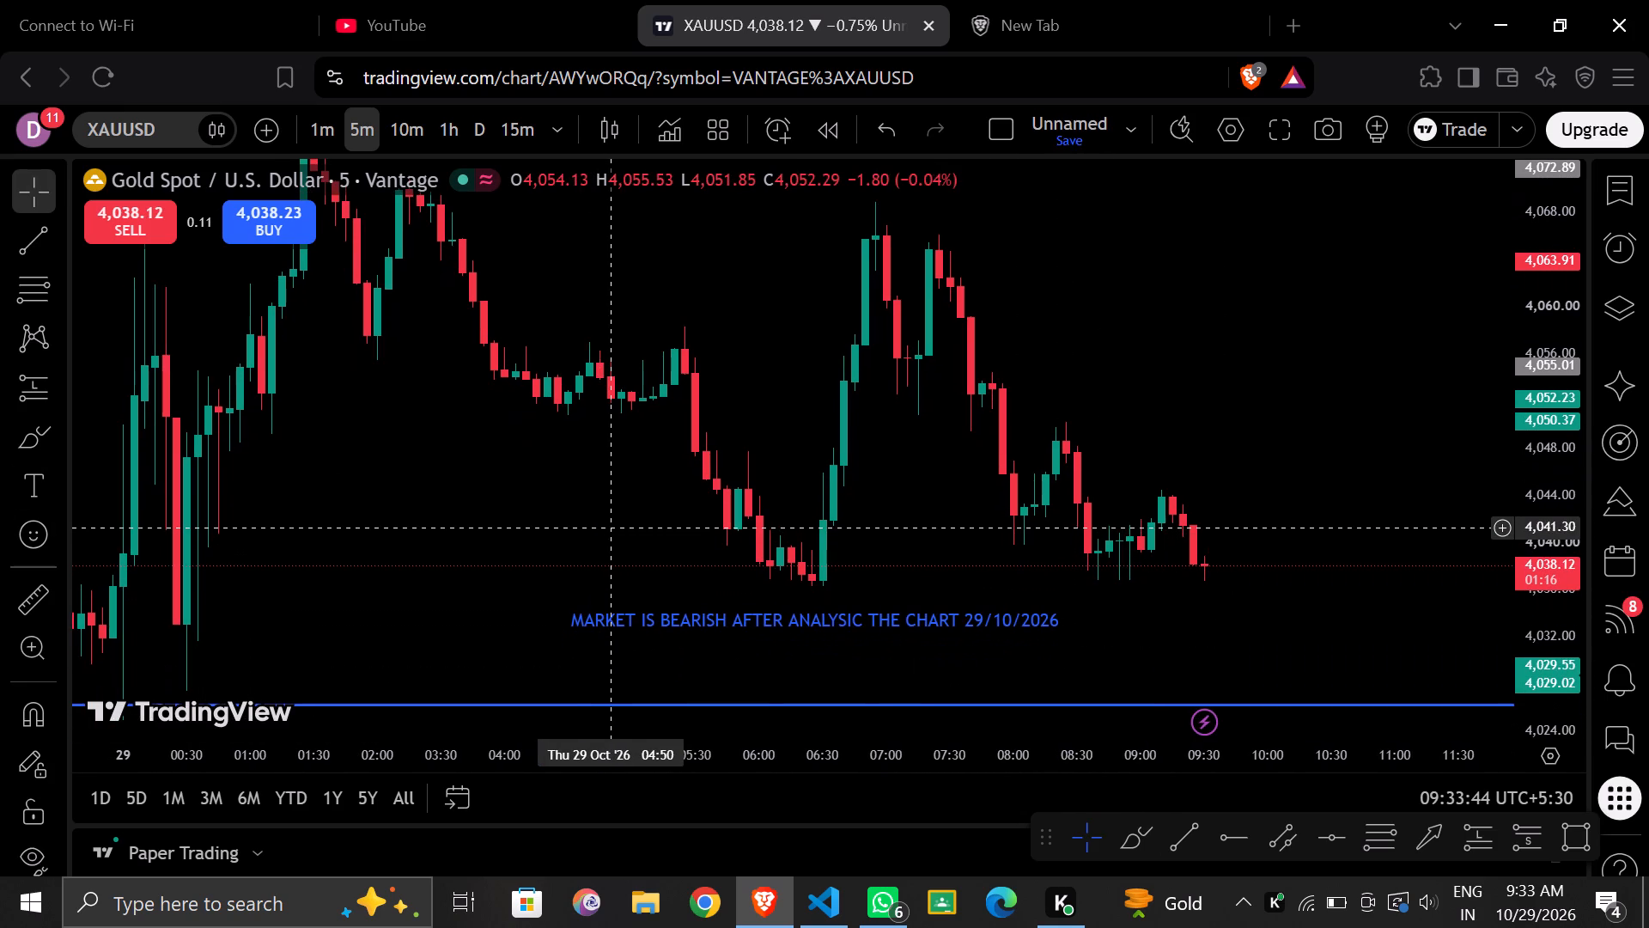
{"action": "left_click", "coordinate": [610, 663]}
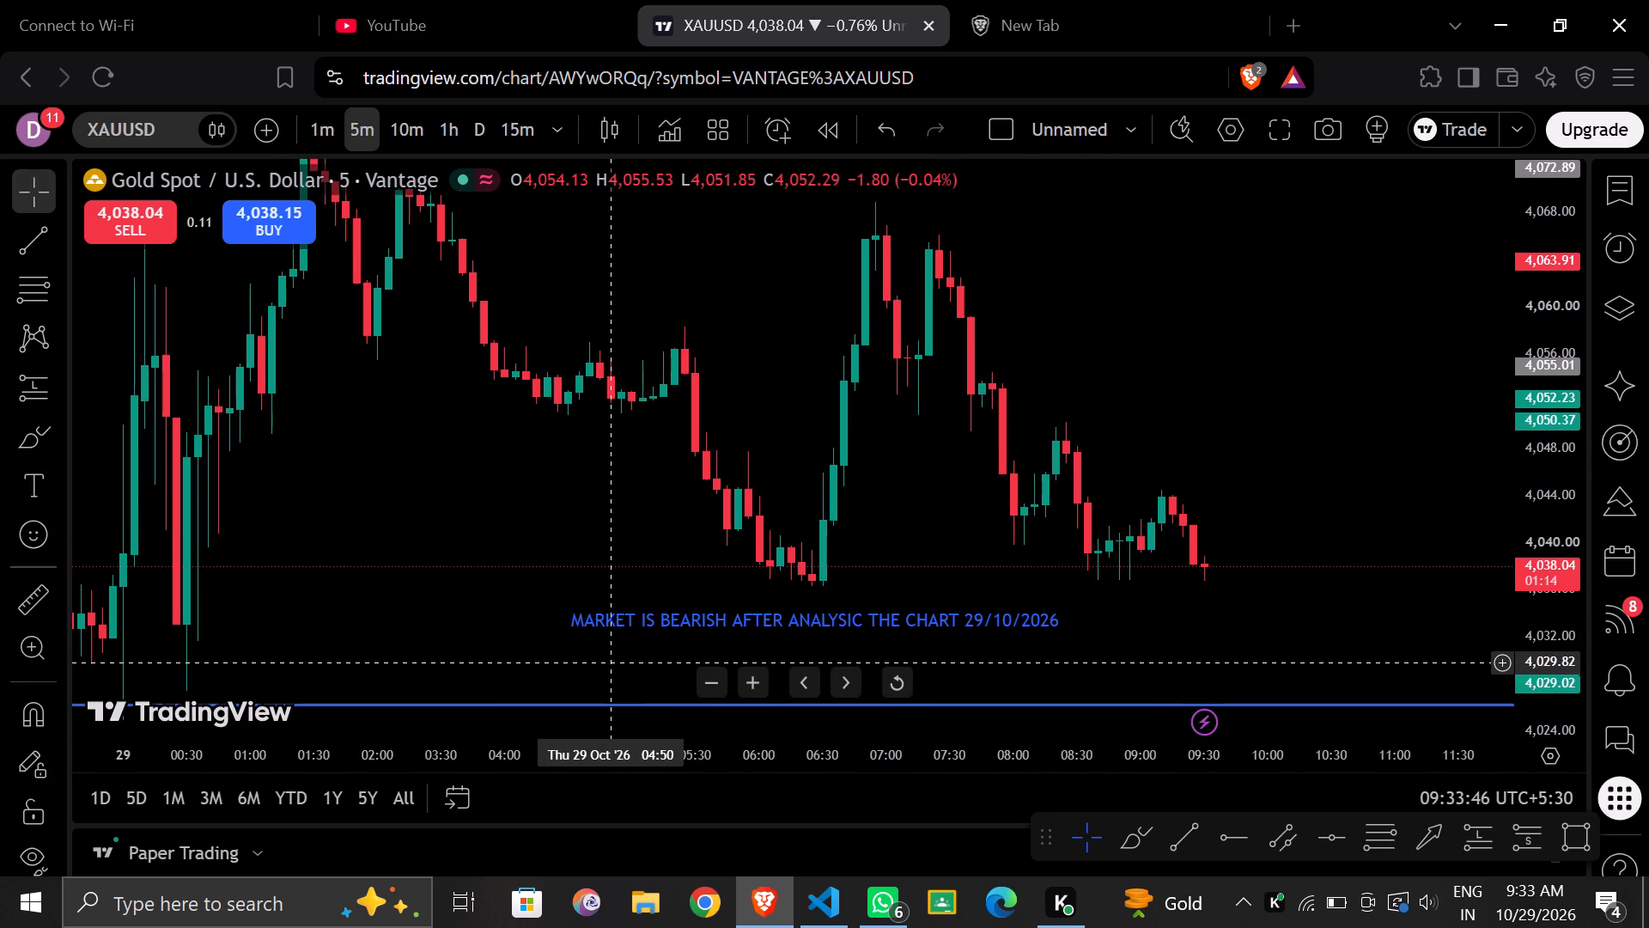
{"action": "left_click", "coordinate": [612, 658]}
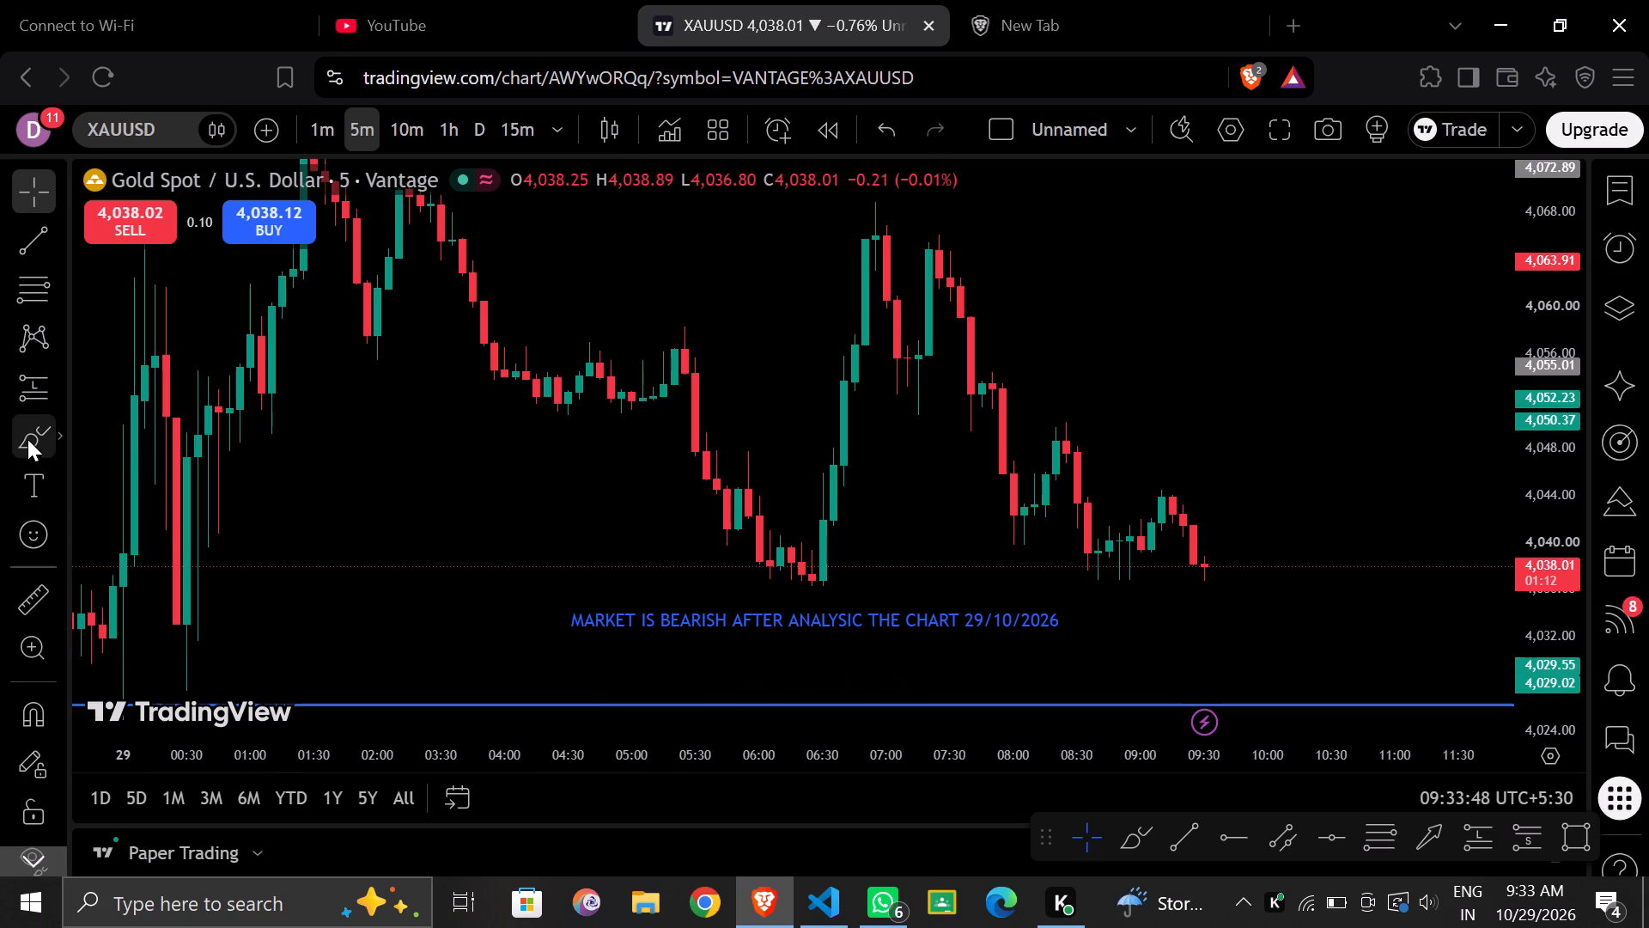
Start a text note below the bearish note at 04:50: "MARKET WANTS TO GO UP BUT SELLER ARE STRONG AS WE CAN SEE I THIS CHART".
{"action": "left_click", "coordinate": [33, 476]}
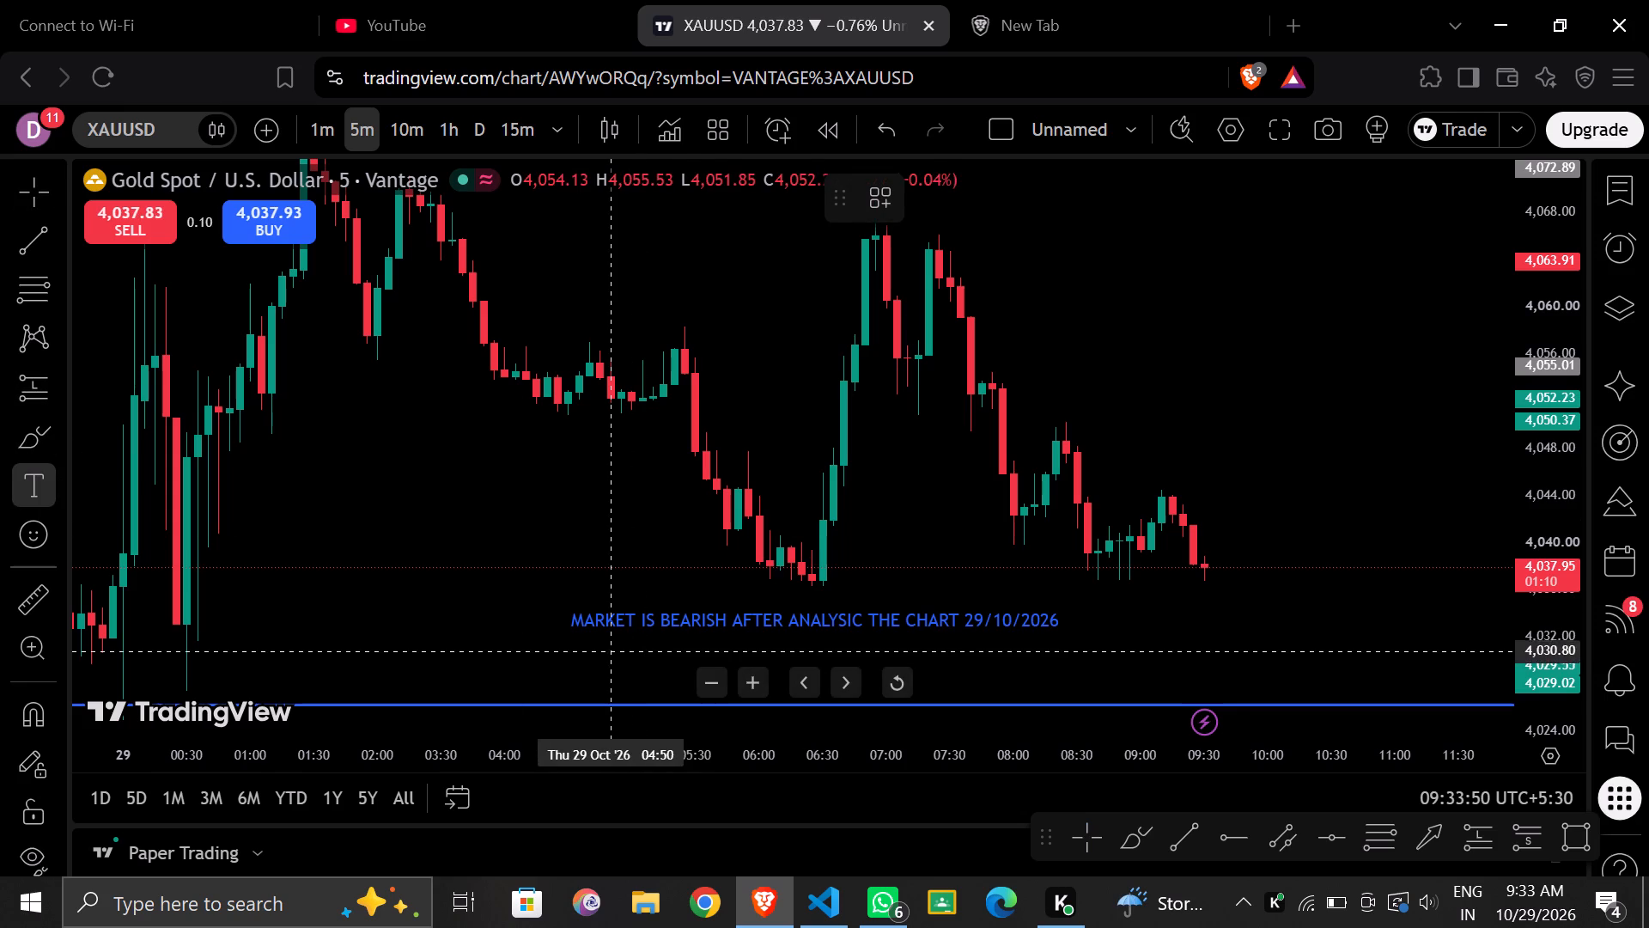
{"action": "left_click", "coordinate": [607, 656]}
{"action": "key", "text": "shift+m"}
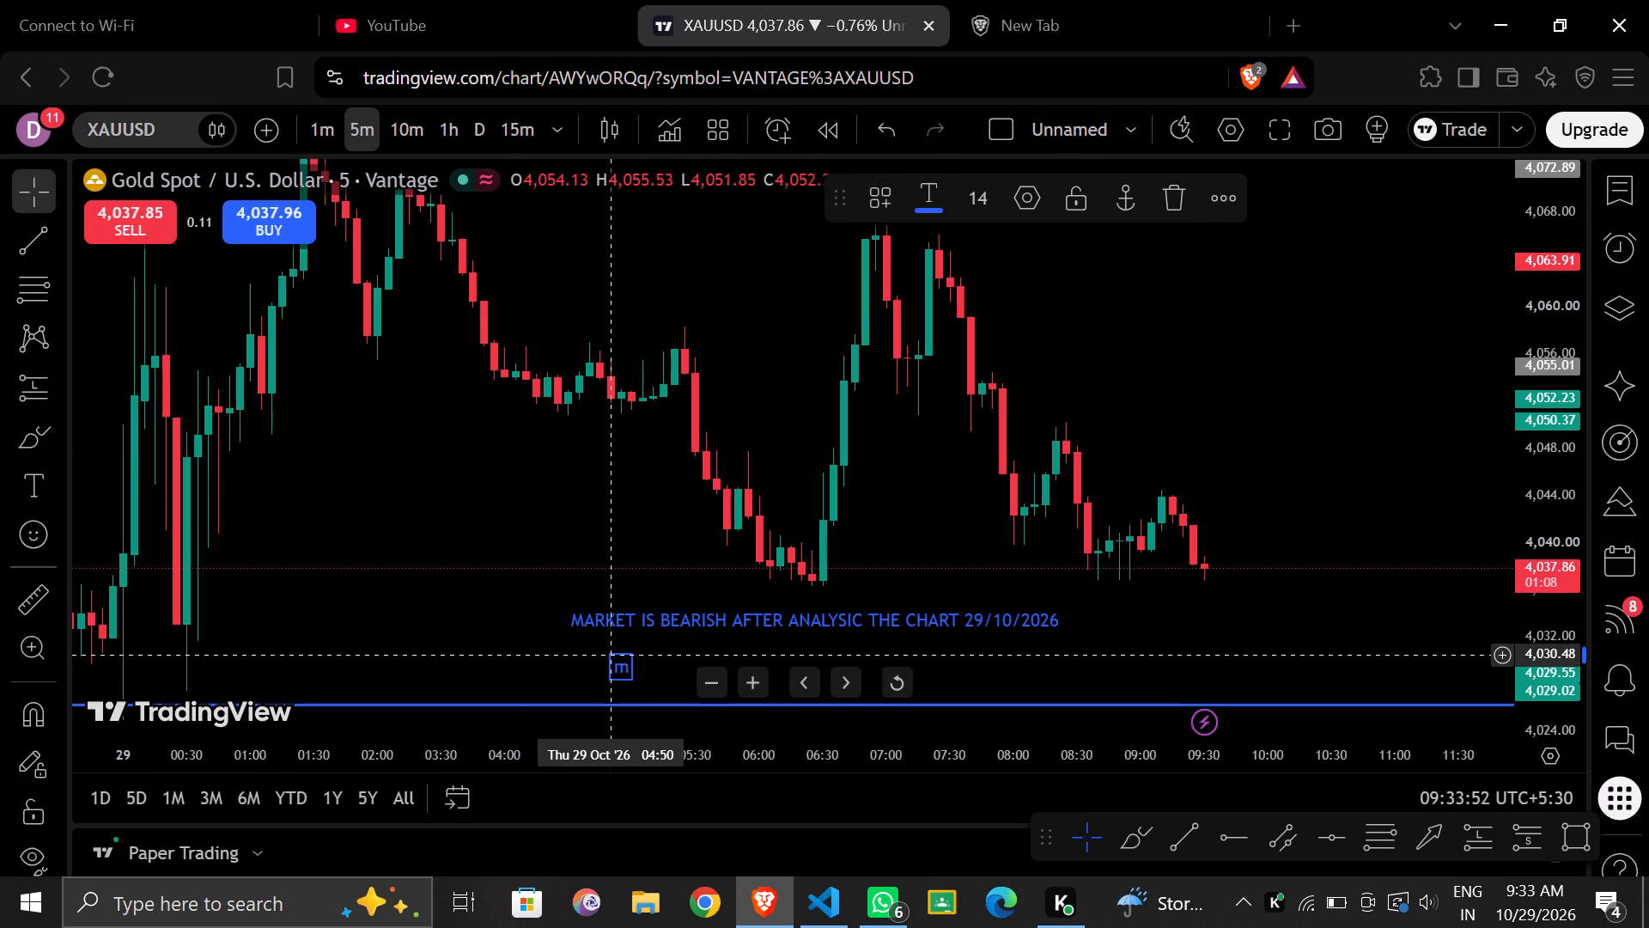
{"action": "type", "text": "AREKE"}
{"action": "key", "text": "BackSpace"}
{"action": "key", "text": "BackSpace"}
{"action": "key", "text": "BackSpace"}
{"action": "key", "text": "BackSpace"}
{"action": "key", "text": "BackSpace"}
{"action": "key", "text": "BackSpace"}
{"action": "key", "text": "BackSpace"}
{"action": "key", "text": "BackSpace"}
{"action": "key", "text": "BackSpace"}
{"action": "key", "text": "BackSpace"}
{"action": "key", "text": "BackSpace"}
{"action": "key", "text": "BackSpace"}
{"action": "key", "text": "BackSpace"}
{"action": "key", "text": "BackSpace"}
{"action": "type", "text": "MARK"}
{"action": "key", "text": "BackSpace"}
{"action": "type", "text": "KETS WA"}
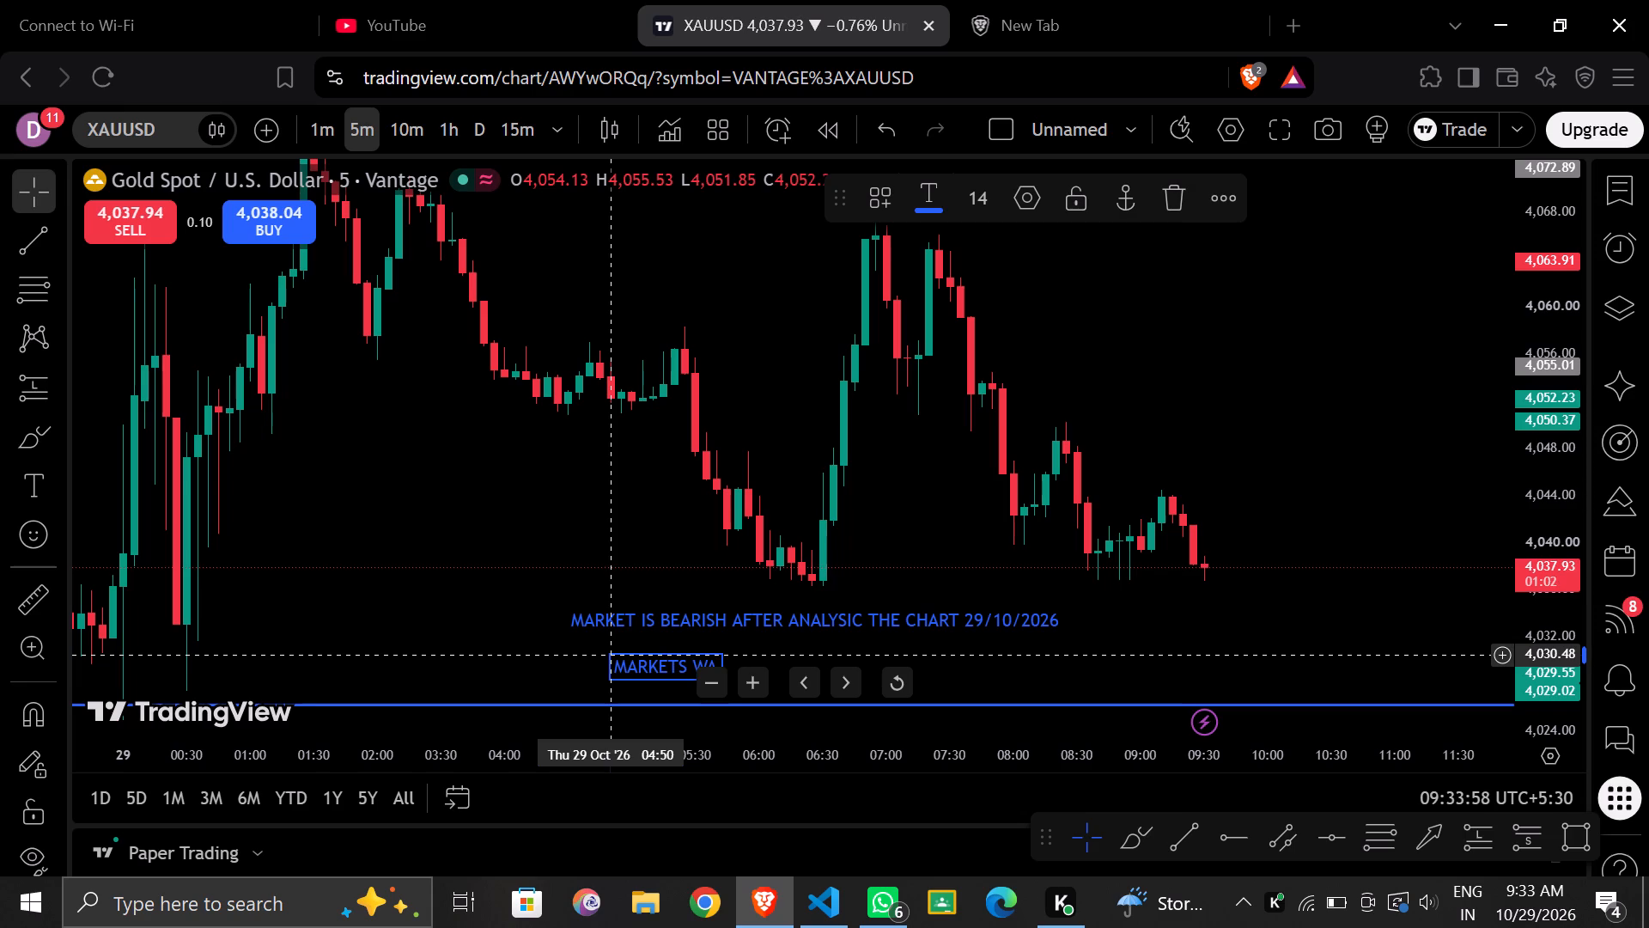
{"action": "key", "text": "BackSpace"}
{"action": "key", "text": "BackSpace"}
{"action": "key", "text": "BackSpace"}
{"action": "key", "text": "BackSpace"}
{"action": "key", "text": "space"}
{"action": "type", "text": "WANTS TO"}
{"action": "key", "text": "space"}
{"action": "key", "text": "BackSpace"}
{"action": "key", "text": "g"}
{"action": "key", "text": "BackSpace"}
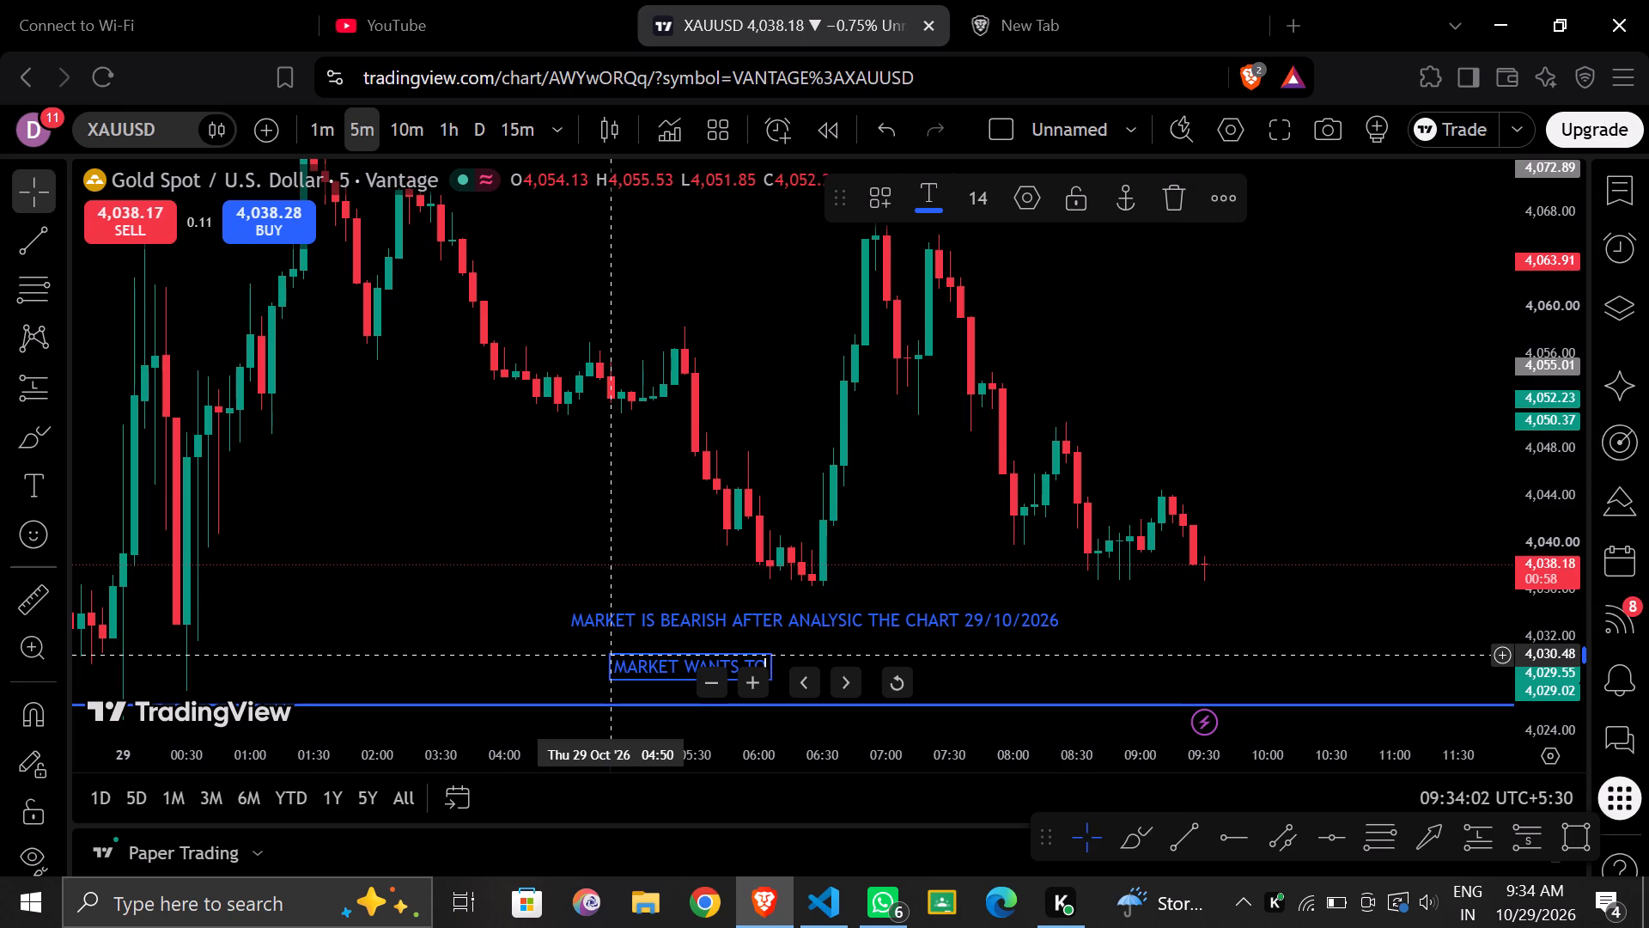
{"action": "key", "text": "space"}
{"action": "type", "text": "GO UP"}
{"action": "key", "text": "space"}
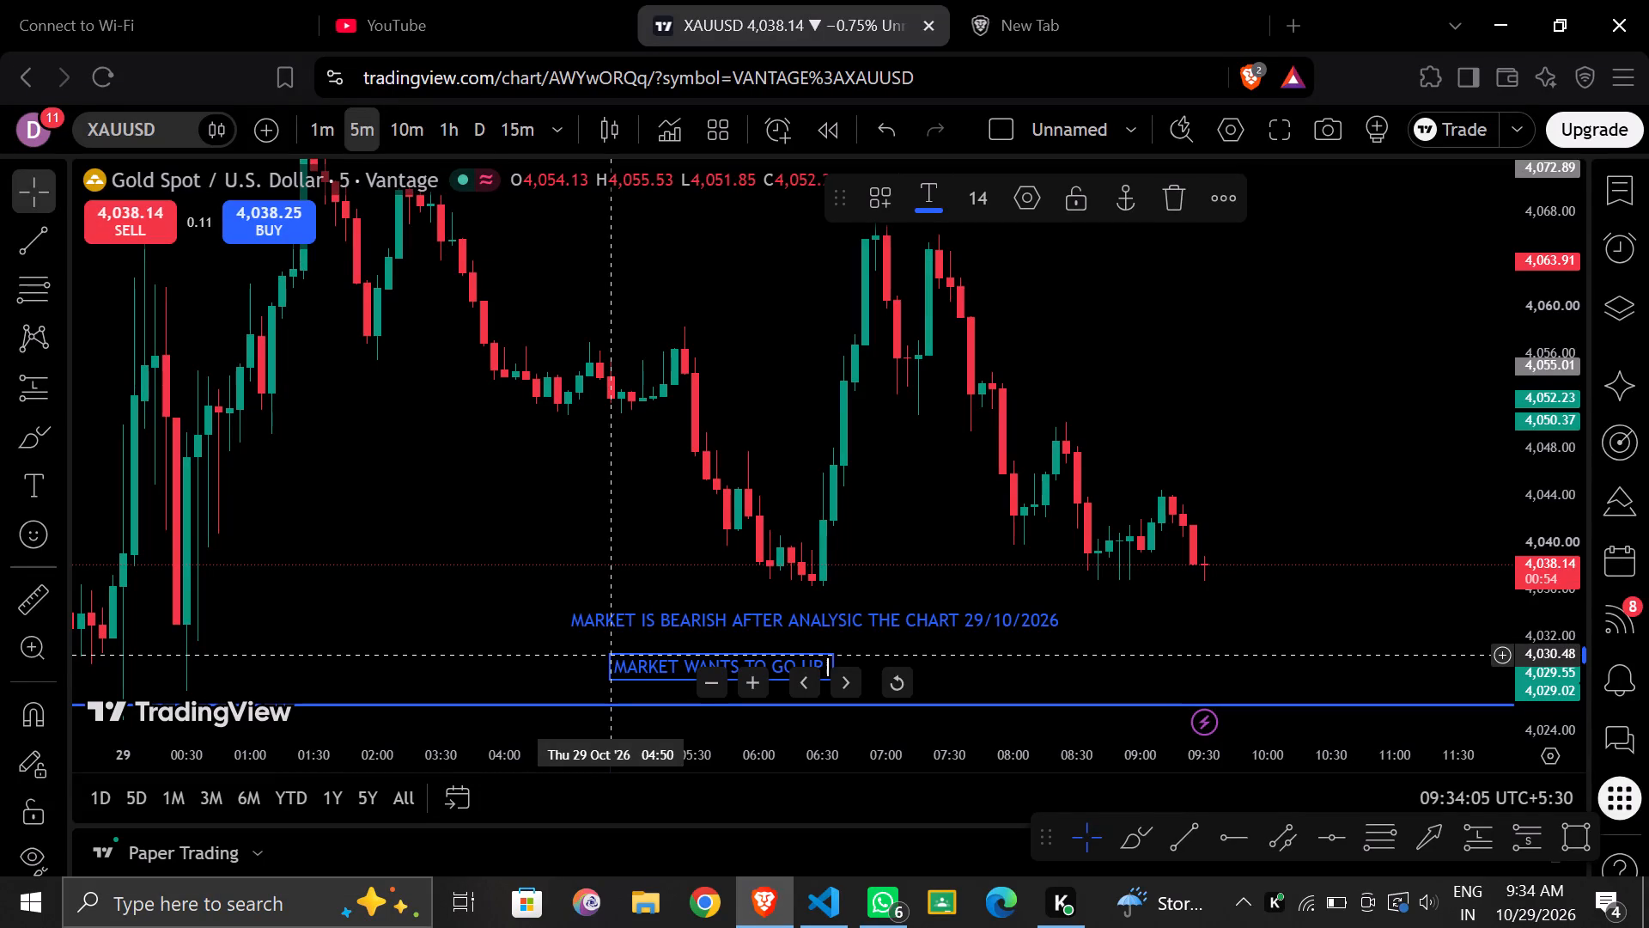
{"action": "type", "text": "SELLER"}
{"action": "key", "text": "space"}
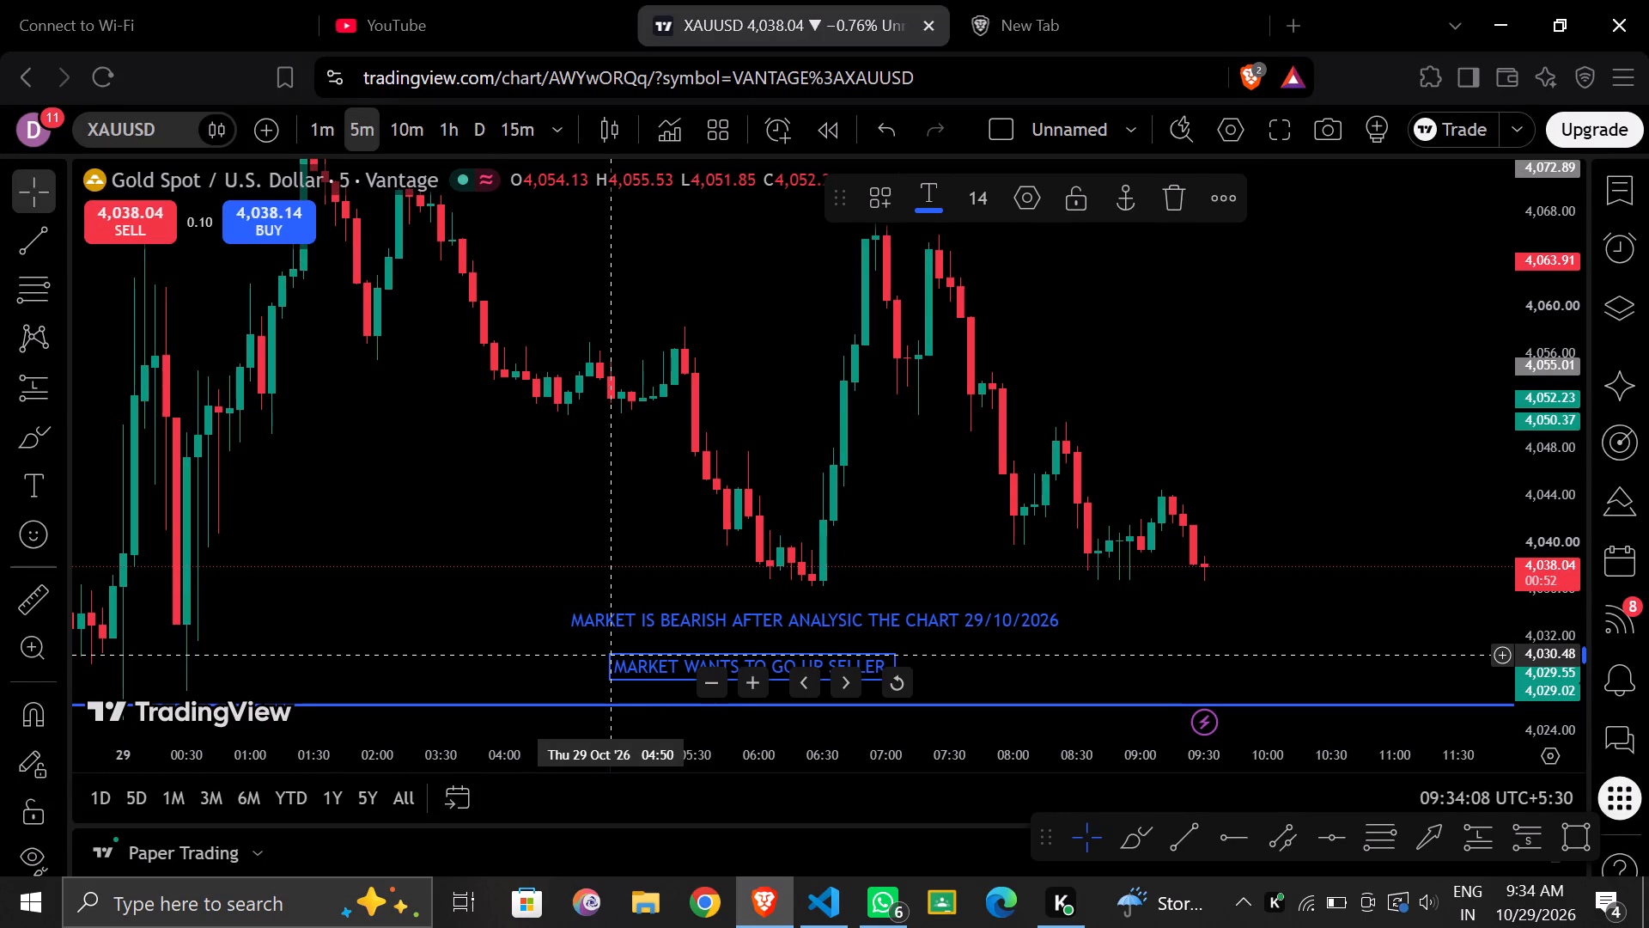
{"action": "key", "text": "BackSpace"}
{"action": "key", "text": "BackSpace"}
{"action": "key", "text": "BackSpace"}
{"action": "key", "text": "BackSpace"}
{"action": "key", "text": "BackSpace"}
{"action": "key", "text": "BackSpace"}
{"action": "key", "text": "BackSpace"}
{"action": "key", "text": "BackSpace"}
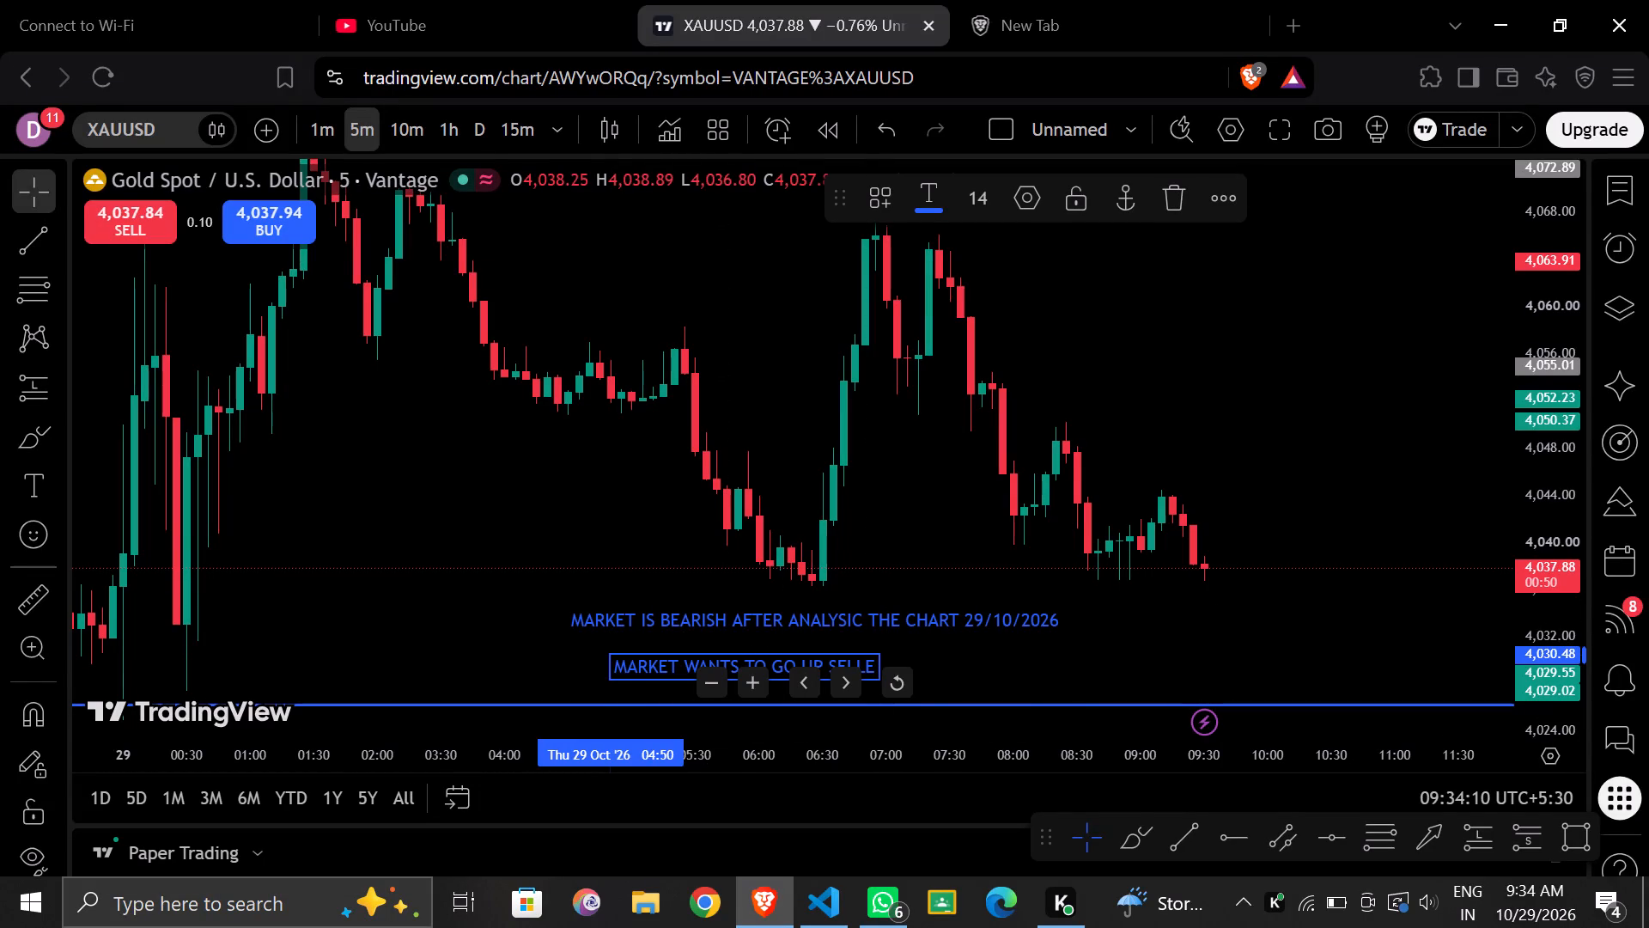
{"action": "key", "text": "BackSpace"}
{"action": "key", "text": "BackSpace"}
{"action": "type", "text": "UP BUT SELLER ARE"}
{"action": "key", "text": "space"}
{"action": "type", "text": "STRONG AS WEE"}
{"action": "key", "text": "space"}
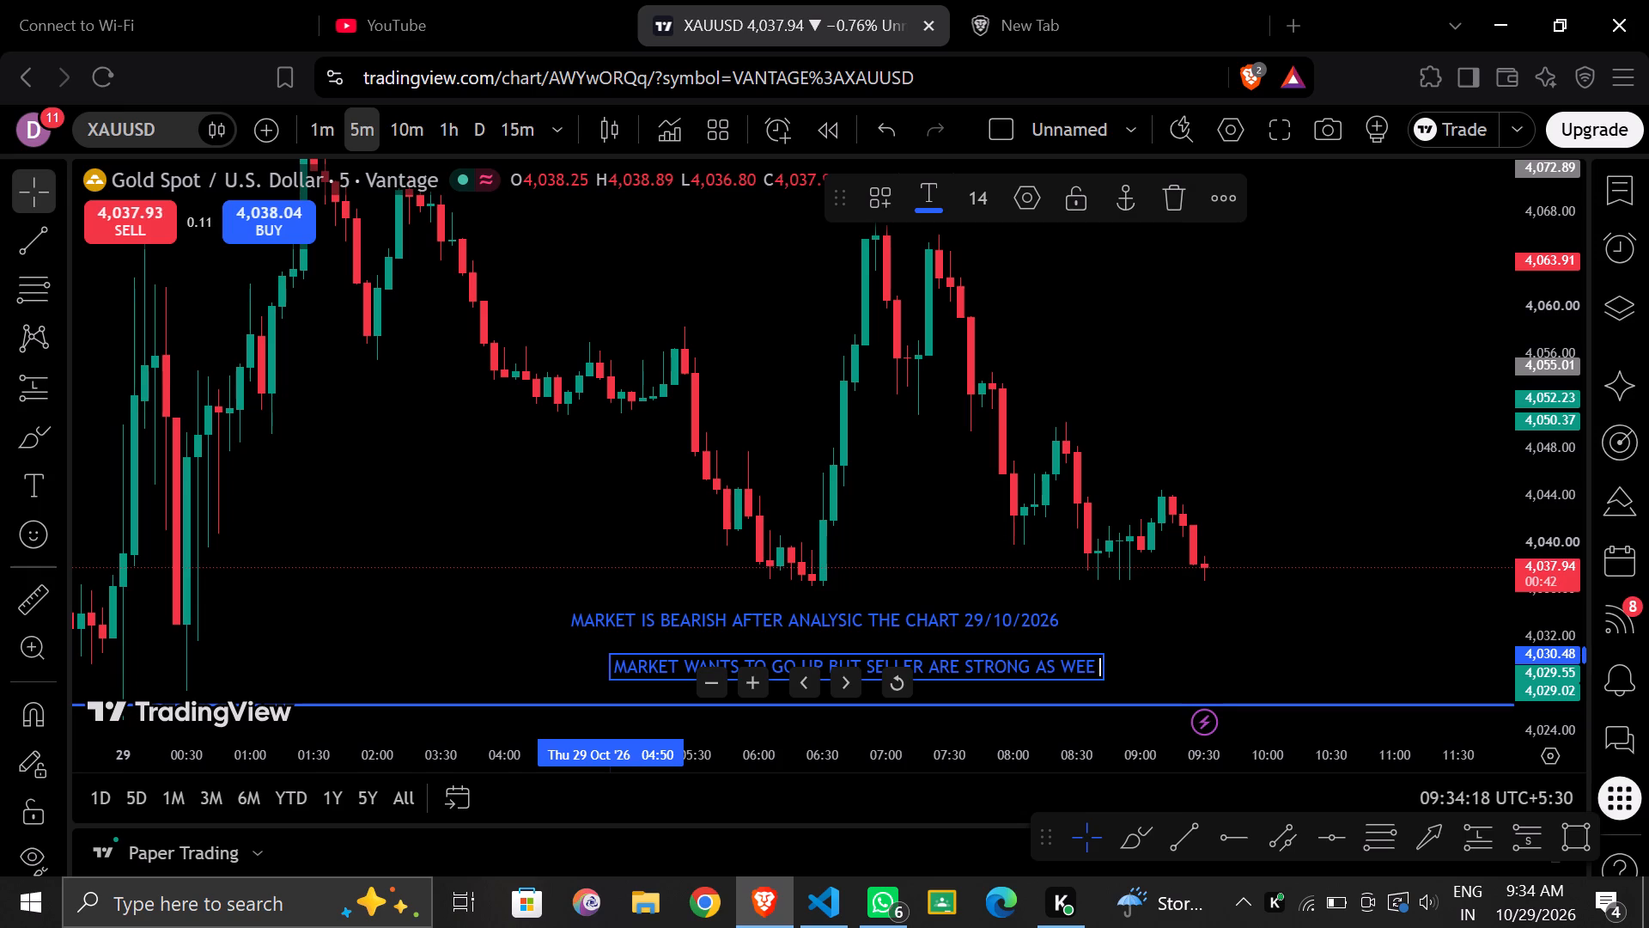
{"action": "key", "text": "BackSpace"}
{"action": "key", "text": "BackSpace"}
{"action": "key", "text": "space"}
{"action": "type", "text": "CAN SEE I THIS CHART"}
{"action": "key", "text": "space"}
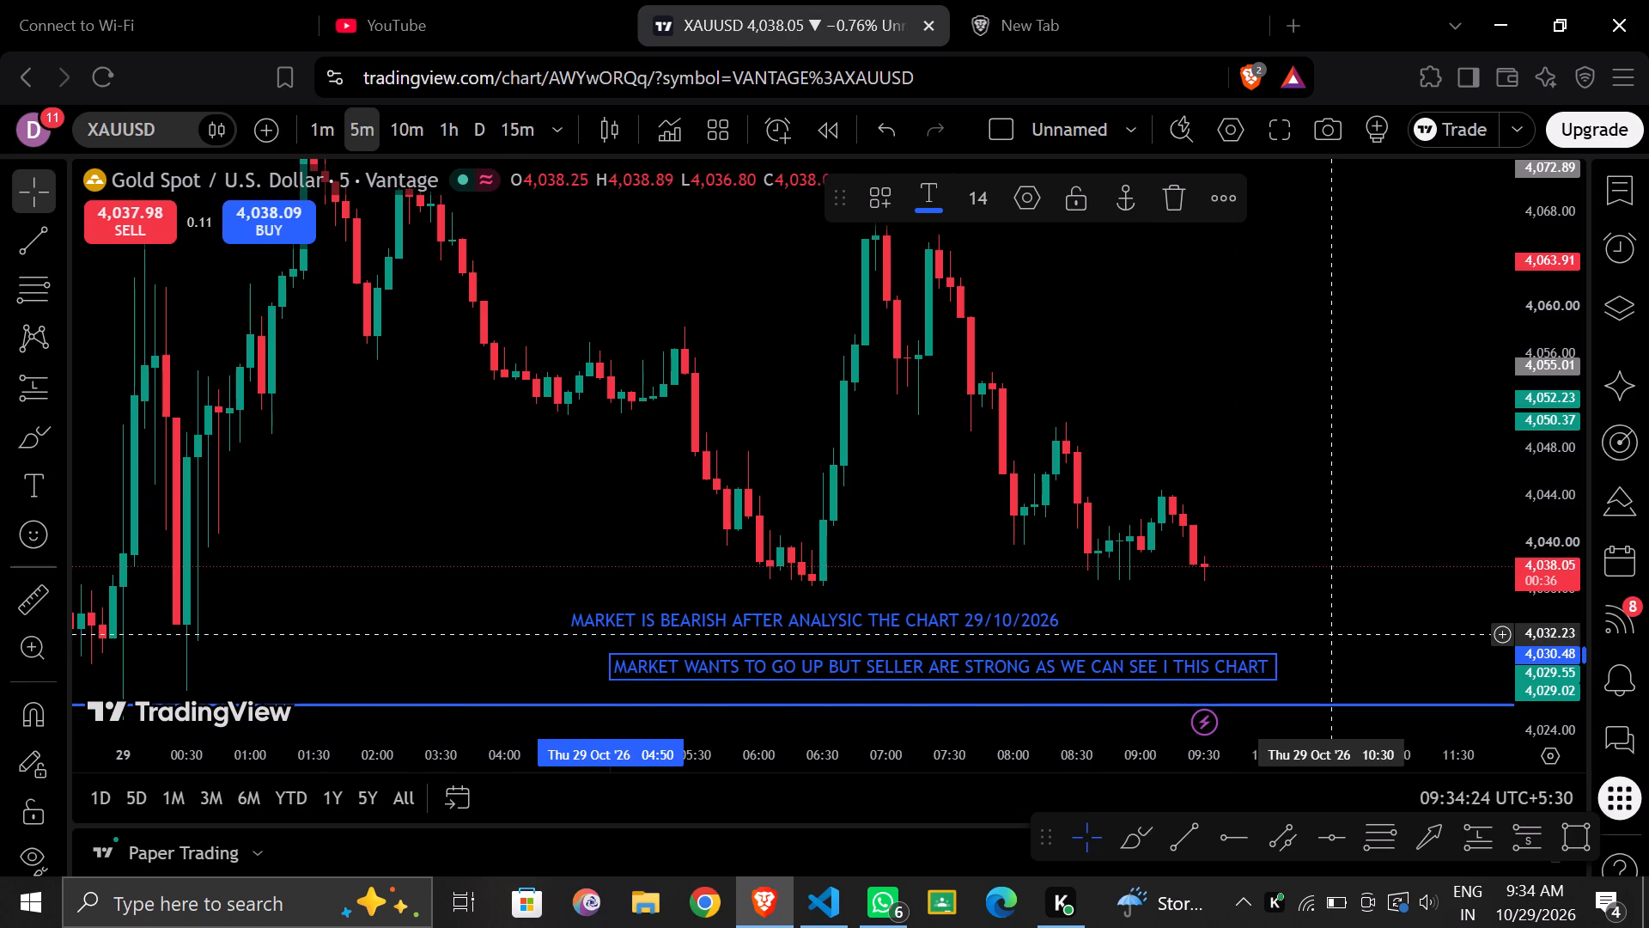
Continue the note's first line with ", MARKET GO UP AND SELLER STRNG HOLD".
{"action": "type", "text": ","}
{"action": "key", "text": "space"}
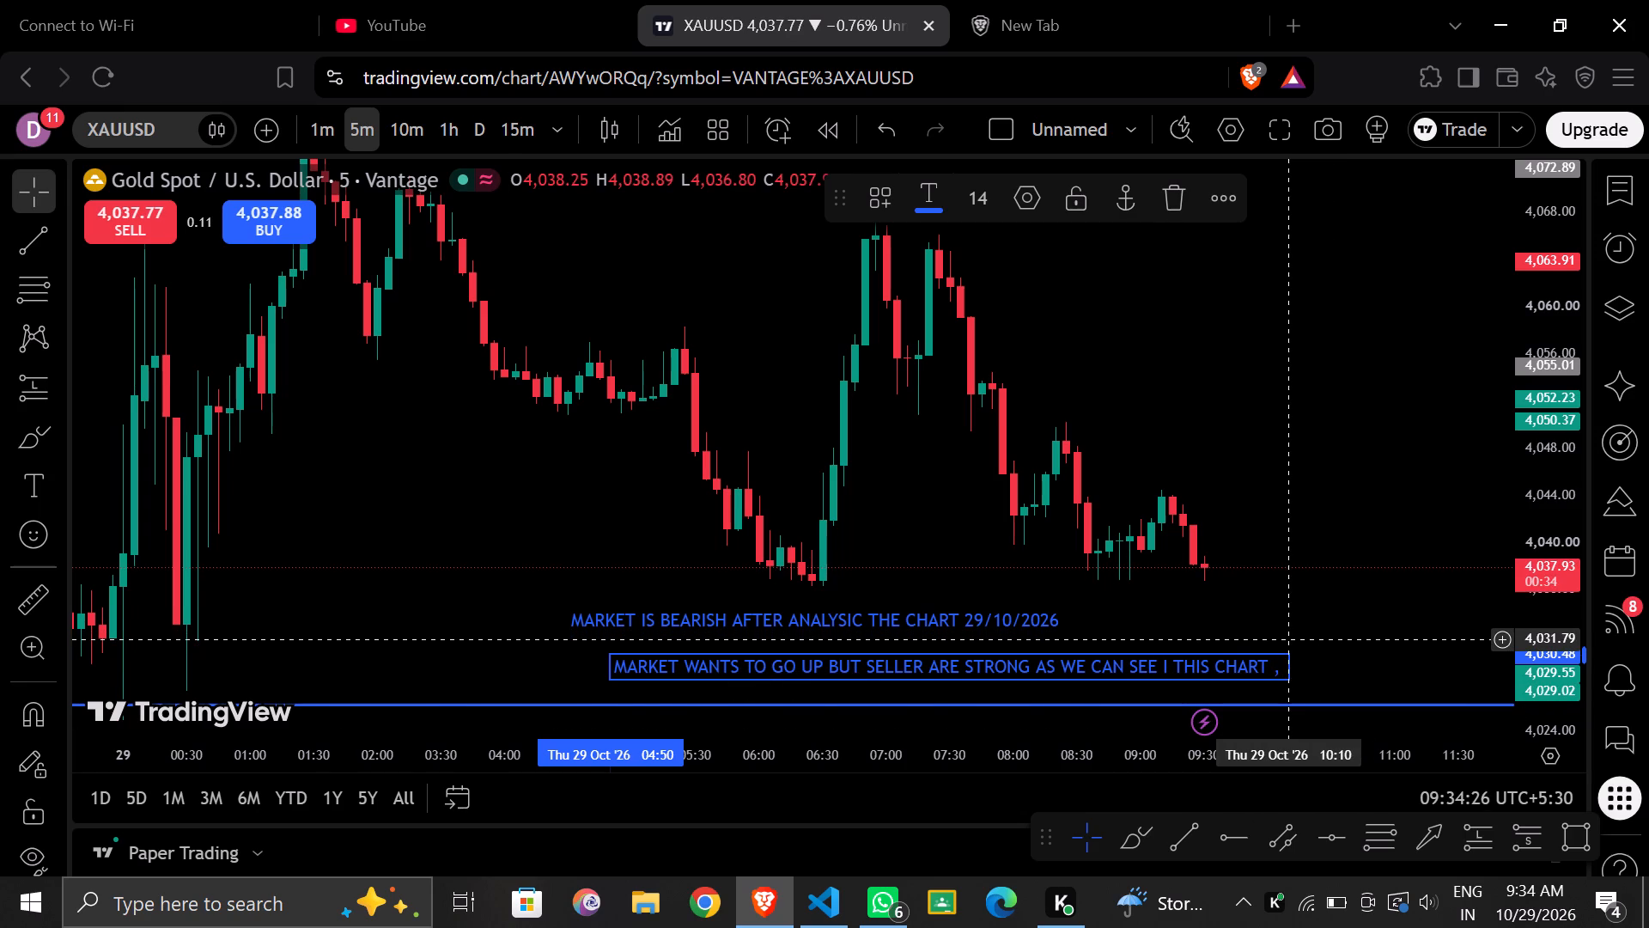
{"action": "key", "text": "a"}
{"action": "key", "text": "BackSpace"}
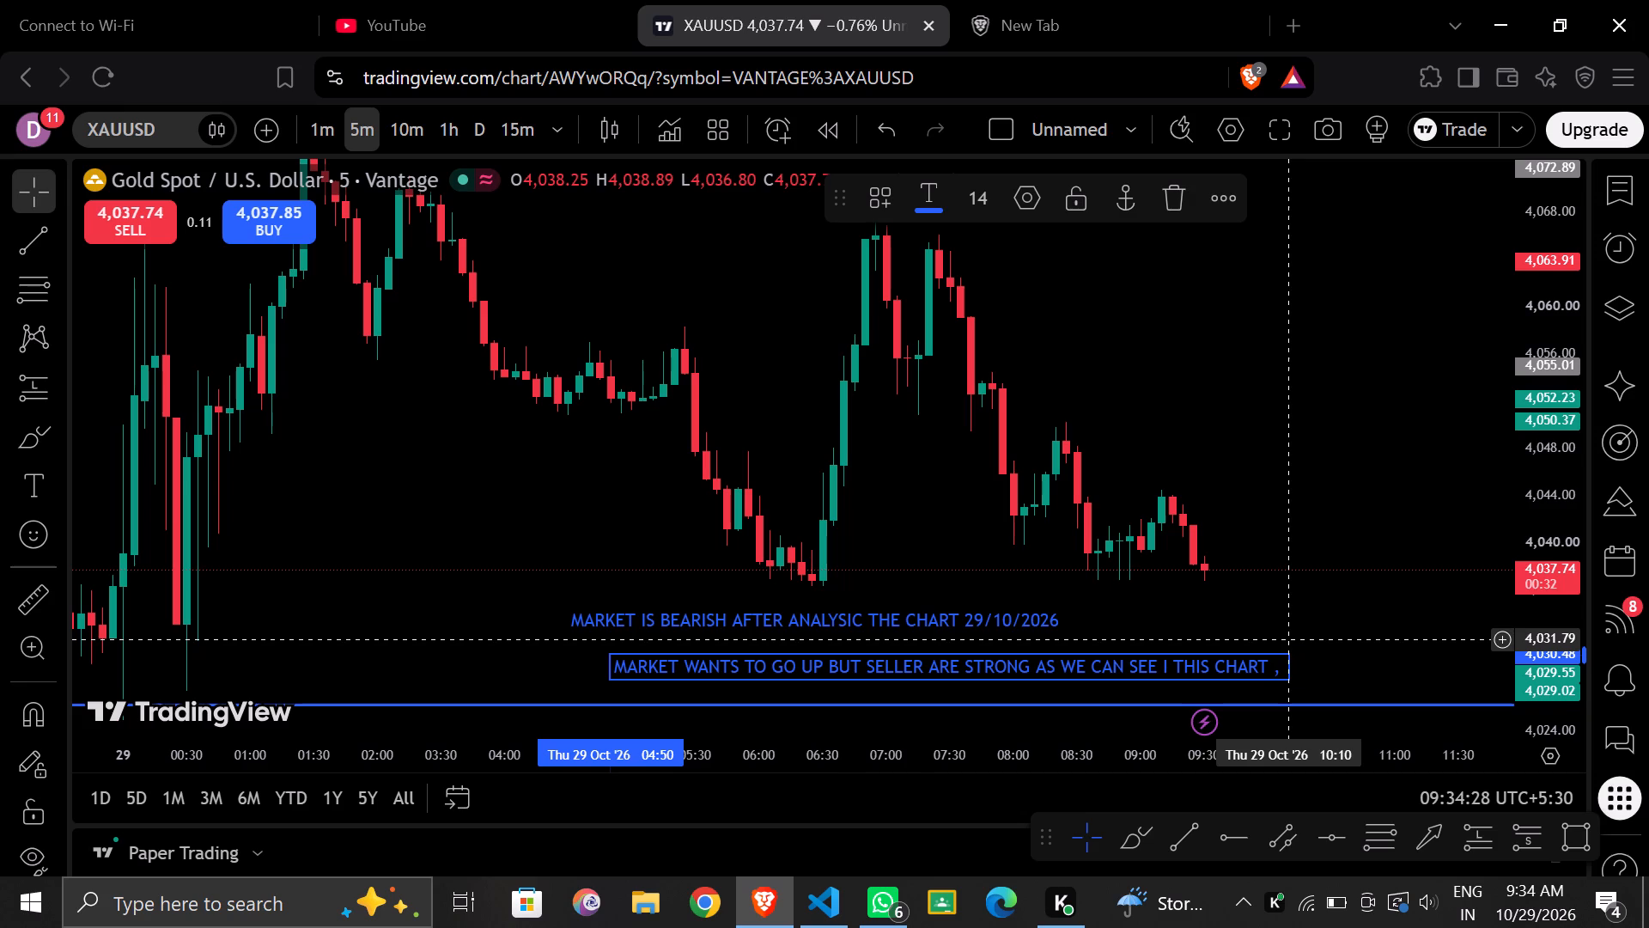
{"action": "type", "text": "MARKET GO UP"}
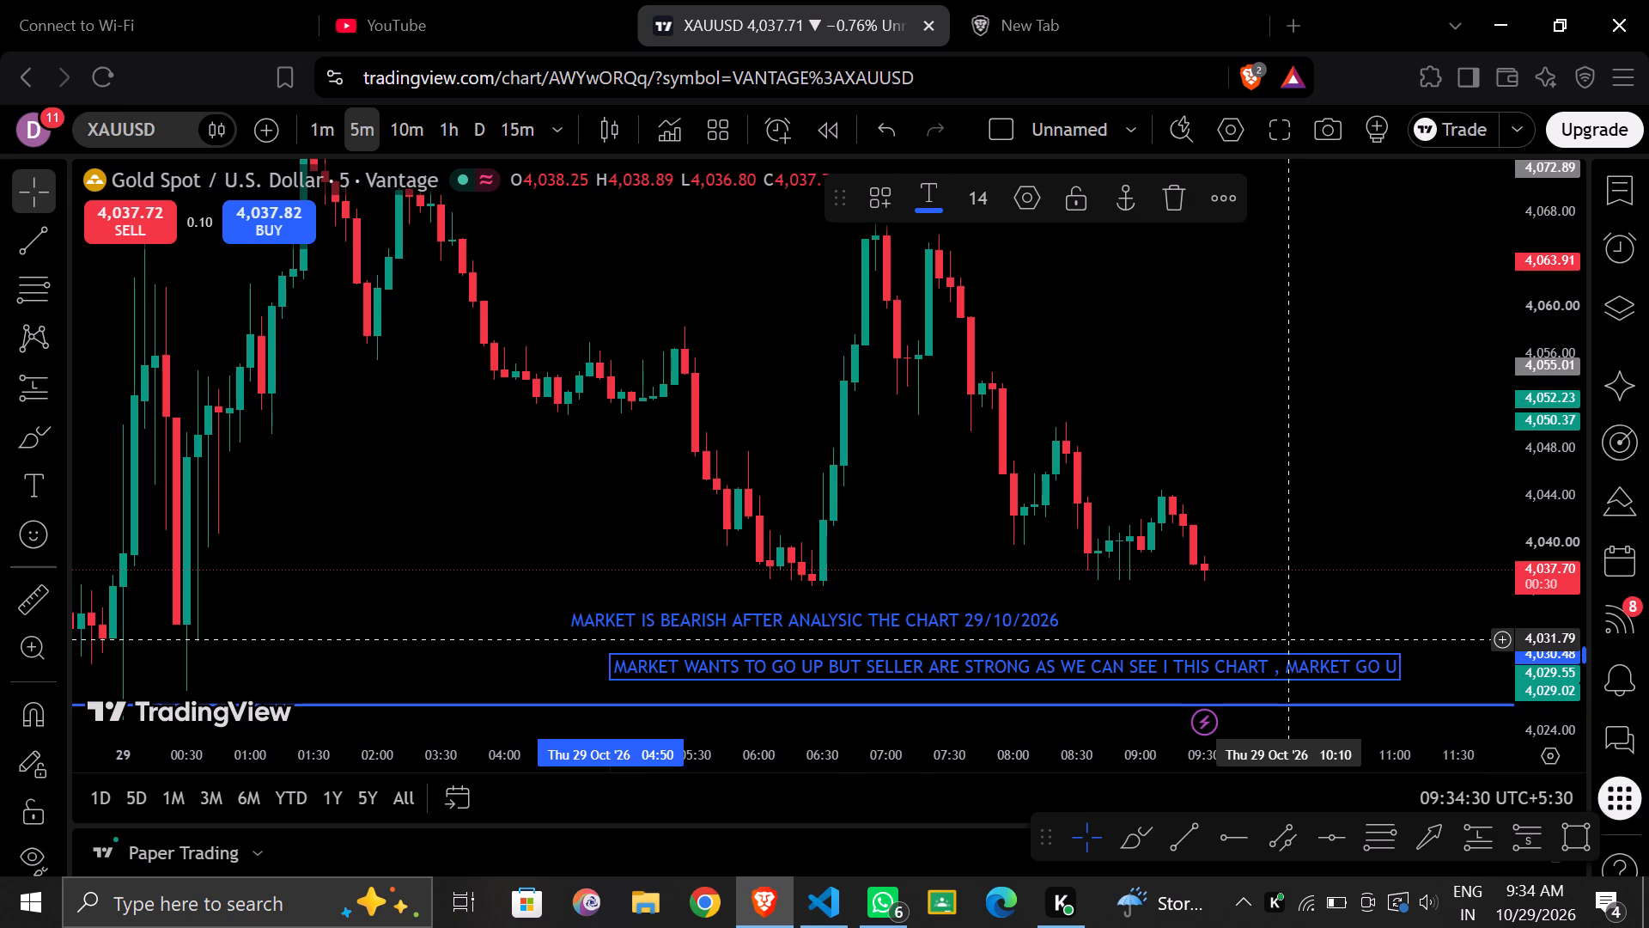
{"action": "key", "text": "space"}
{"action": "type", "text": "AND SELLER STRNG HOLD"}
Finish with a second line: "THEN IT GO DOWN AFTER THAT MARKET BECOME BULLISH BUT THEN AGAIN SELLER STRONG AND MARKET DOWN TO BEARSISH".
{"action": "key", "text": "Return"}
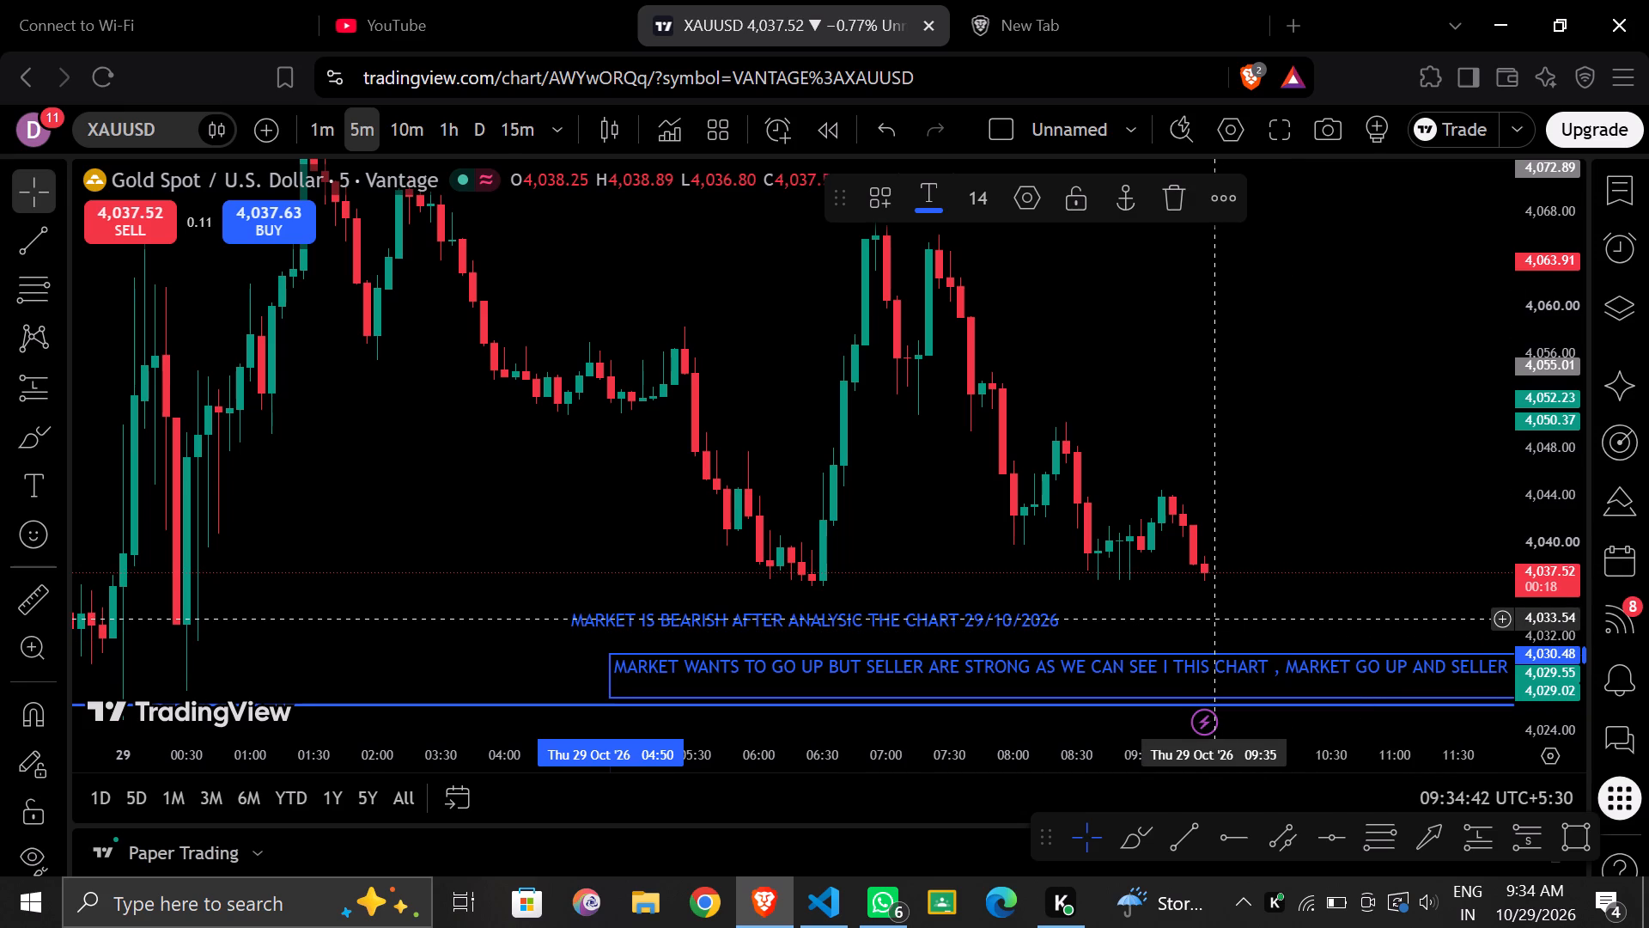
{"action": "type", "text": "THEN IT GO DOWN"}
{"action": "key", "text": "space"}
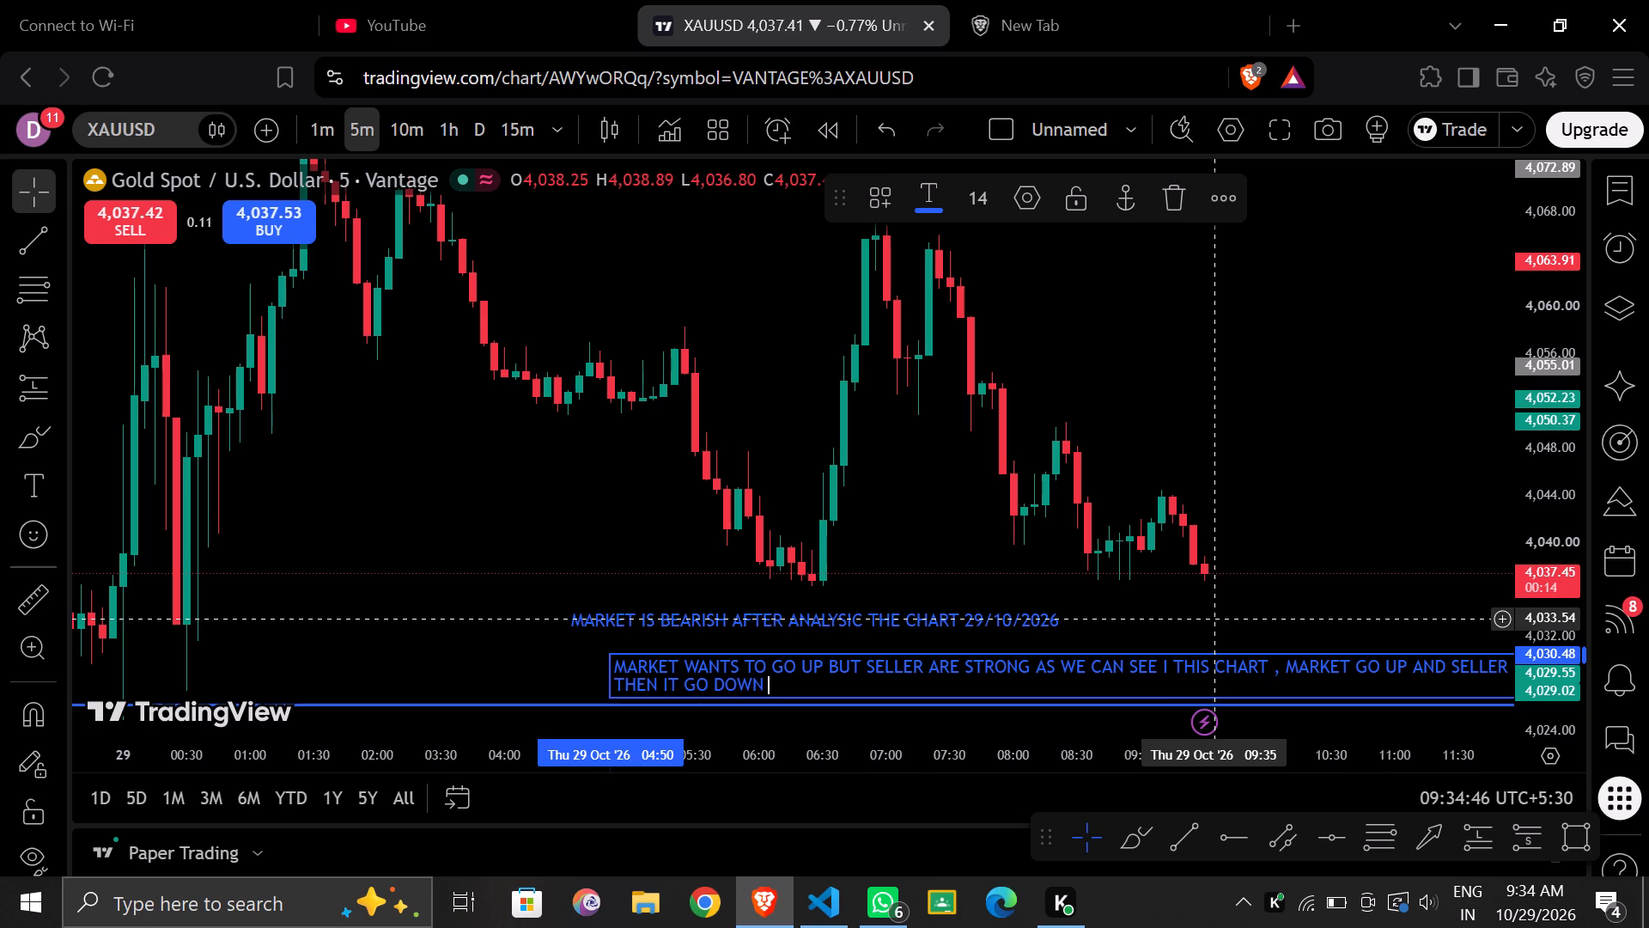
{"action": "type", "text": "AFTER"}
{"action": "key", "text": "space"}
{"action": "type", "text": "THAT"}
{"action": "key", "text": "space"}
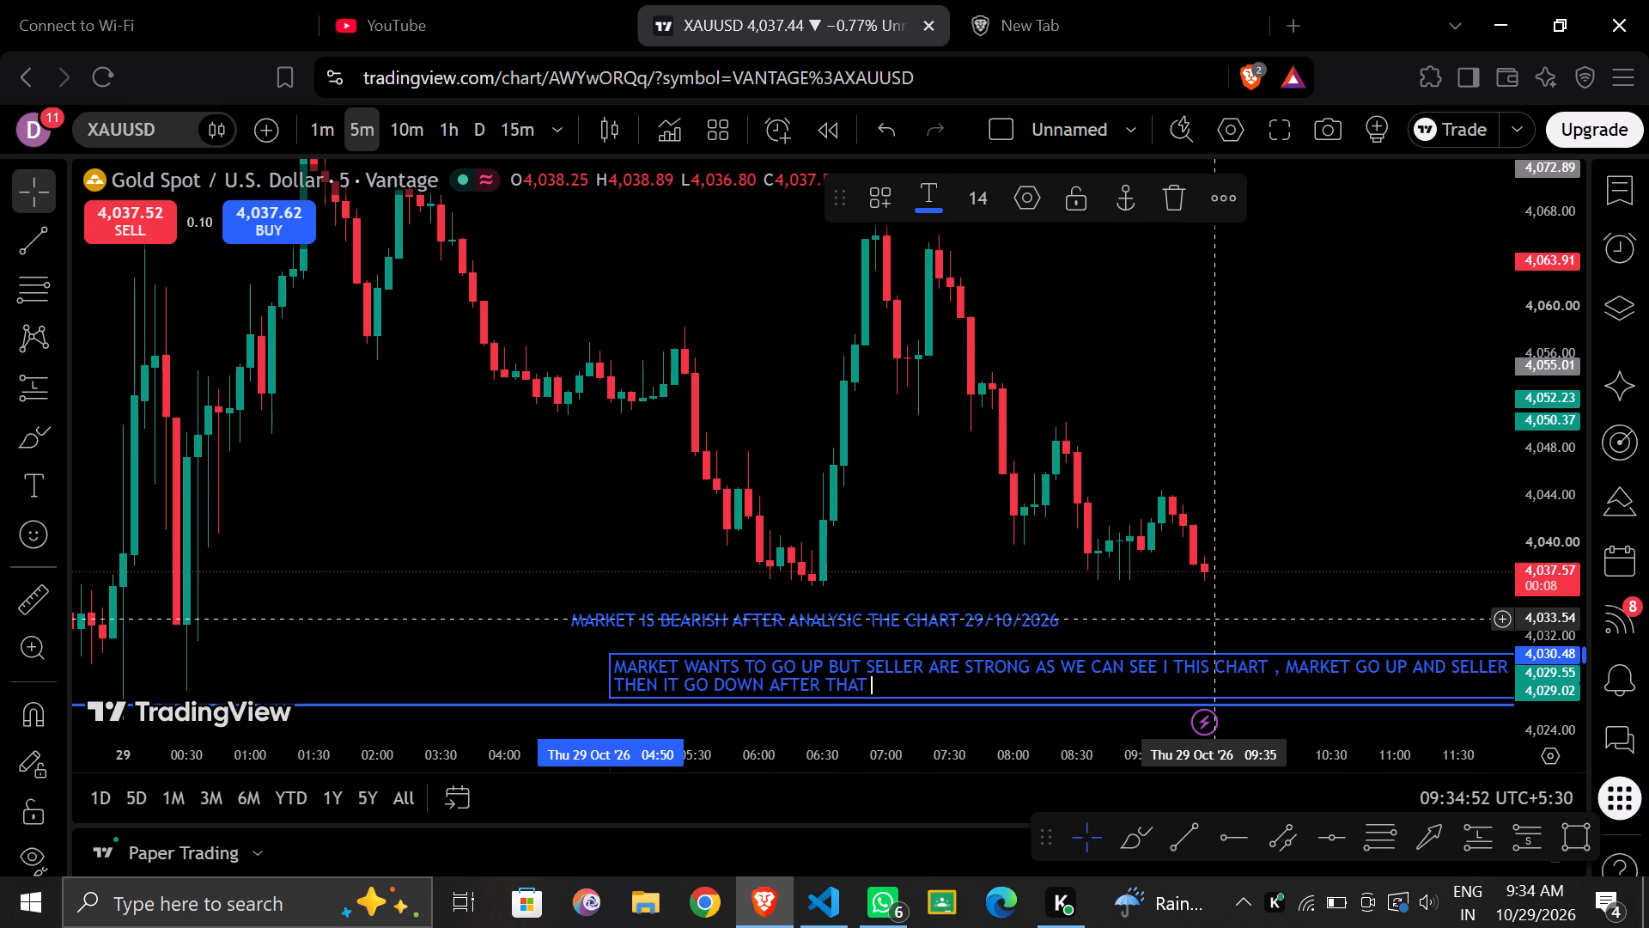
{"action": "type", "text": "MARKETS"}
{"action": "key", "text": "BackSpace"}
{"action": "key", "text": "space"}
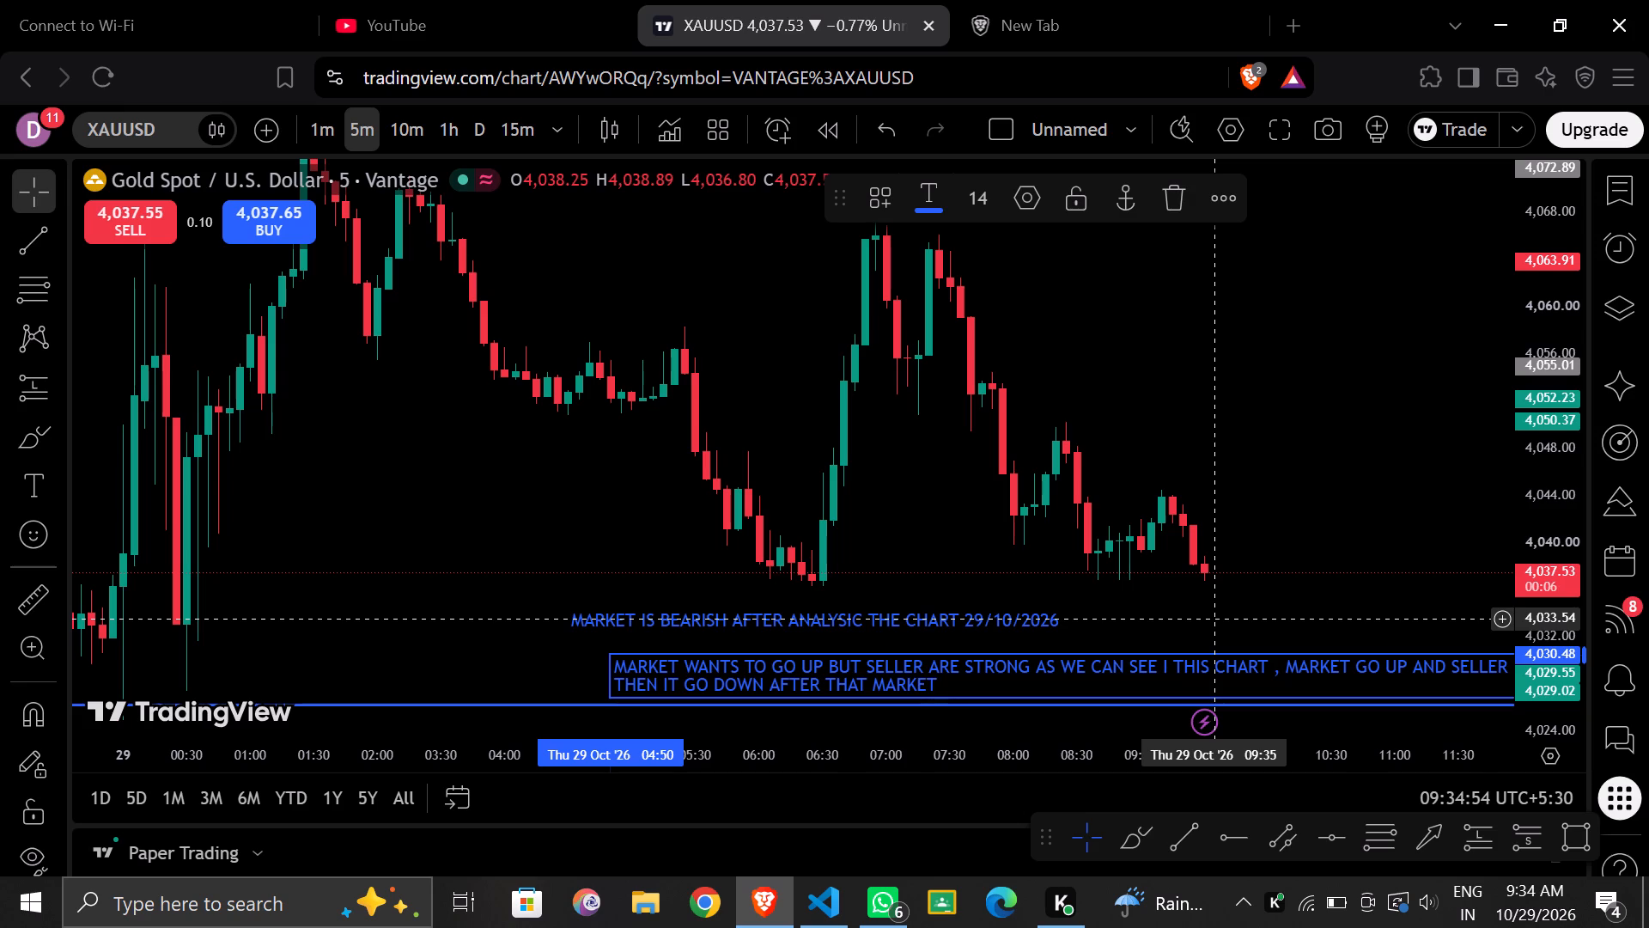
{"action": "type", "text": "BECOME BULLISH"}
{"action": "key", "text": "space"}
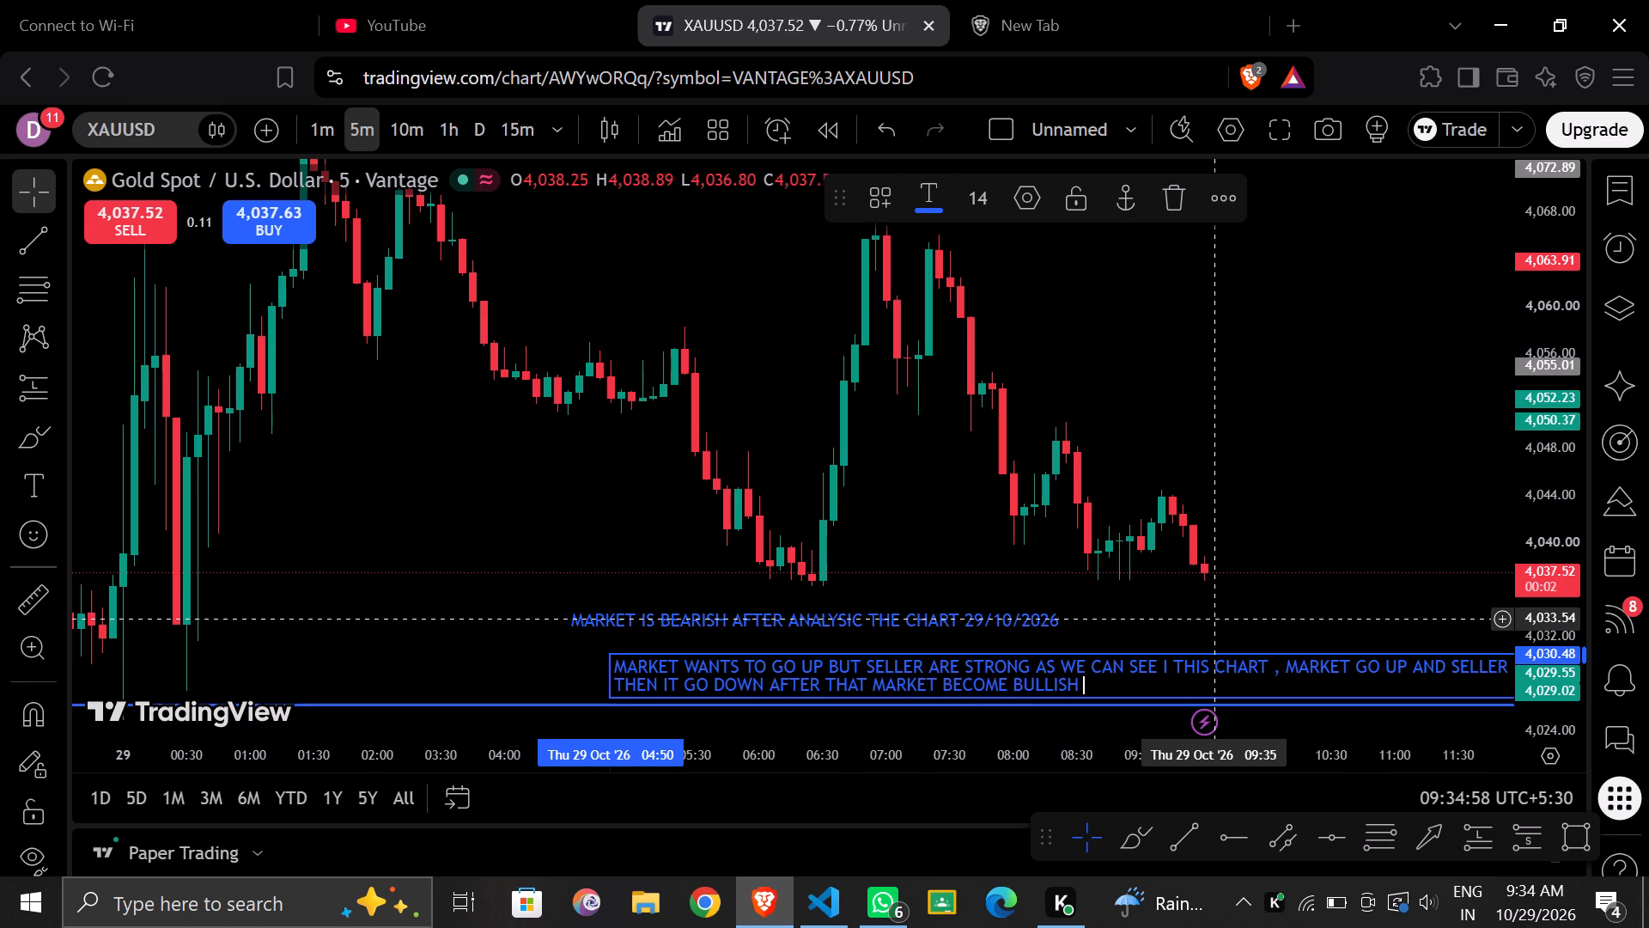
{"action": "type", "text": "THEN"}
{"action": "key", "text": "space"}
{"action": "key", "text": "BackSpace"}
{"action": "key", "text": "BackSpace"}
{"action": "key", "text": "BackSpace"}
{"action": "key", "text": "BackSpace"}
{"action": "key", "text": "BackSpace"}
{"action": "key", "text": "space"}
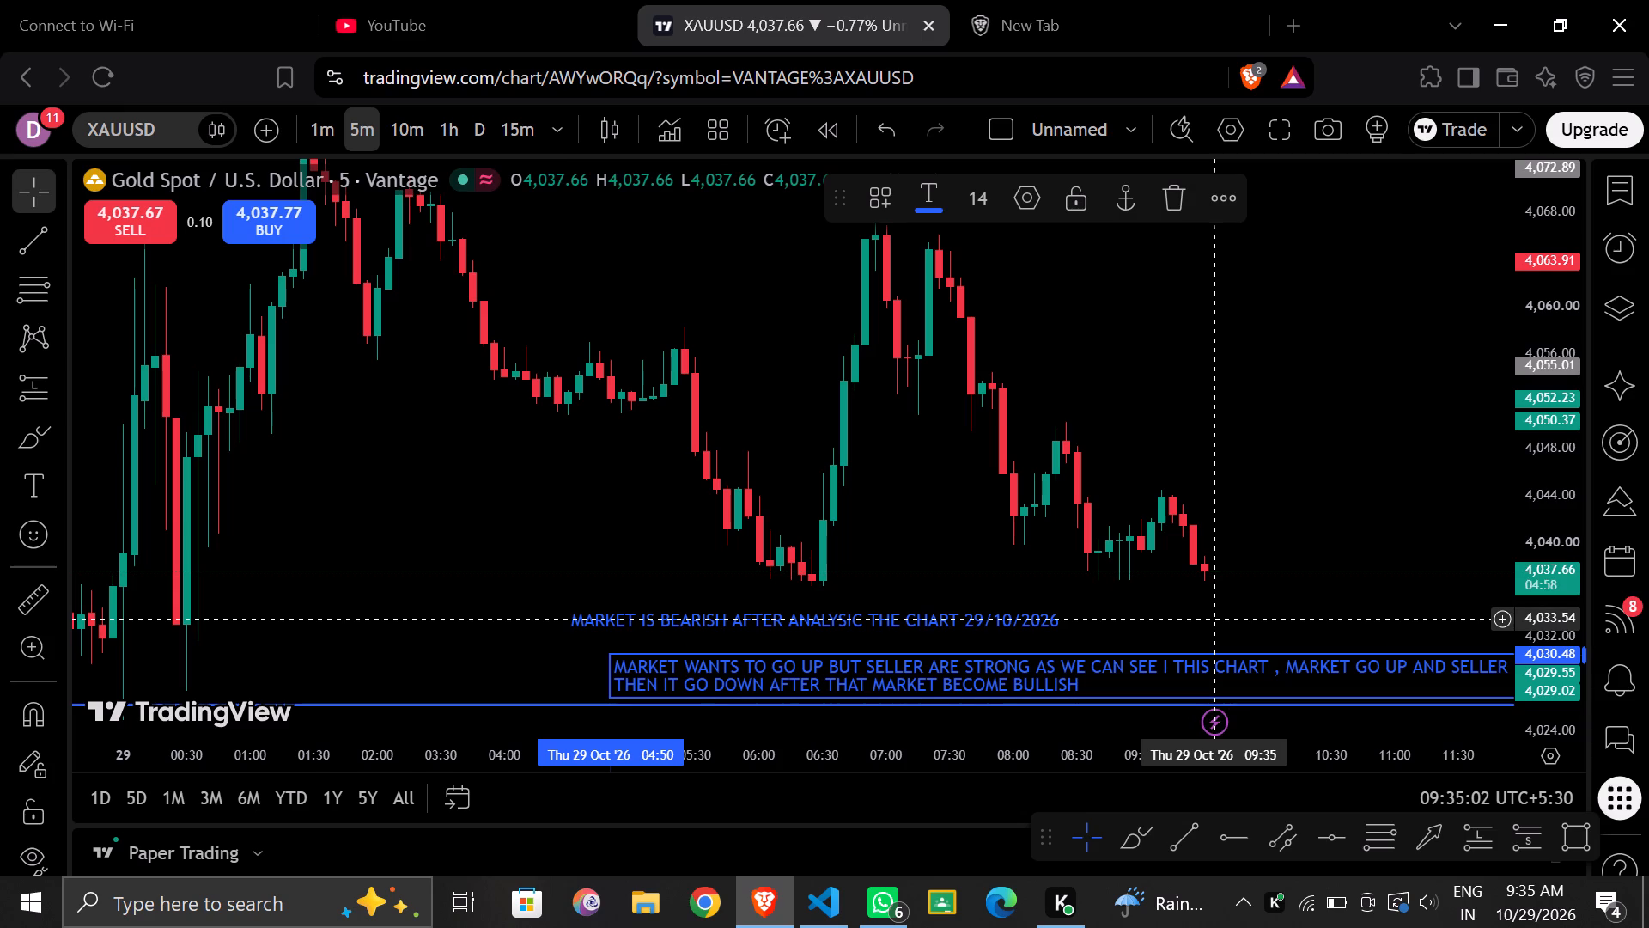
{"action": "key", "text": "BackSpace"}
{"action": "type", "text": "BUT"}
{"action": "key", "text": "space"}
{"action": "type", "text": "THEN GAIN"}
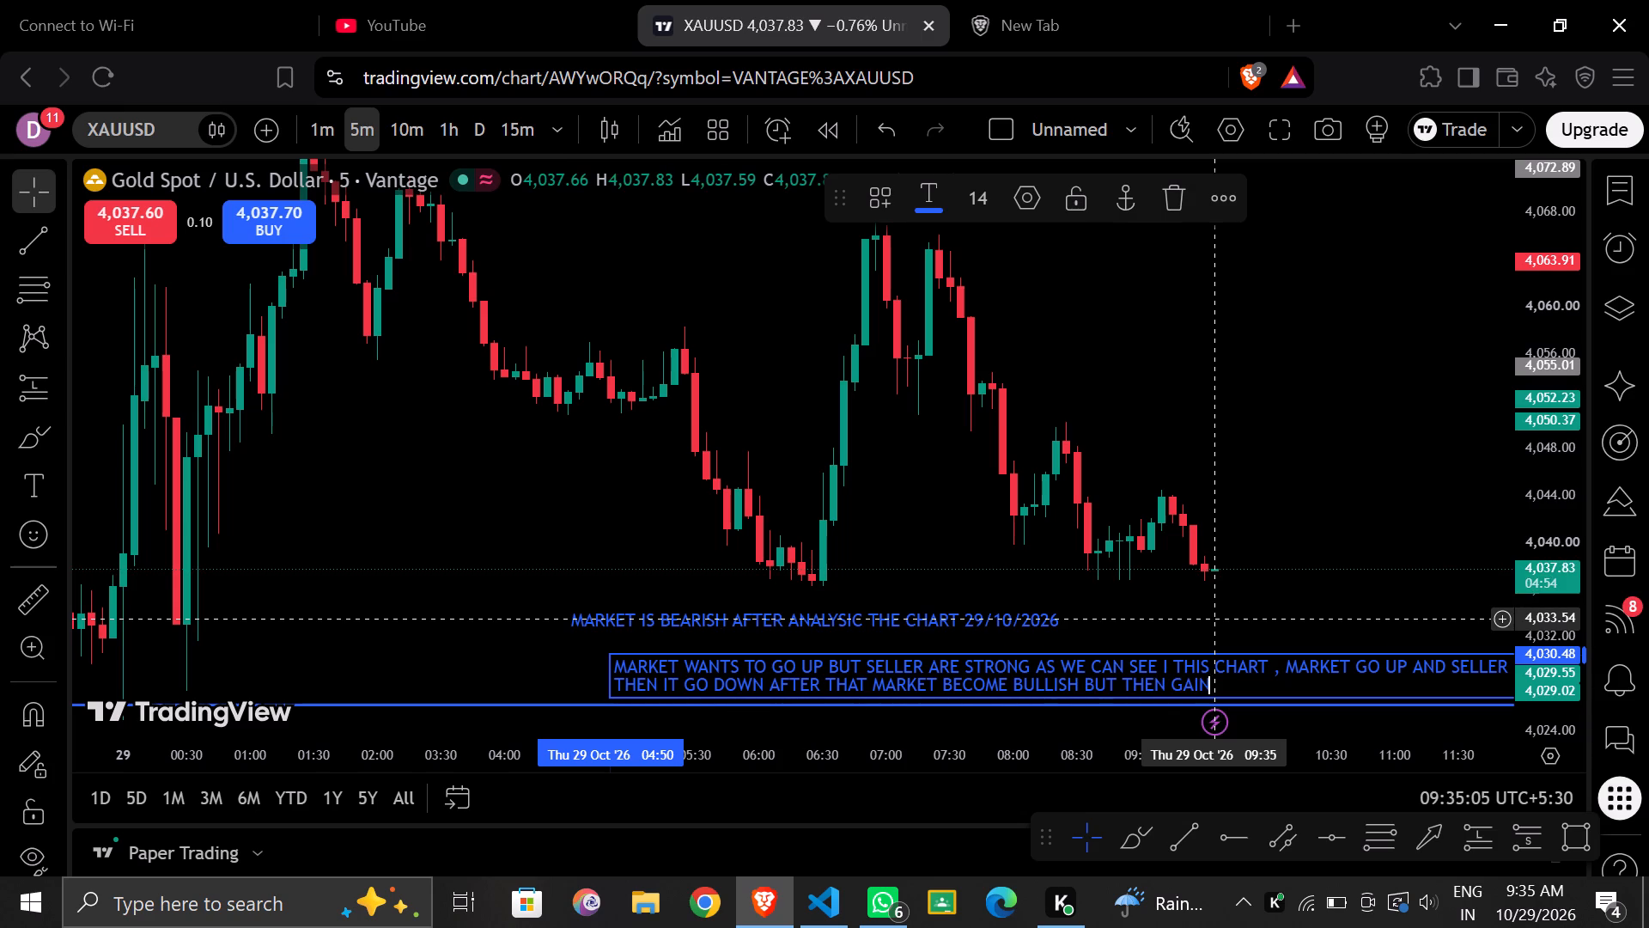
{"action": "key", "text": "space"}
{"action": "key", "text": "equal"}
{"action": "key", "text": "BackSpace"}
{"action": "key", "text": "BackSpace"}
{"action": "key", "text": "BackSpace"}
{"action": "key", "text": "BackSpace"}
{"action": "key", "text": "BackSpace"}
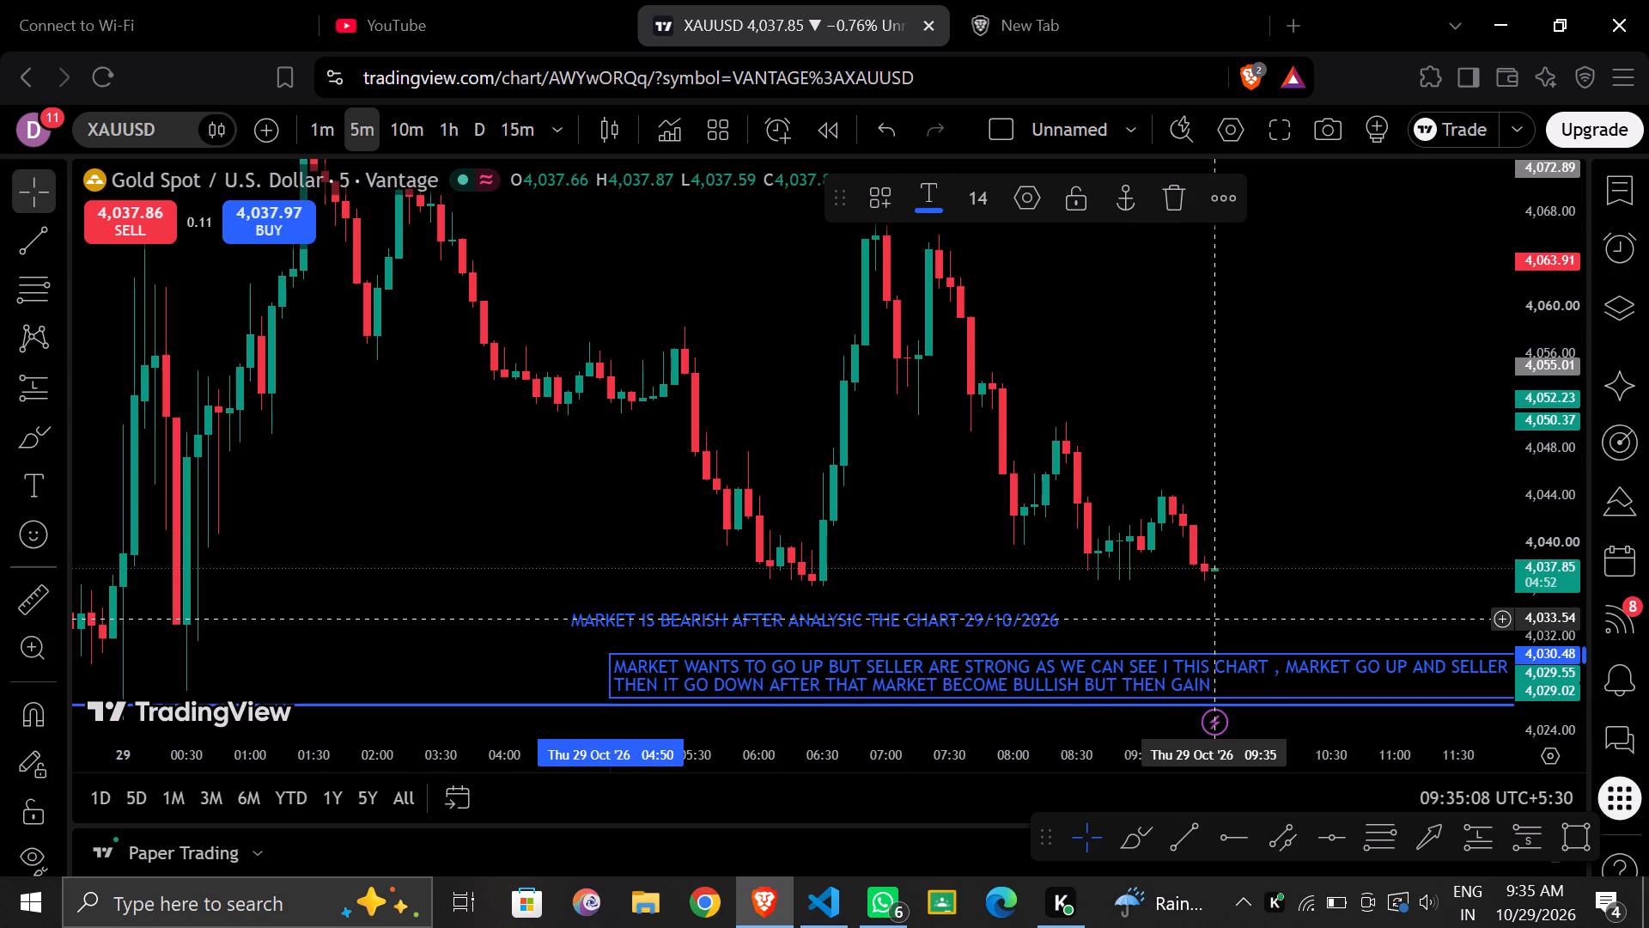
{"action": "key", "text": "BackSpace"}
{"action": "key", "text": "BackSpace"}
{"action": "key", "text": "space"}
{"action": "type", "text": "AGAIN"}
{"action": "key", "text": "space"}
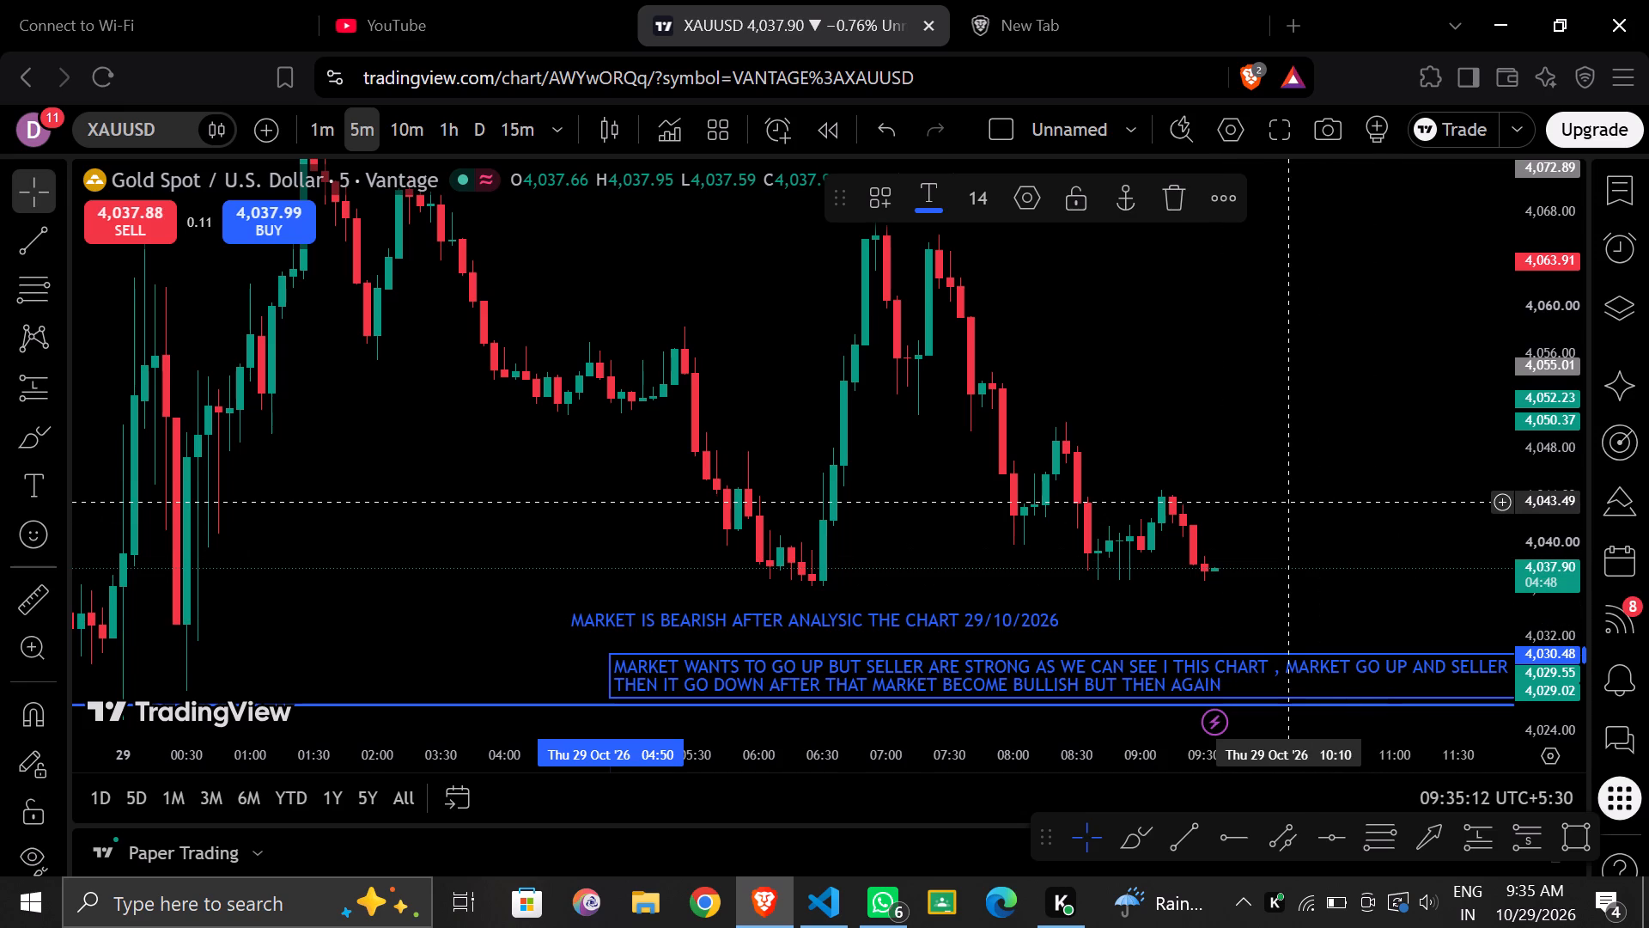
{"action": "type", "text": "SELLER STRONG AND"}
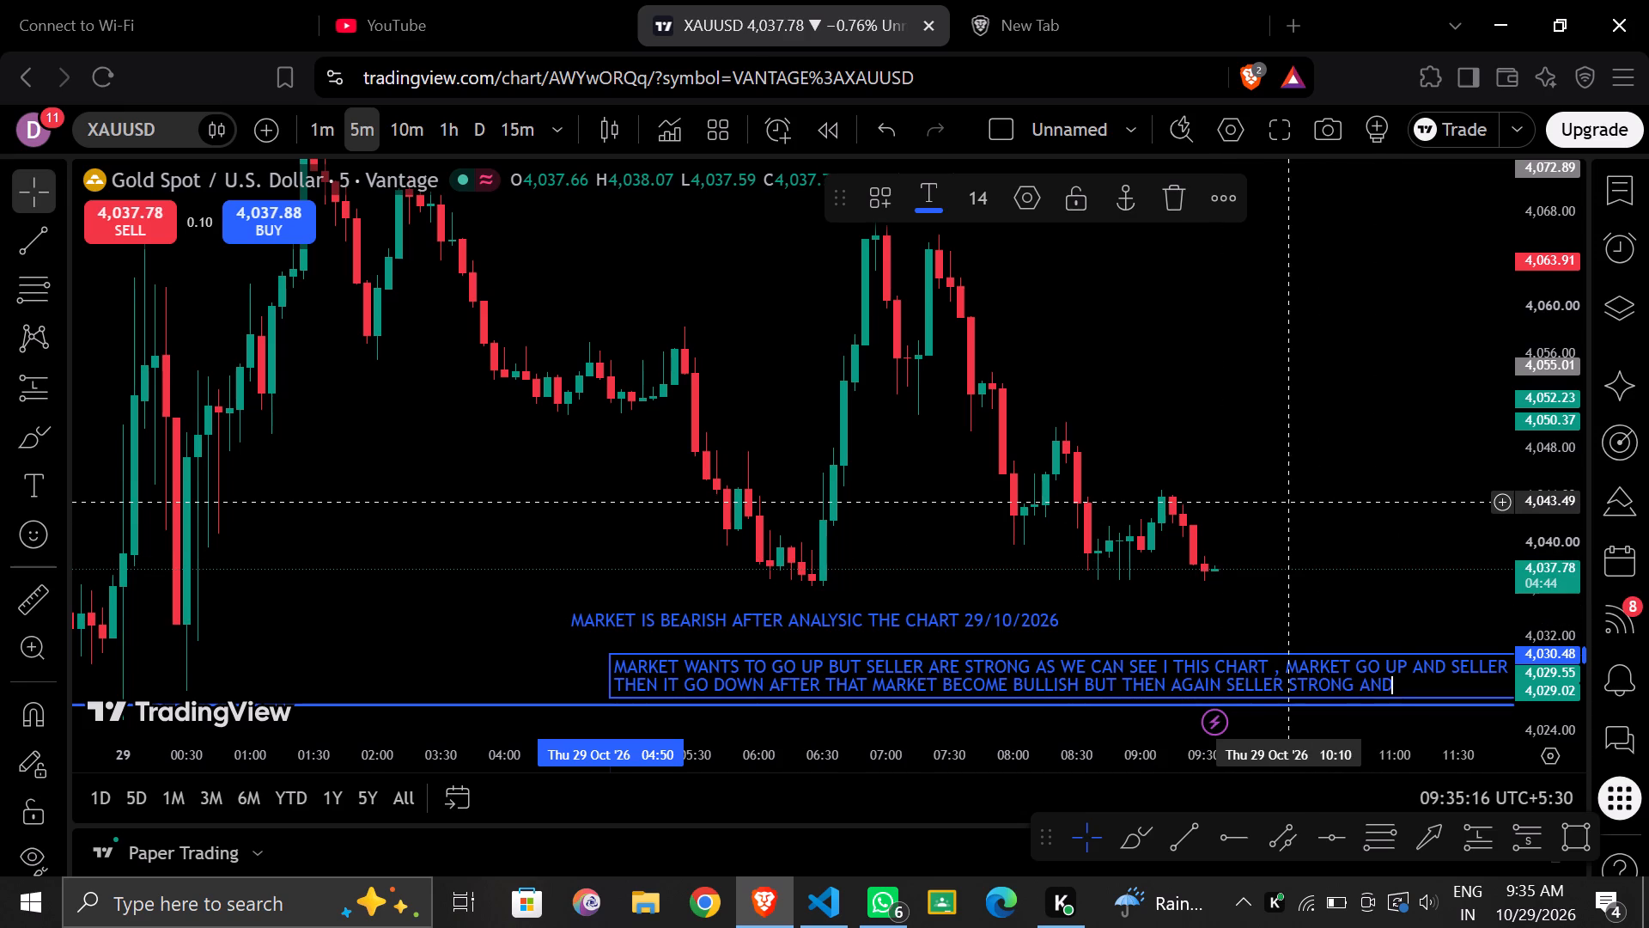
{"action": "key", "text": "space"}
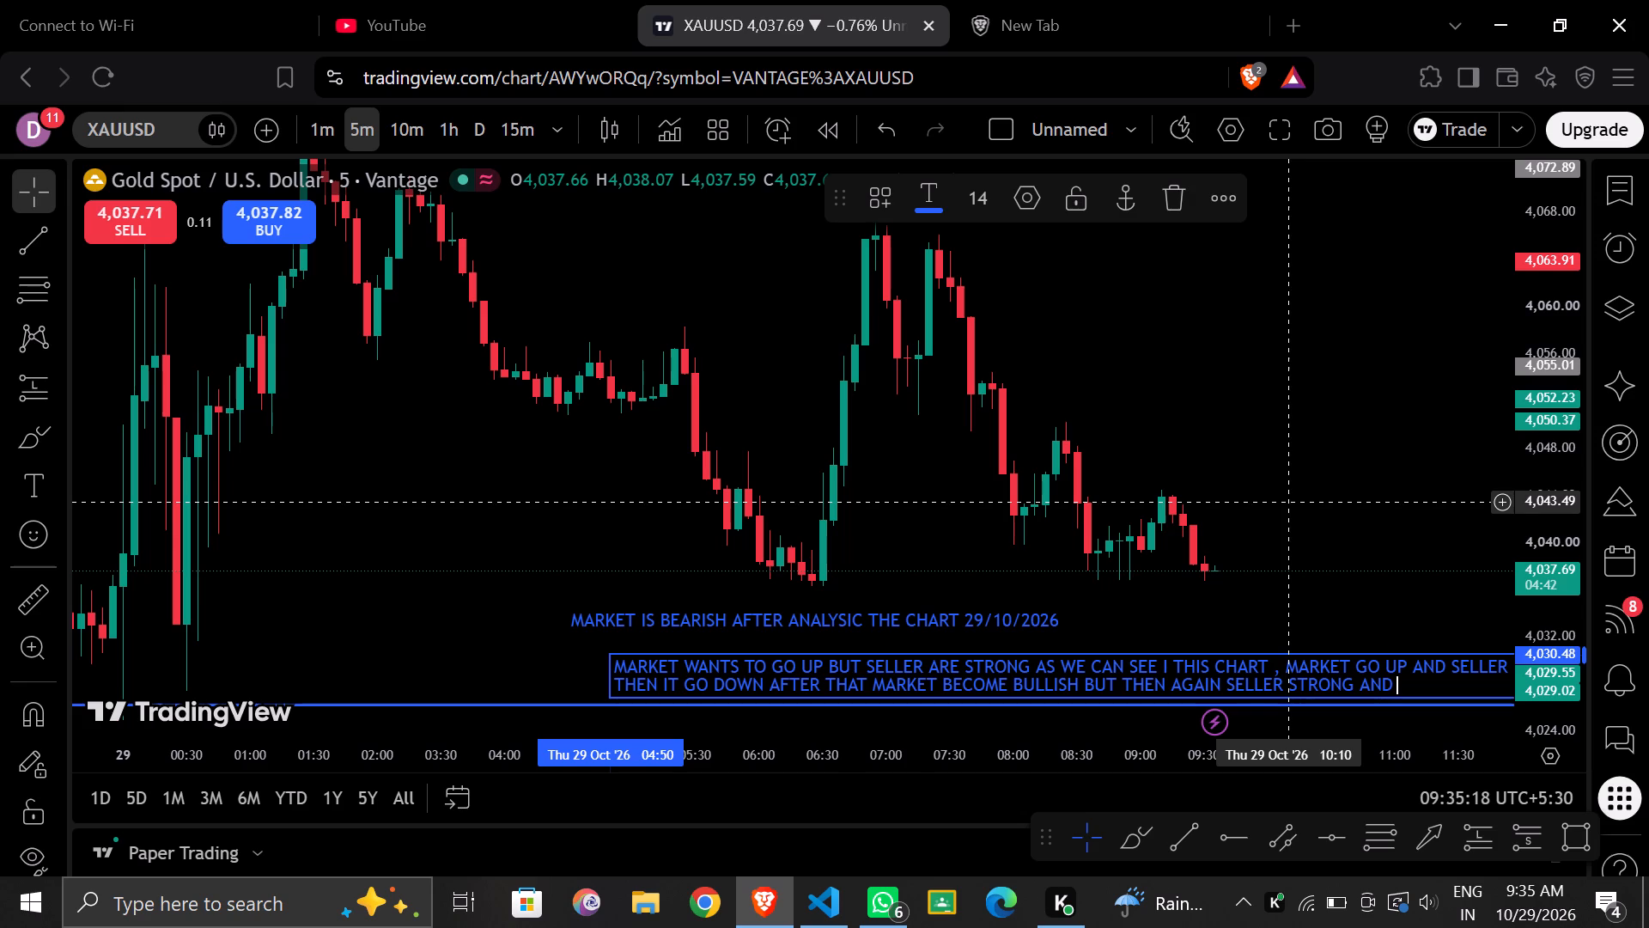
{"action": "type", "text": "MARKET"}
{"action": "key", "text": "space"}
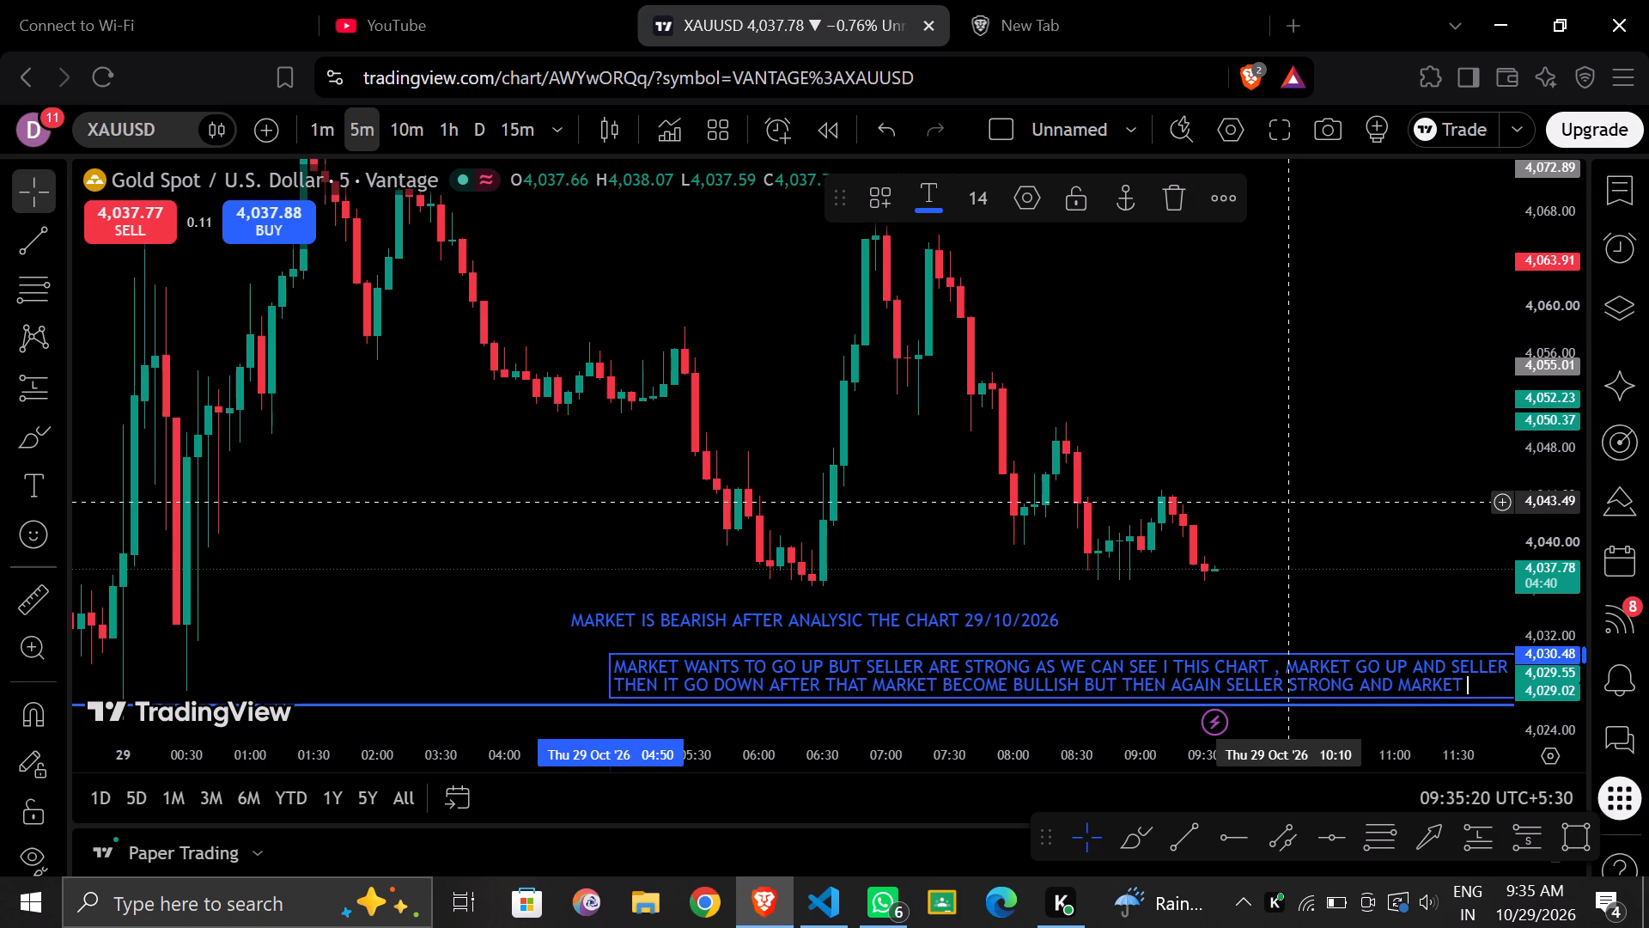
{"action": "type", "text": "DOWN TO D"}
{"action": "key", "text": "BackSpace"}
{"action": "type", "text": "BEARS"}
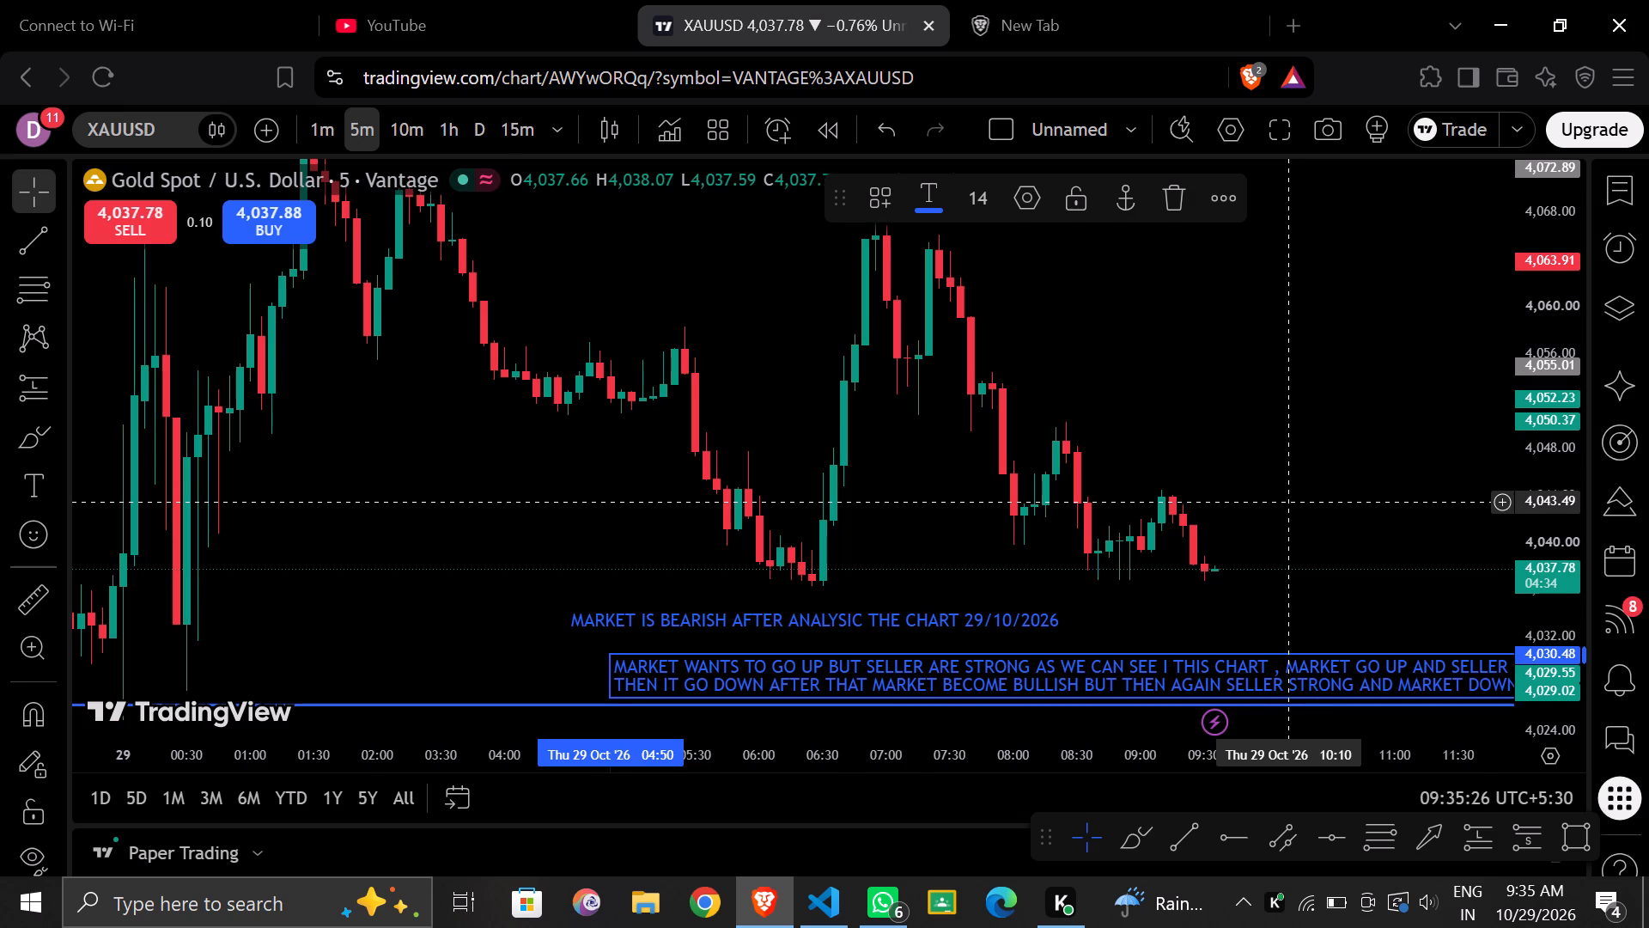
{"action": "type", "text": "ISH"}
{"action": "left_click_drag", "start_coordinate": [1342, 643], "coordinate": [988, 553]}
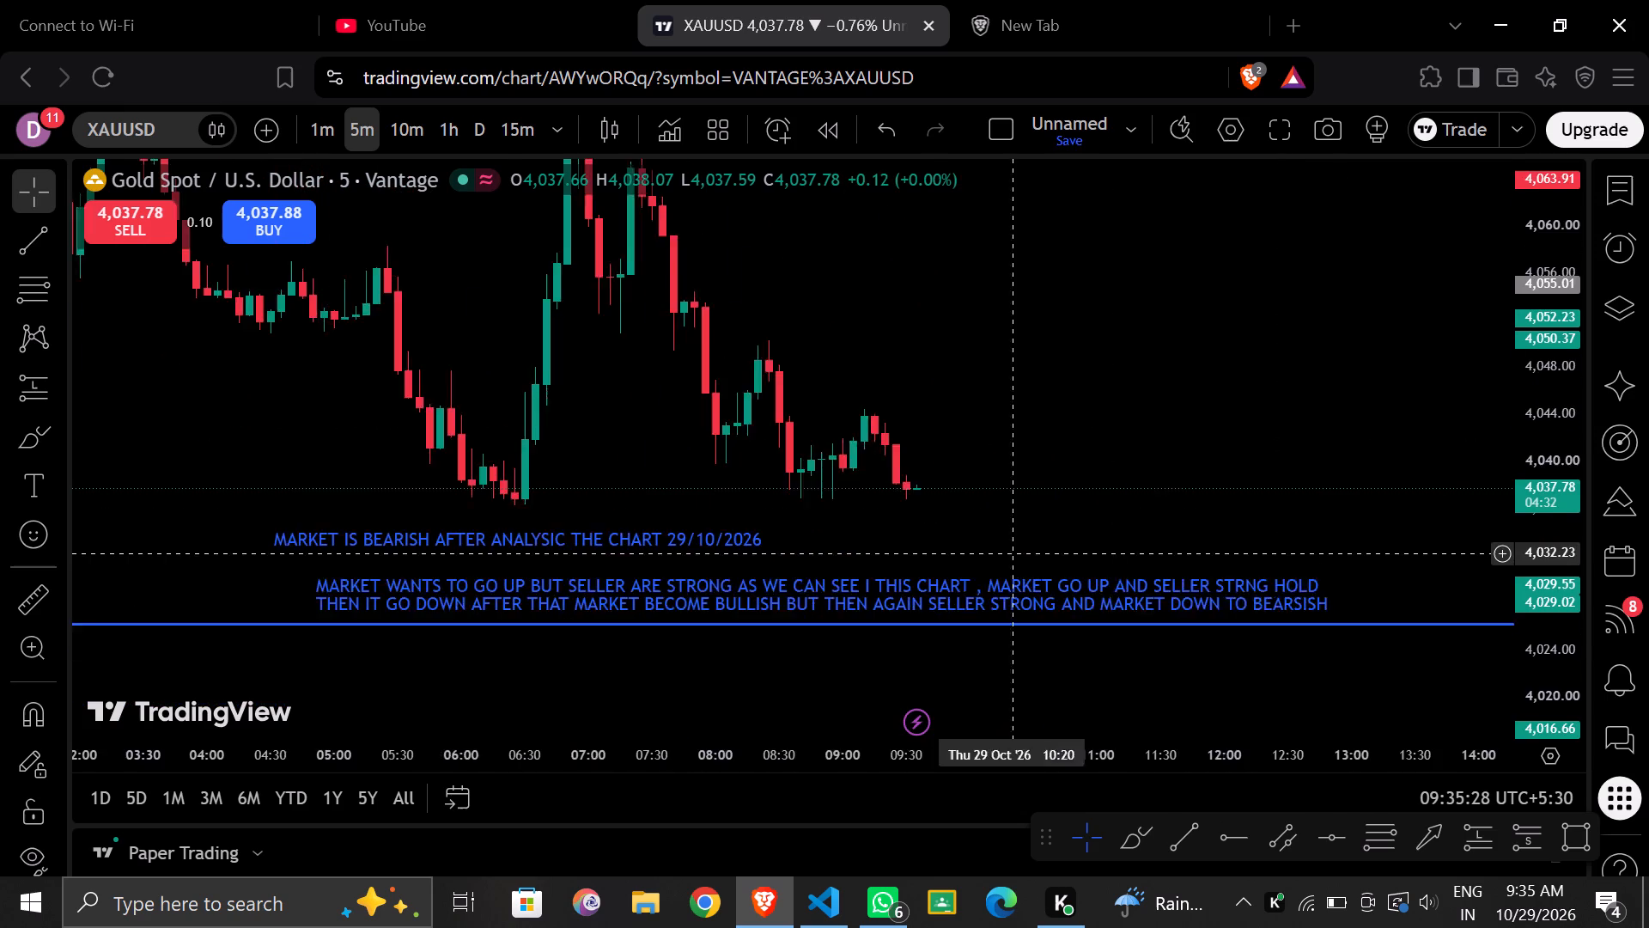
Shift the two-line text note back in time so it is anchored at about 03:45 on 29 October.
{"action": "left_click_drag", "start_coordinate": [988, 553], "coordinate": [952, 545]}
{"action": "left_click", "coordinate": [952, 588]}
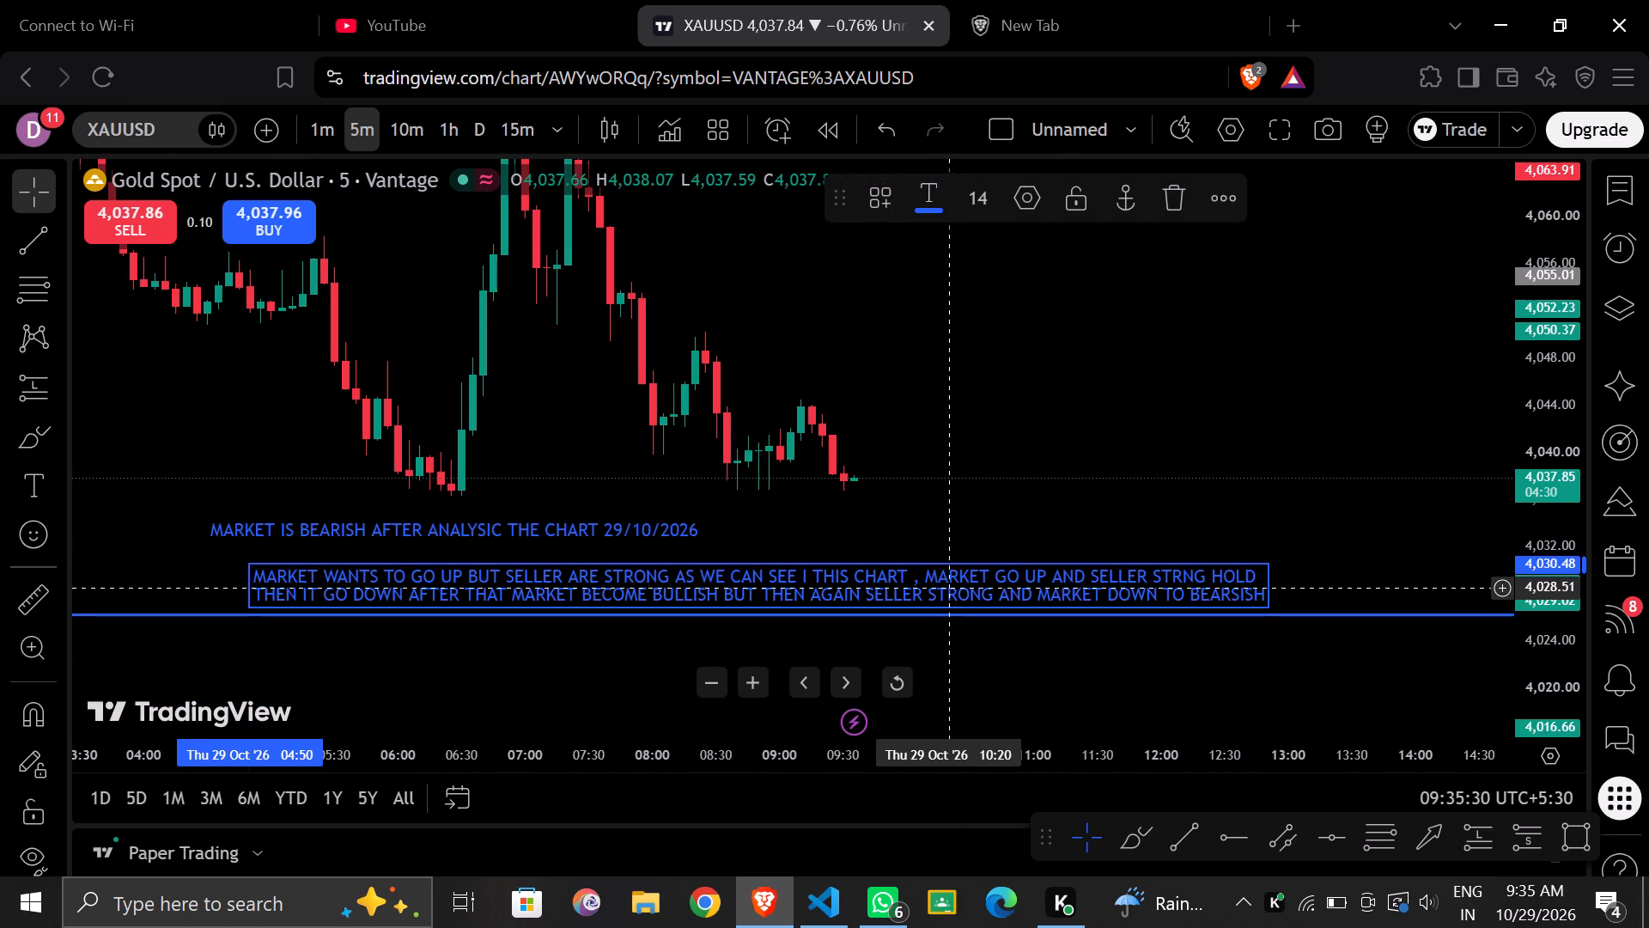
{"action": "key", "text": "Left"}
{"action": "key", "text": "Left"}
{"action": "key", "text": "Left"}
{"action": "key", "text": "Left"}
{"action": "key", "text": "Left"}
{"action": "key", "text": "Left"}
{"action": "key", "text": "Left"}
{"action": "key", "text": "Left"}
{"action": "key", "text": "Left"}
{"action": "key", "text": "Left"}
{"action": "key", "text": "Left"}
{"action": "key", "text": "Left"}
{"action": "key", "text": "Left"}
{"action": "key", "text": "Left"}
{"action": "key", "text": "Left"}
{"action": "key", "text": "Left"}
{"action": "key", "text": "Left"}
{"action": "key", "text": "Left"}
{"action": "key", "text": "Left"}
{"action": "key", "text": "Left"}
{"action": "key", "text": "Left"}
{"action": "key", "text": "Left"}
{"action": "key", "text": "Left"}
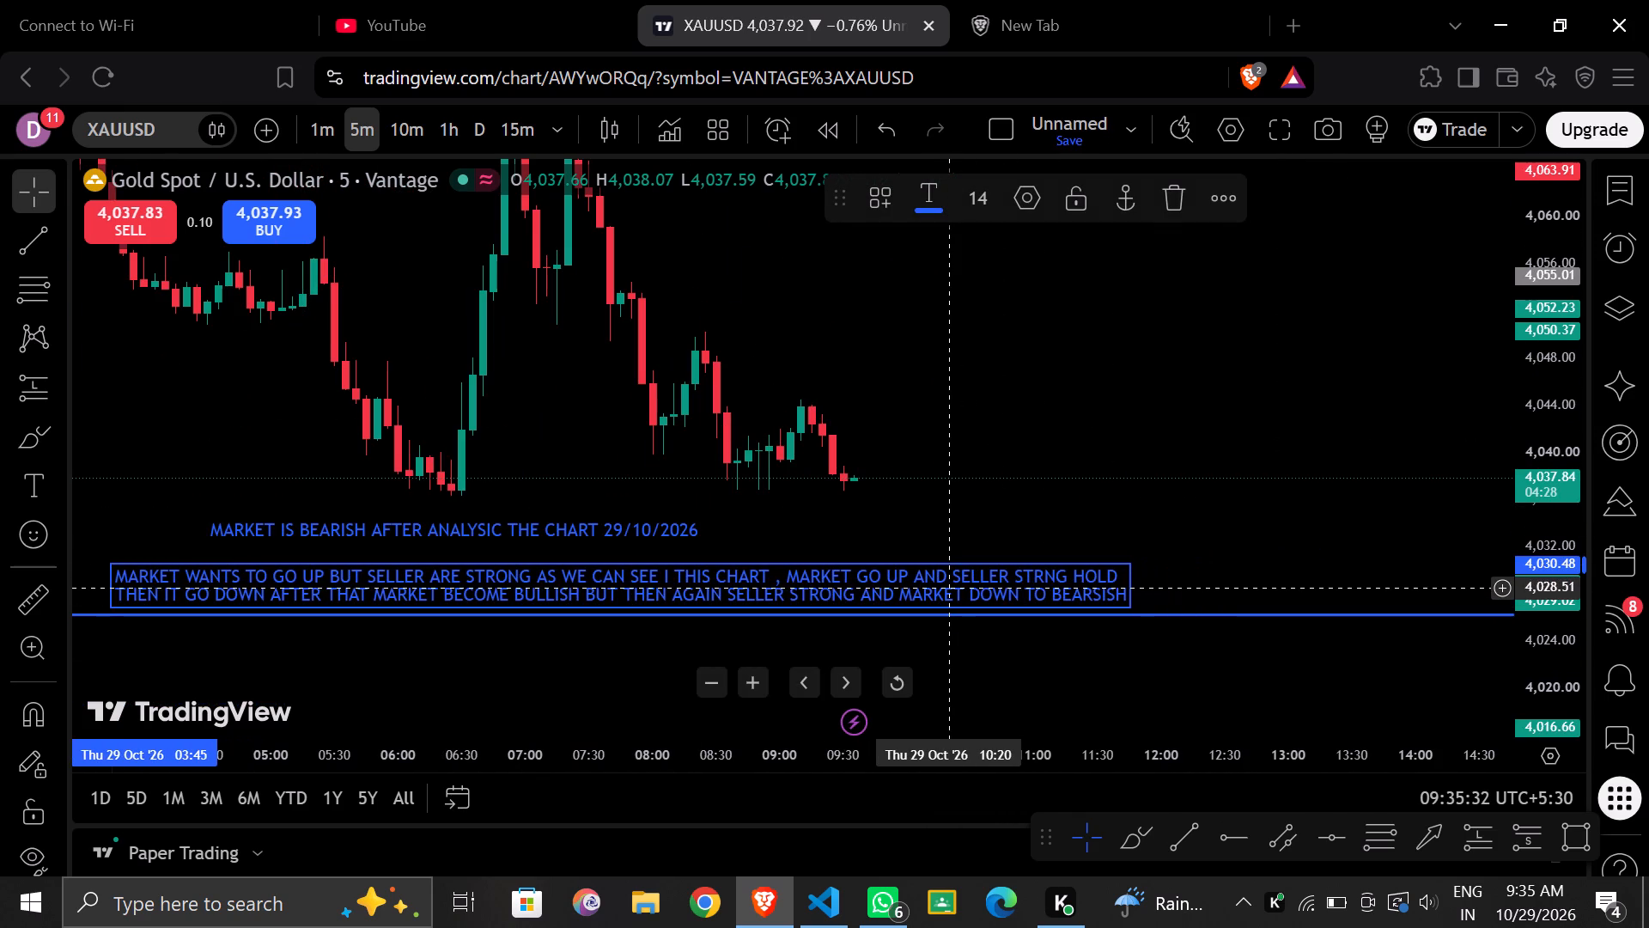
Nudge the two-line reasoning note slightly higher in price, to about 4,030.5.
{"action": "key", "text": "Up"}
{"action": "key", "text": "Up"}
{"action": "key", "text": "Up"}
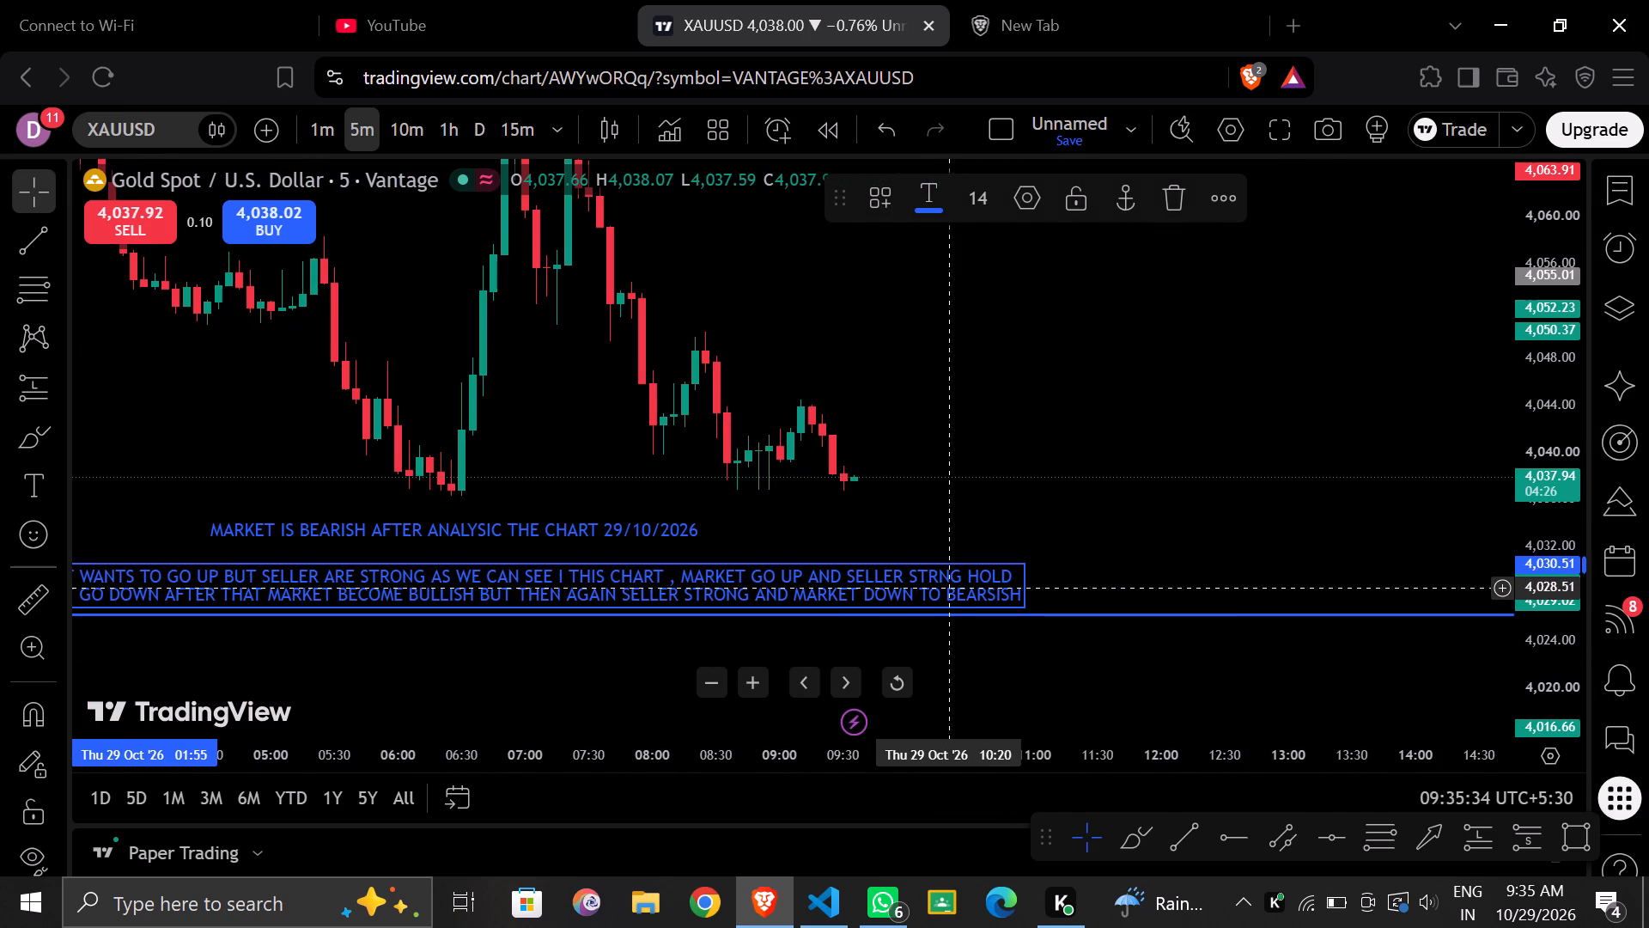
{"action": "left_click", "coordinate": [1076, 534]}
Move the "MARKET IS BEARISH AFTER ANALYSIC THE CHART 29/10/2026" note above the morning peak, anchored at about 04:25 and 4,071.
{"action": "left_click_drag", "start_coordinate": [954, 456], "coordinate": [1281, 564]}
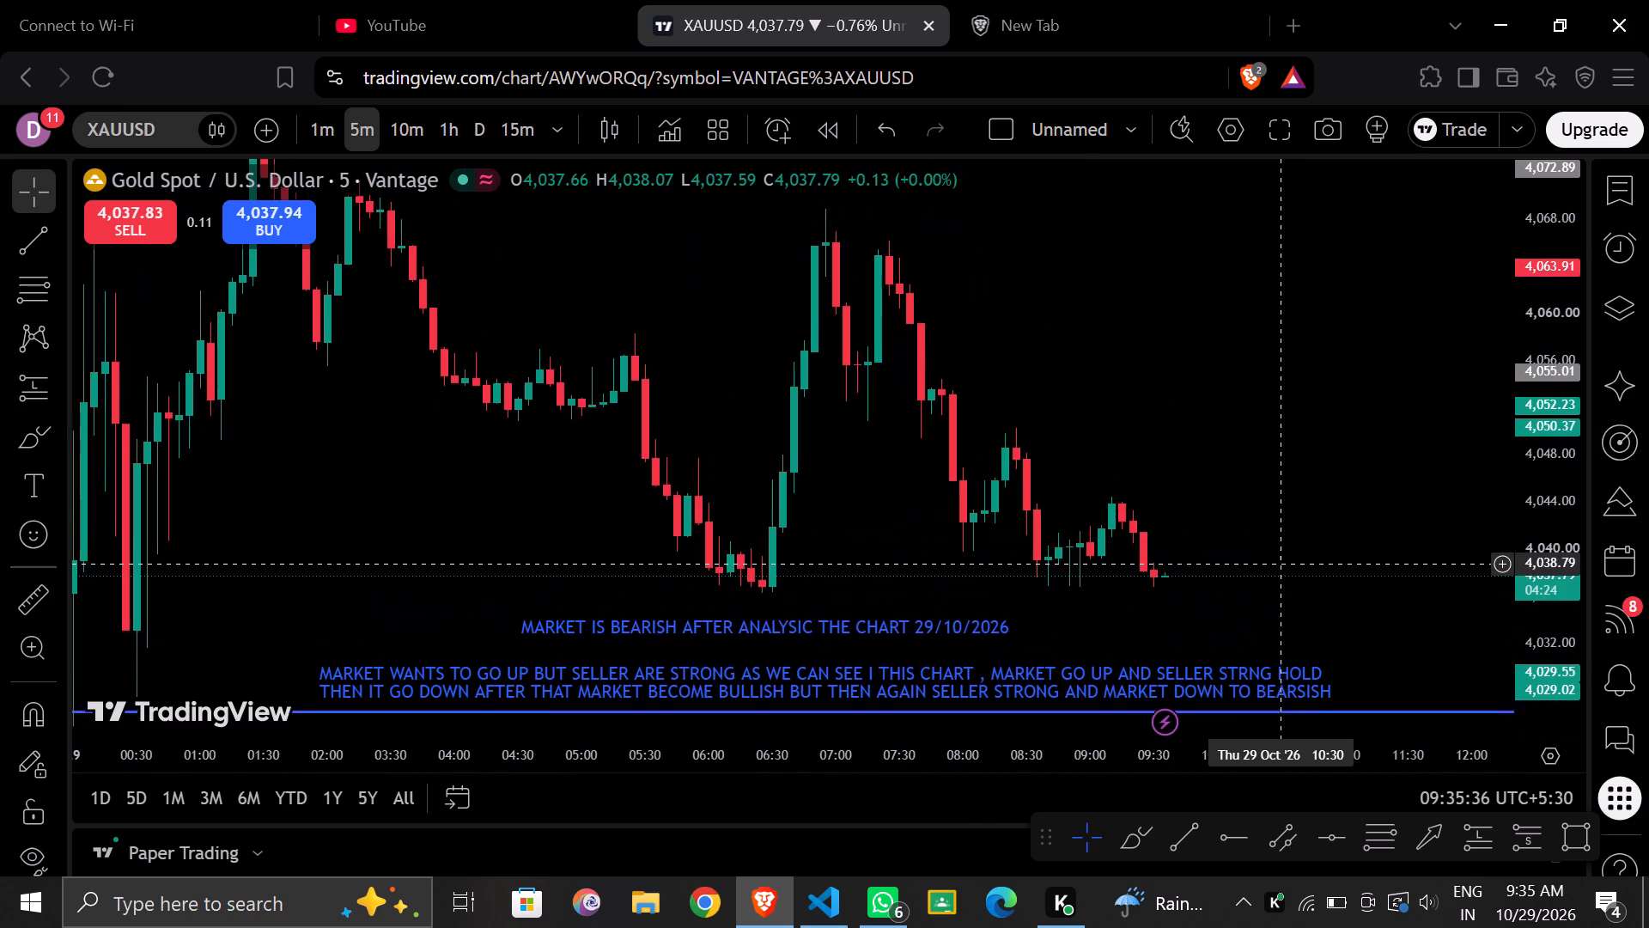
{"action": "left_click_drag", "start_coordinate": [1281, 564], "coordinate": [1281, 573]}
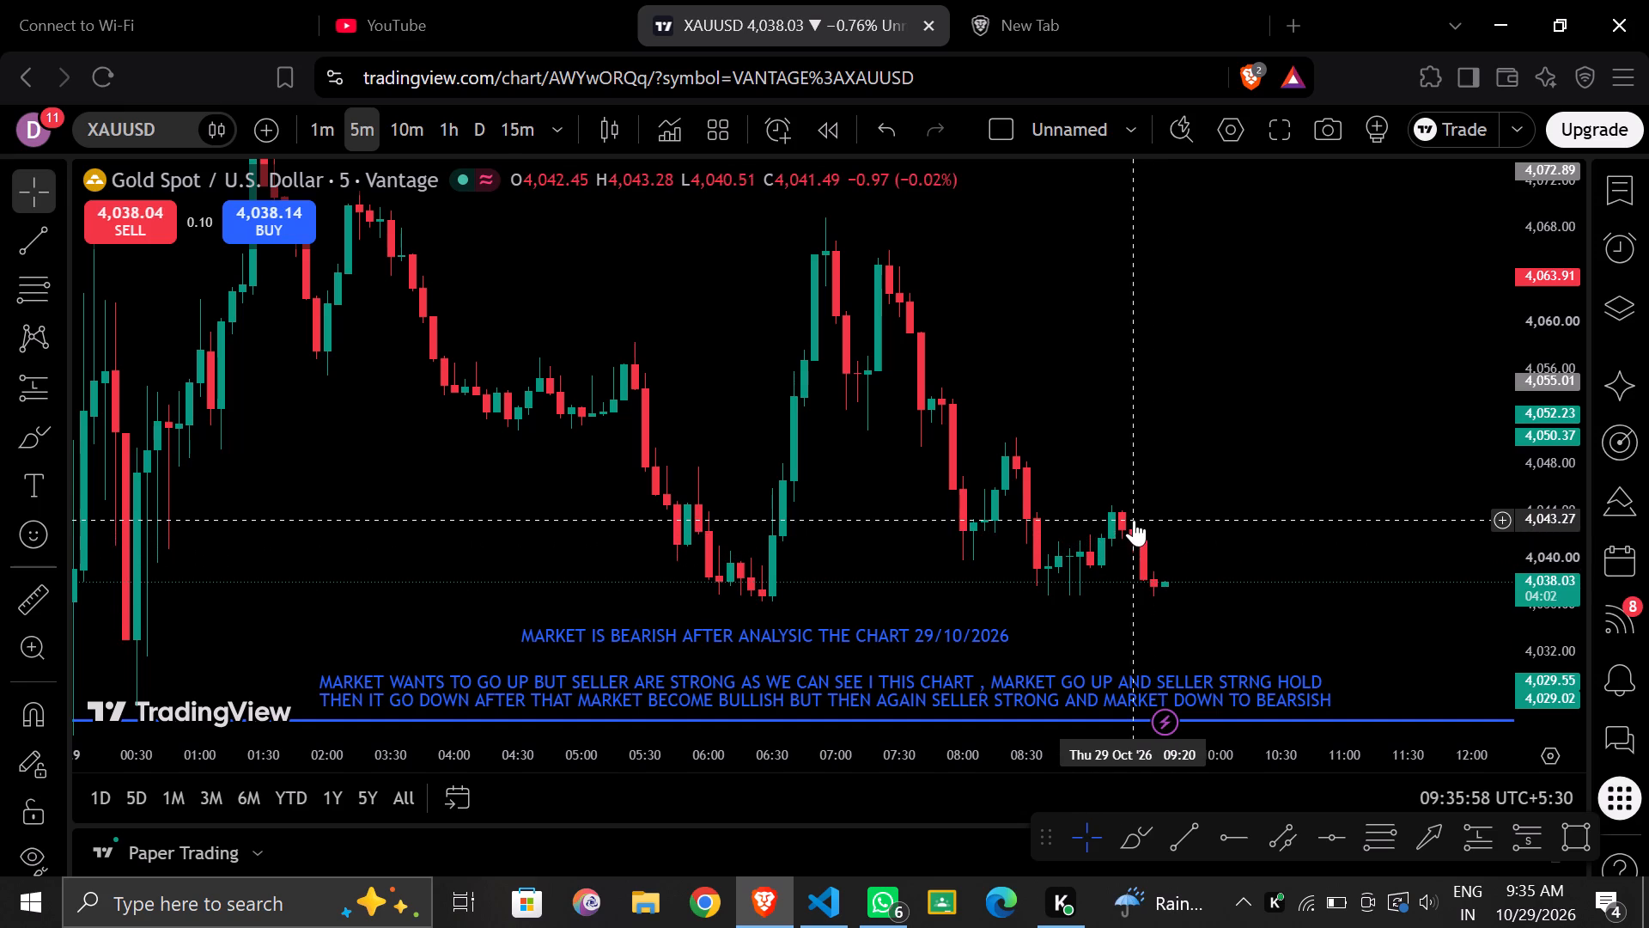
{"action": "left_click_drag", "start_coordinate": [818, 522], "coordinate": [972, 561]}
{"action": "left_click_drag", "start_coordinate": [971, 561], "coordinate": [893, 626]}
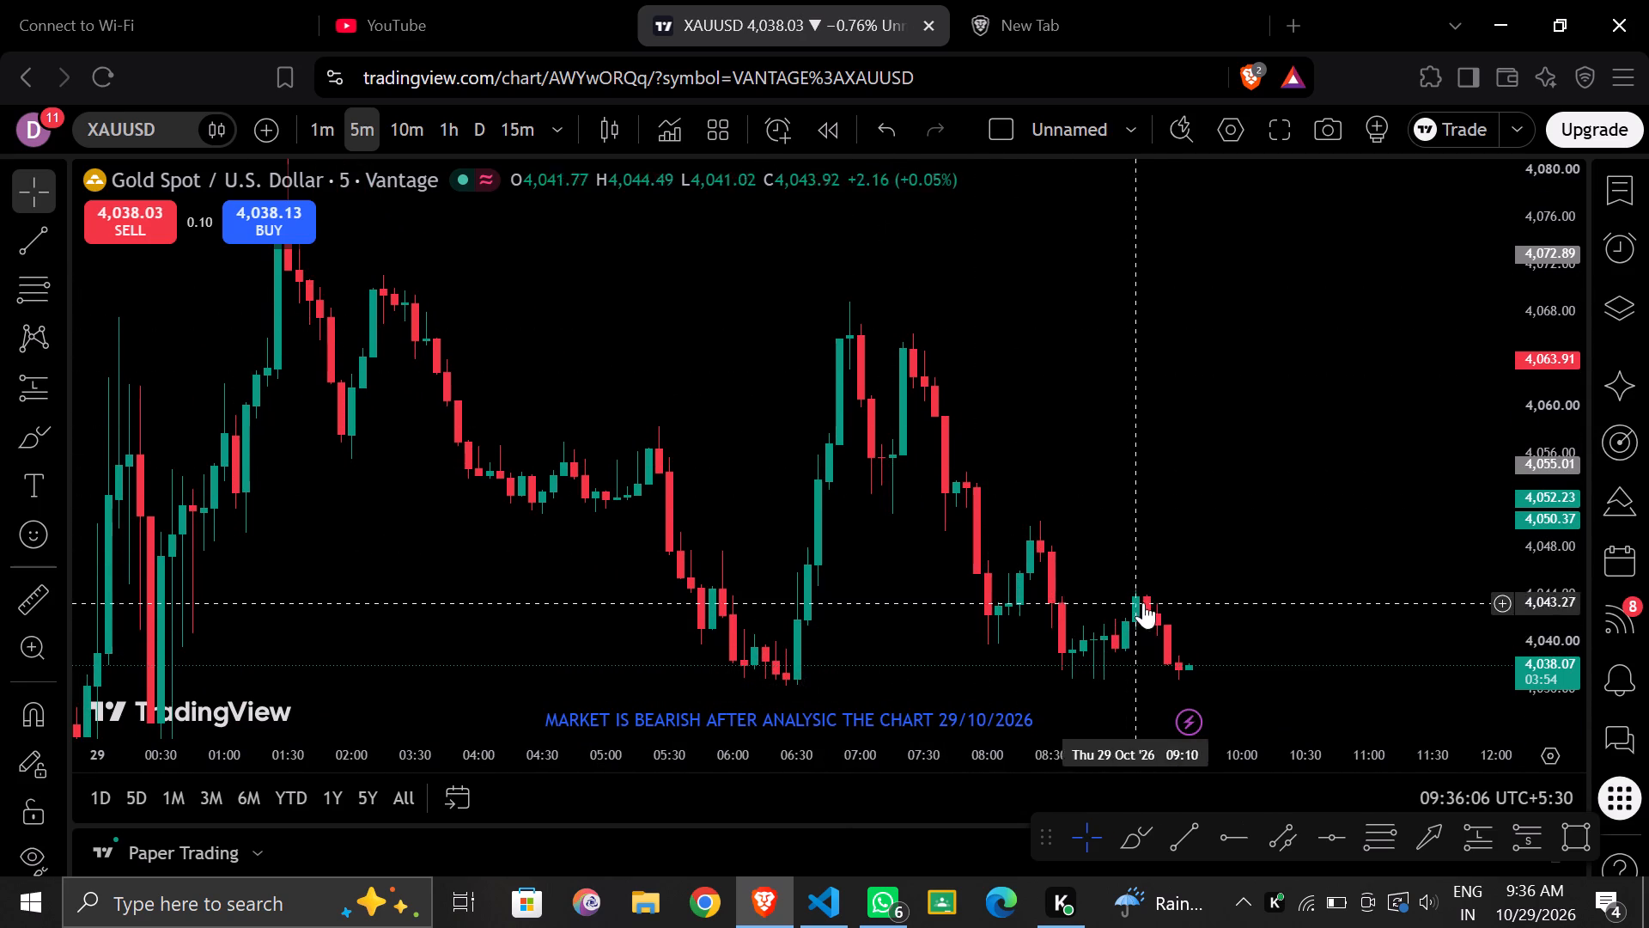
{"action": "left_click_drag", "start_coordinate": [1200, 585], "coordinate": [1135, 487]}
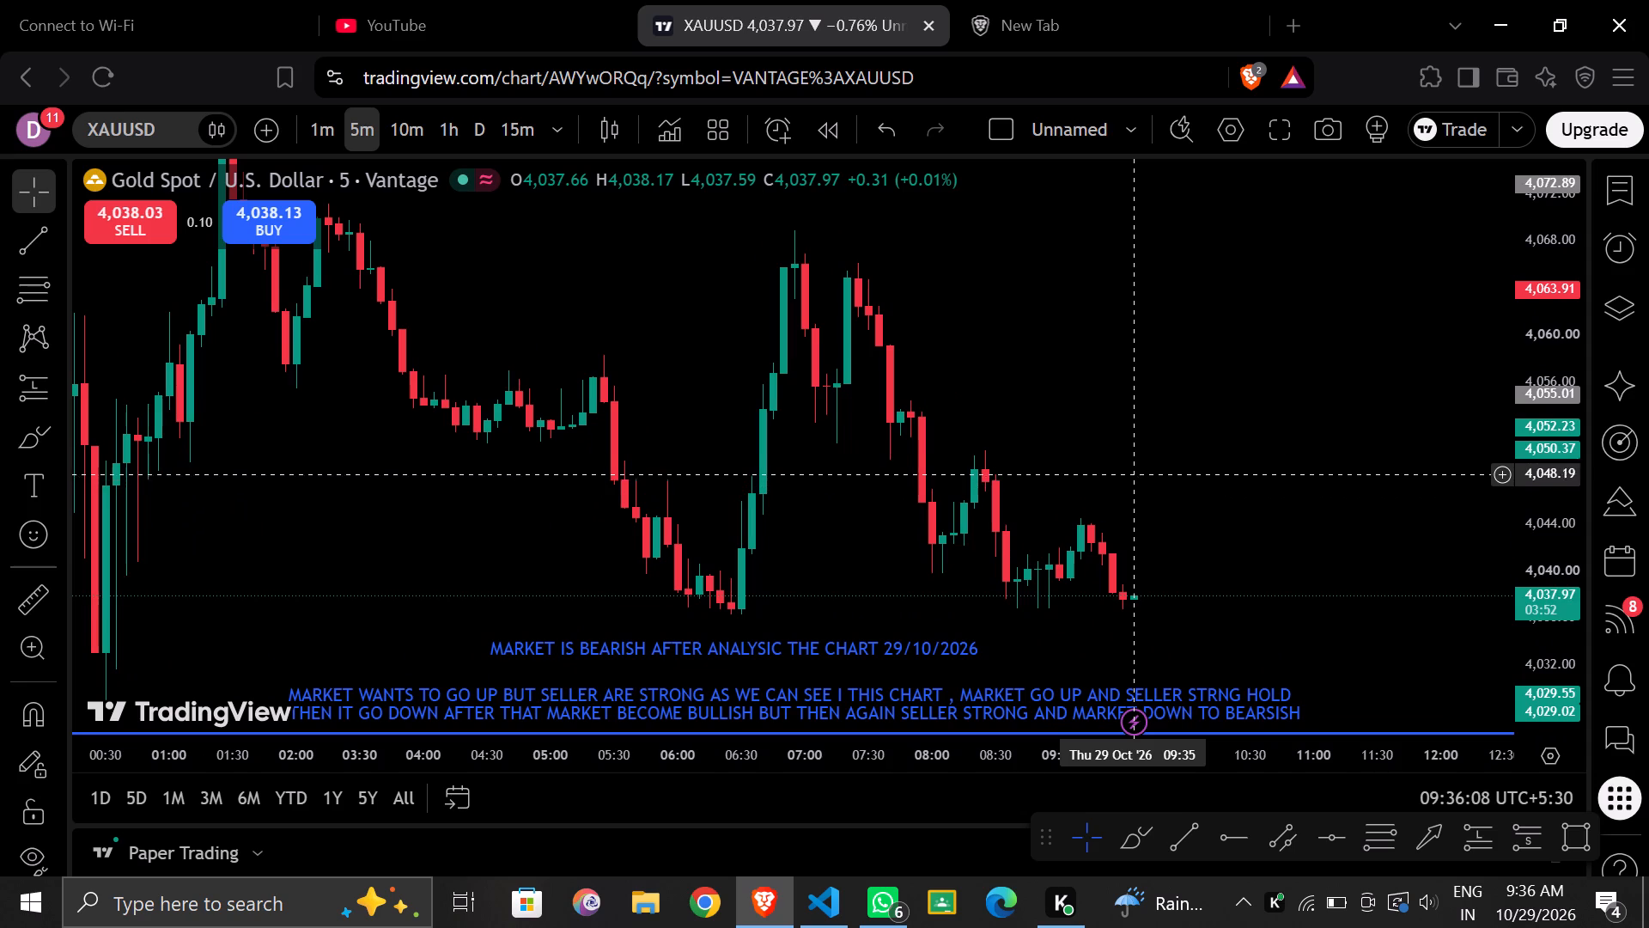
{"action": "left_click", "coordinate": [1134, 467]}
{"action": "left_click", "coordinate": [724, 647]}
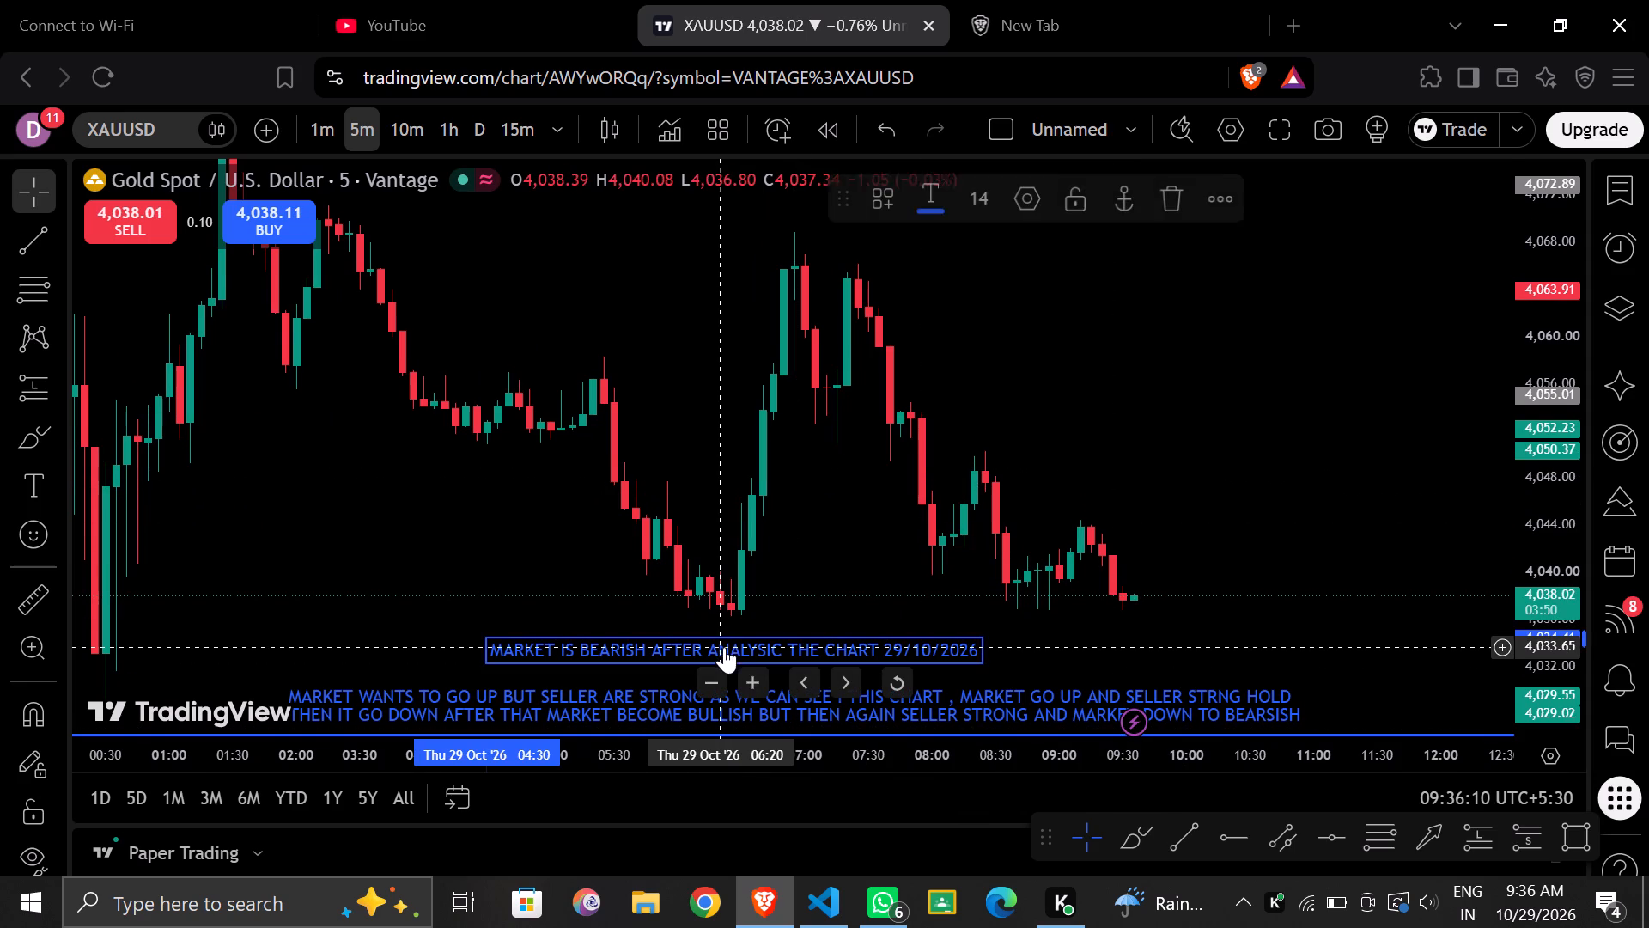
{"action": "left_click_drag", "start_coordinate": [724, 647], "coordinate": [709, 271]}
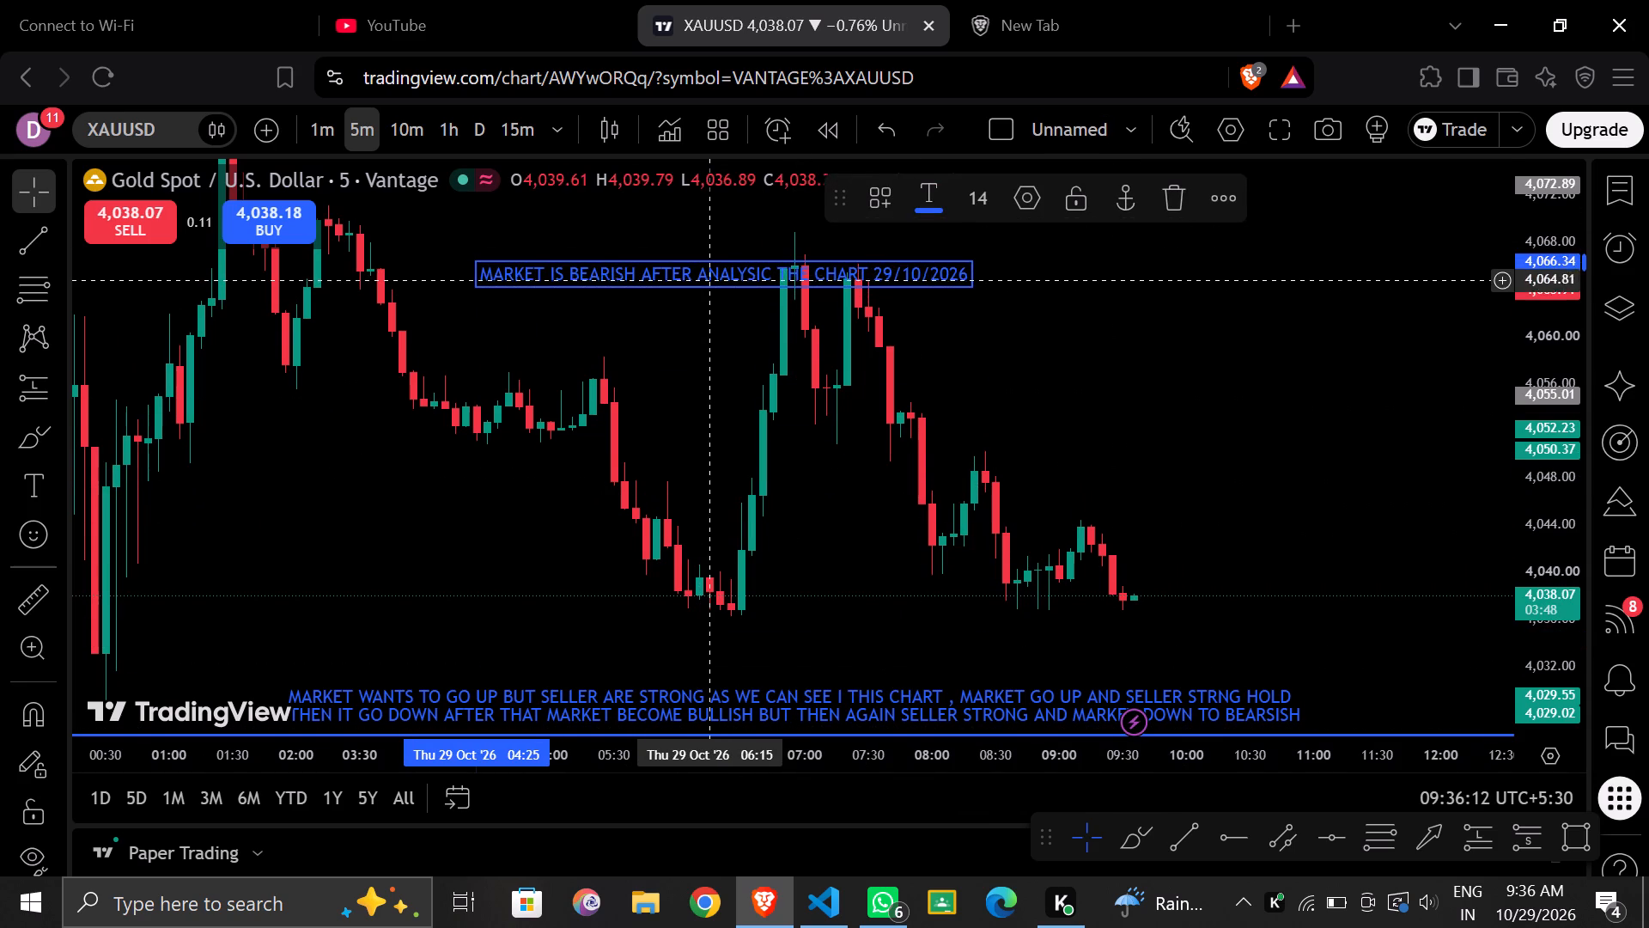
{"action": "left_click_drag", "start_coordinate": [709, 278], "coordinate": [710, 222]}
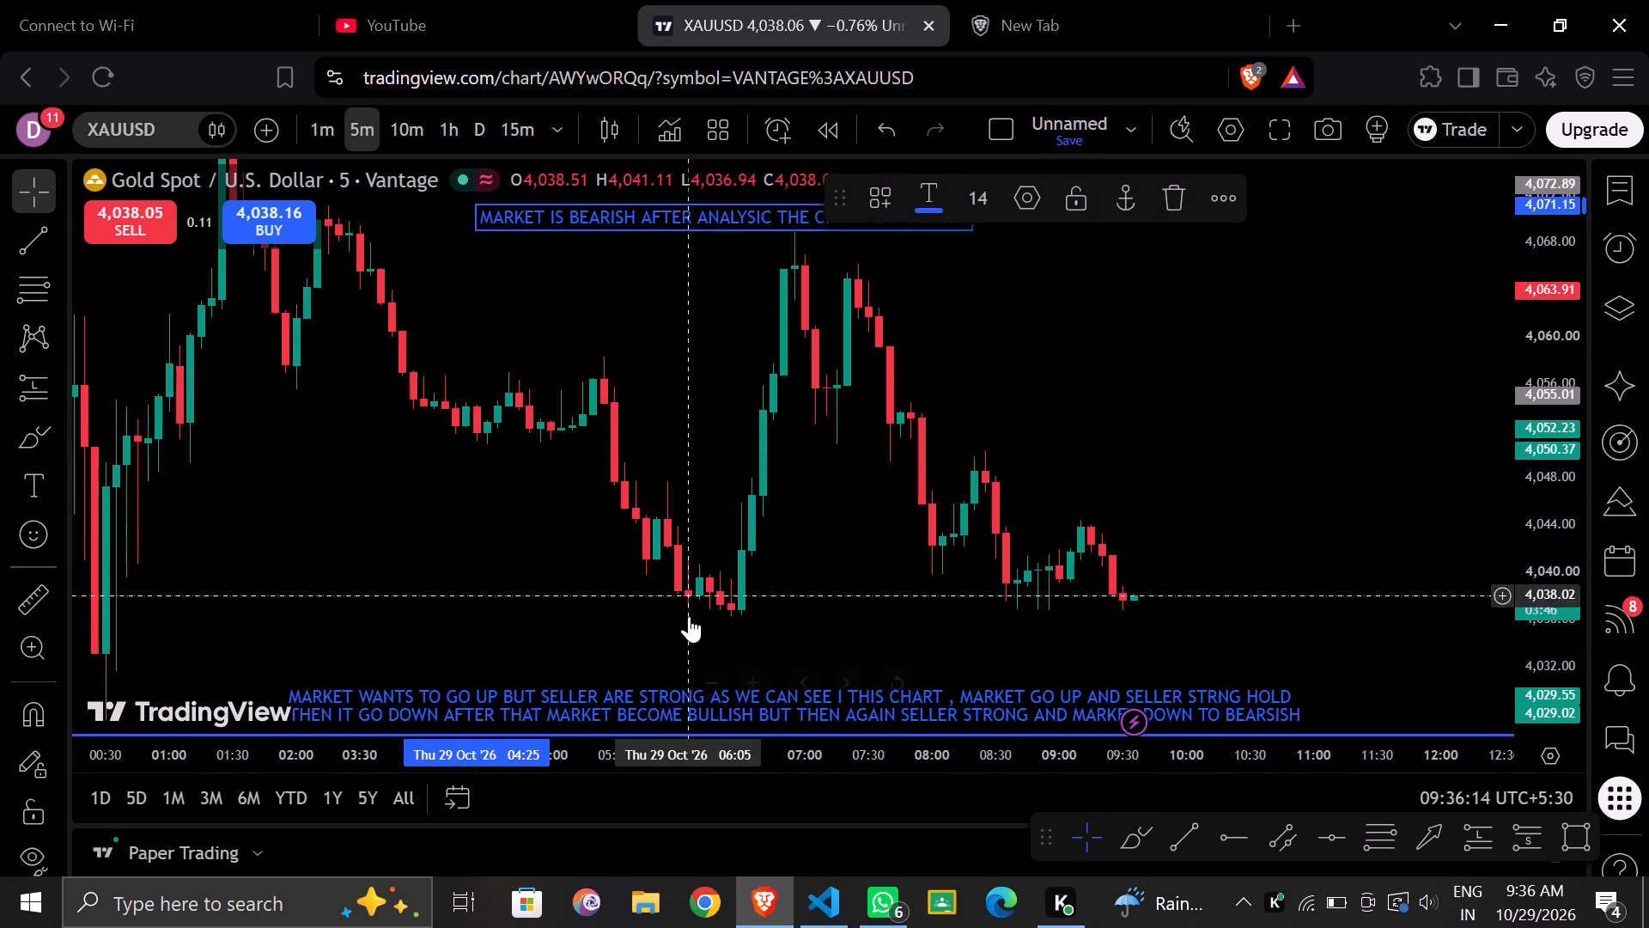
Add a text note above the two-line note, at about 05:10 and 4,034: "SELLER ARE STRONG AND MARKET IS LOOKS LIKE BEARISH".
{"action": "left_click", "coordinate": [35, 479]}
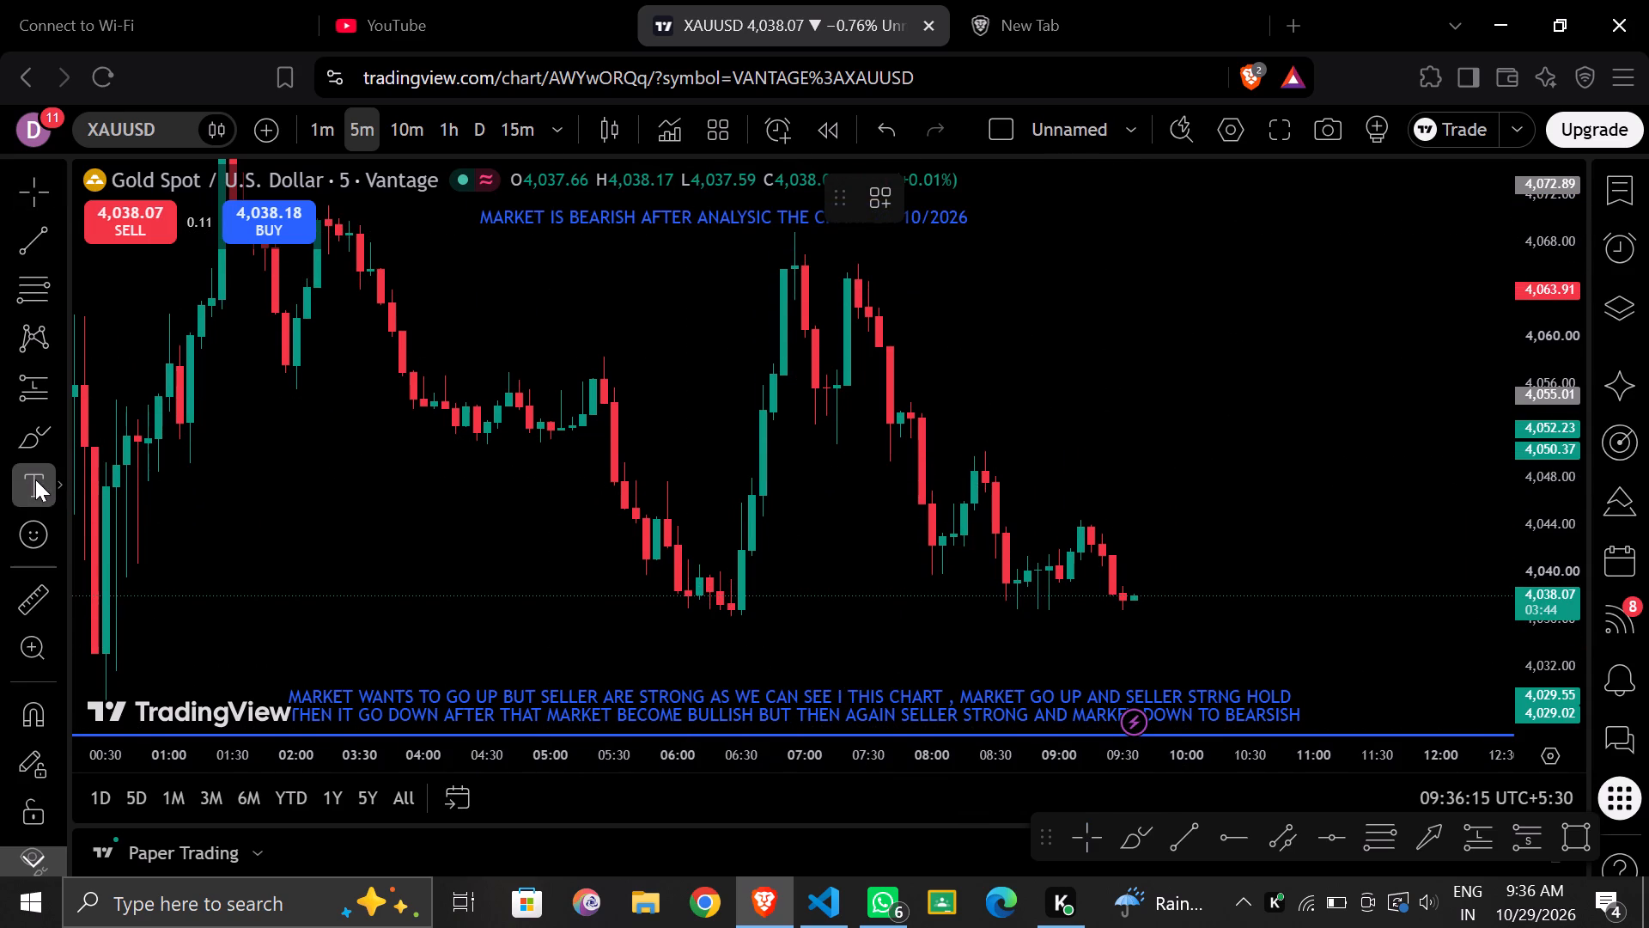
{"action": "left_click", "coordinate": [572, 644]}
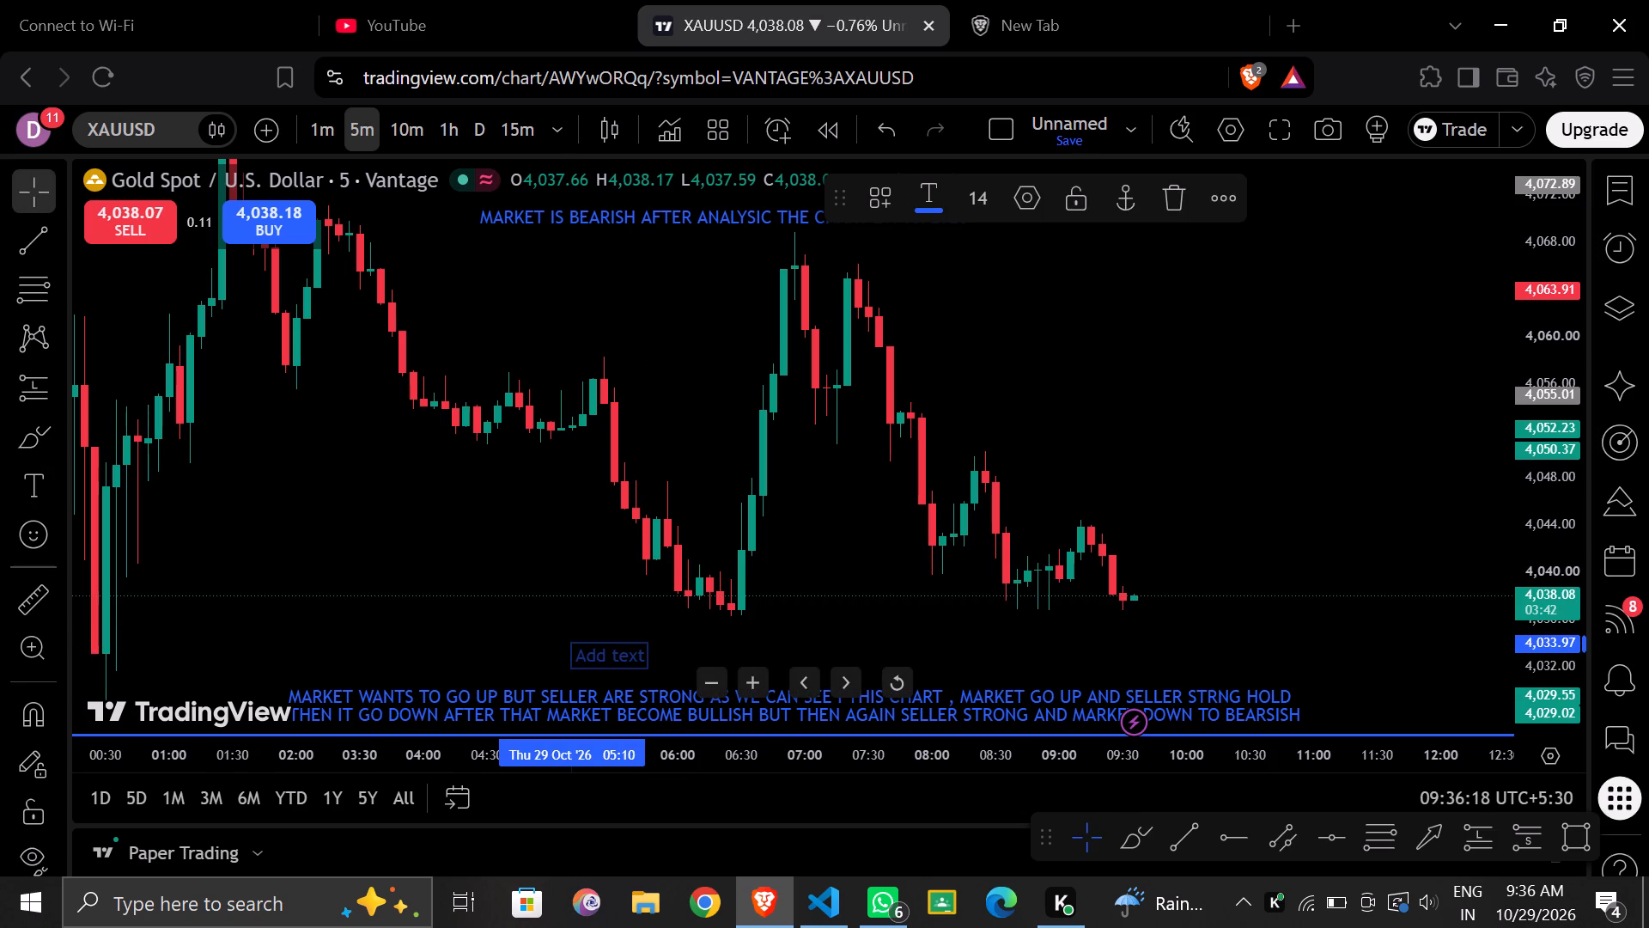
{"action": "type", "text": "SELLER ARE"}
{"action": "key", "text": "space"}
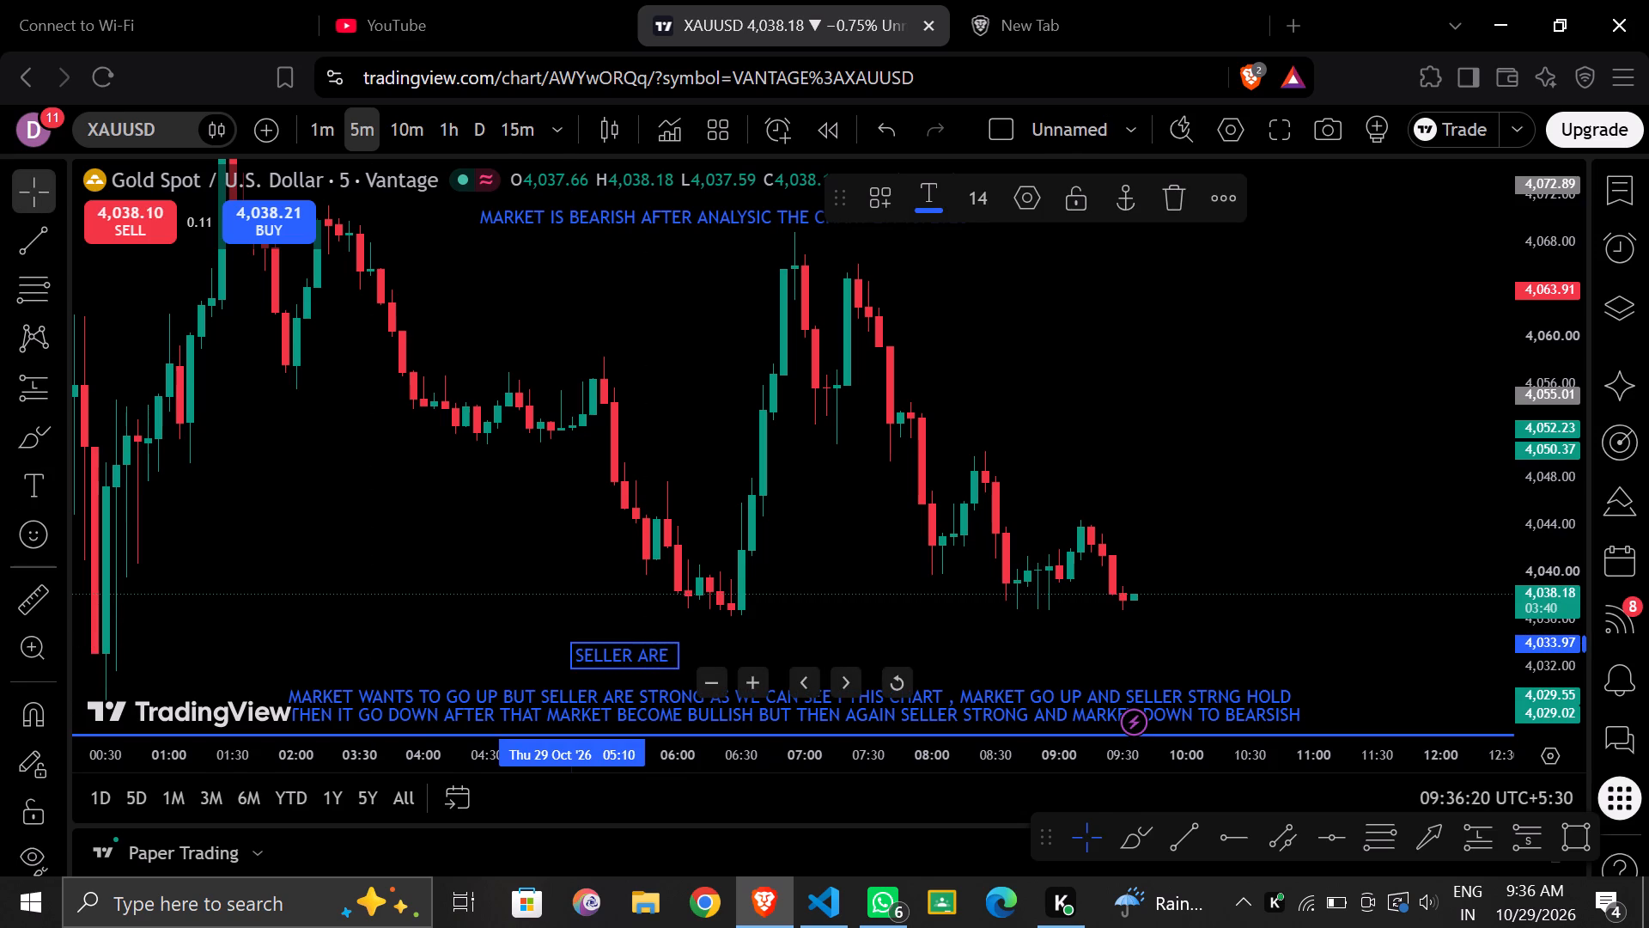
{"action": "type", "text": "STRONG"}
{"action": "key", "text": "space"}
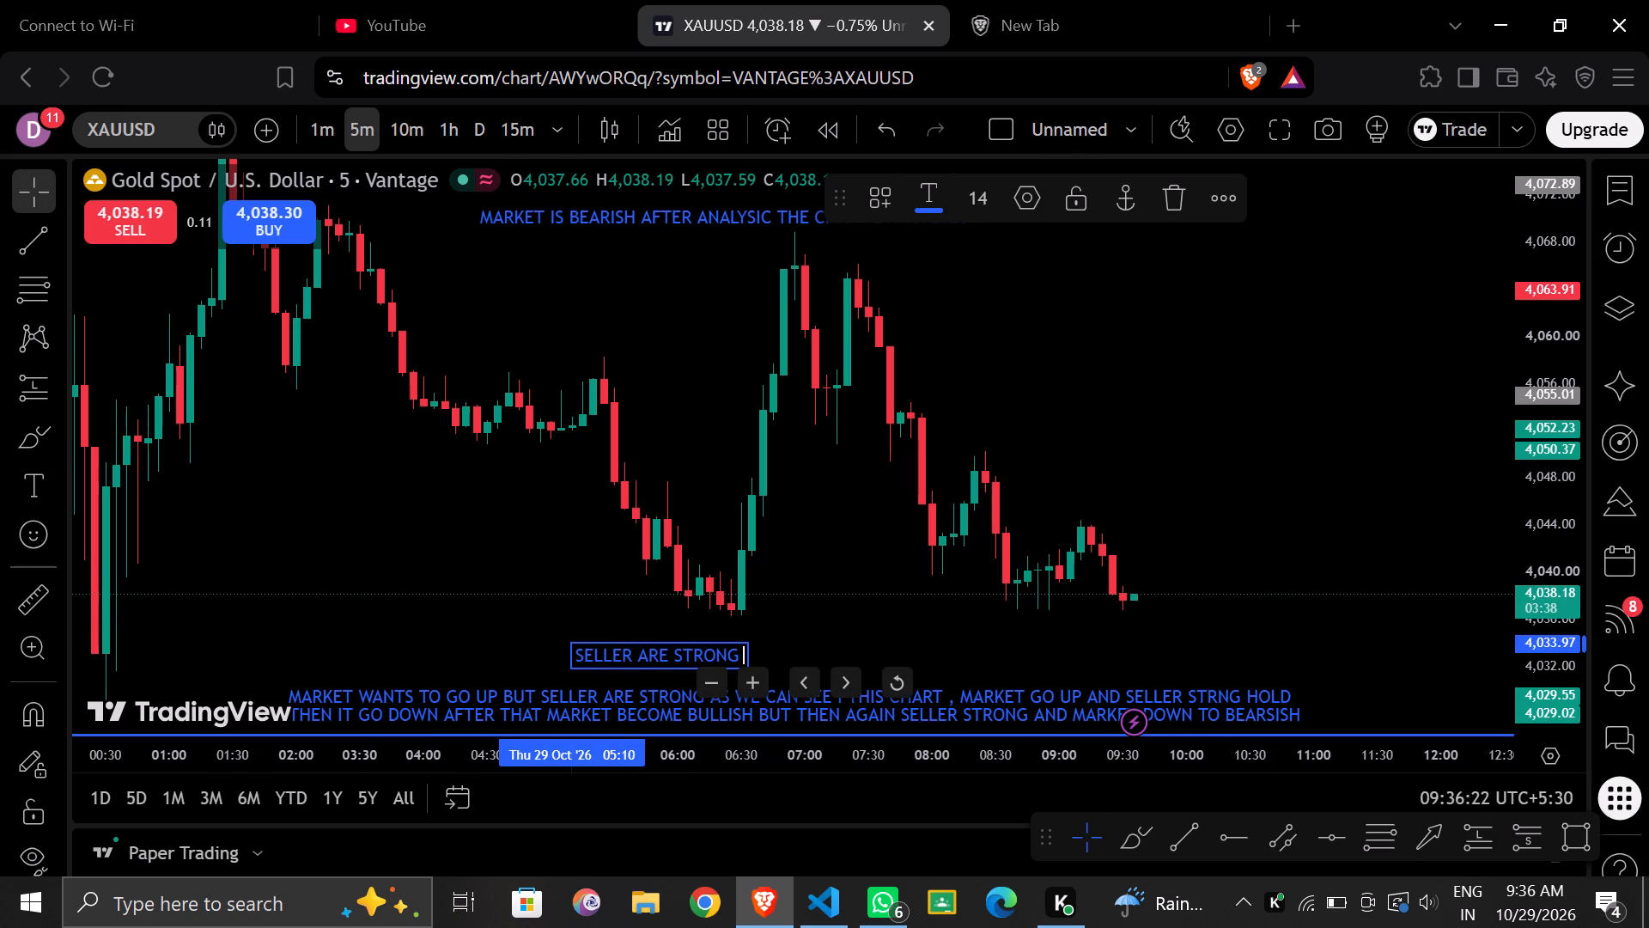
{"action": "type", "text": "AND MARKET IS LOOKL"}
{"action": "key", "text": "space"}
{"action": "key", "text": "BackSpace"}
{"action": "key", "text": "space"}
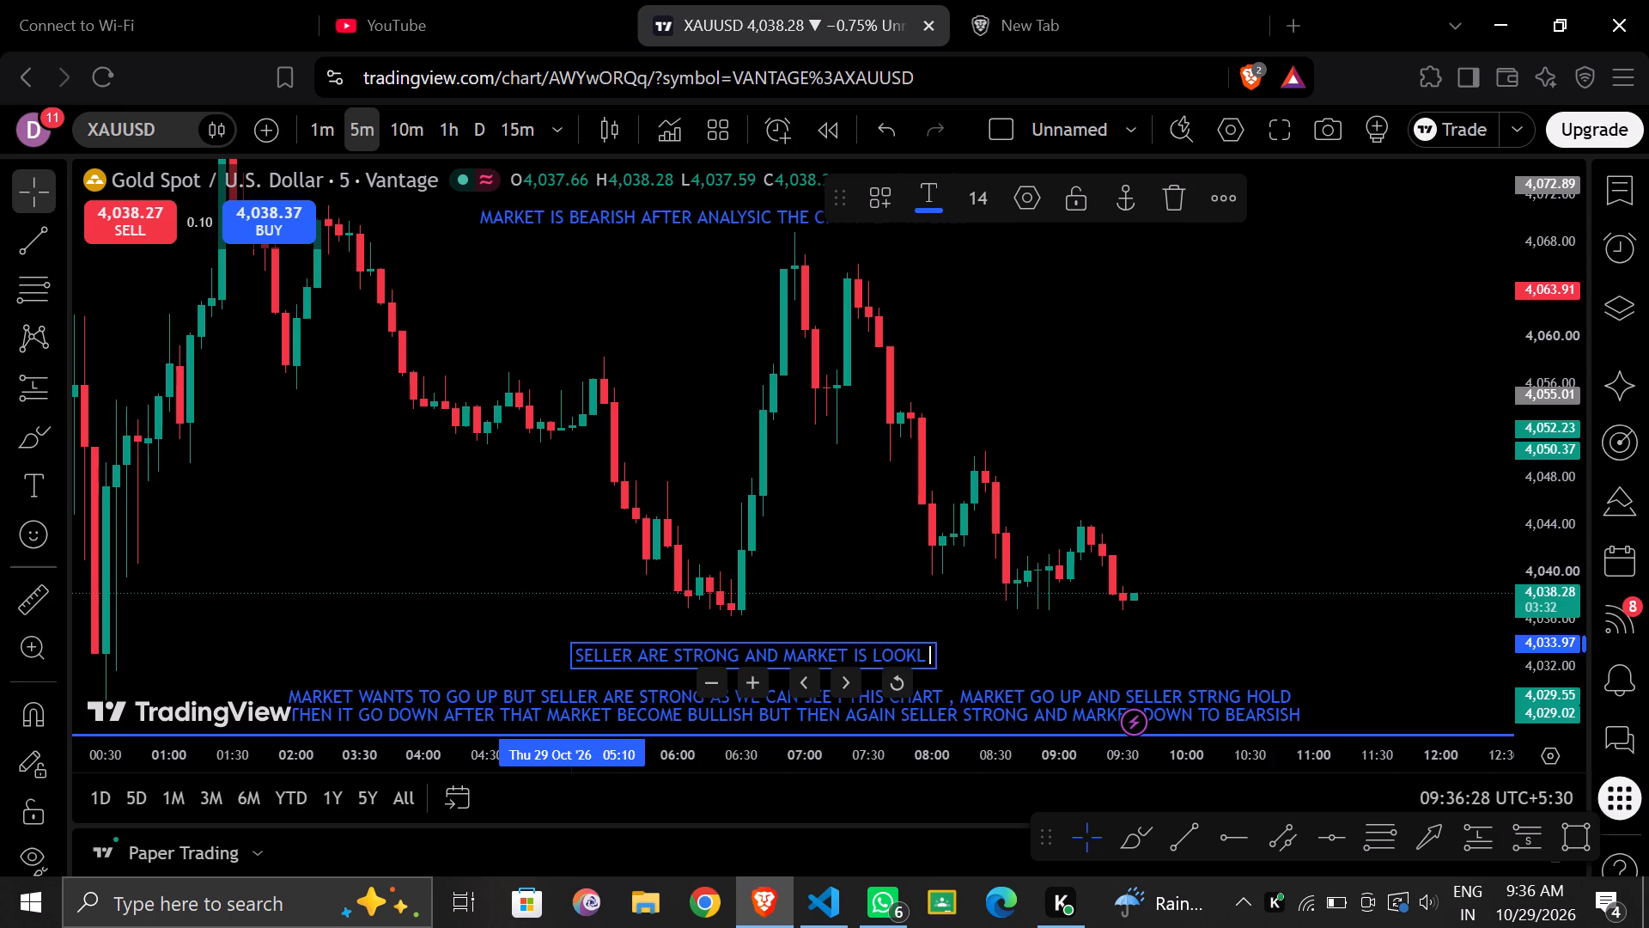
{"action": "key", "text": "BackSpace"}
{"action": "key", "text": "BackSpace"}
{"action": "type", "text": "S LIKE BEARISH"}
{"action": "key", "text": "space"}
{"action": "key", "text": "Return"}
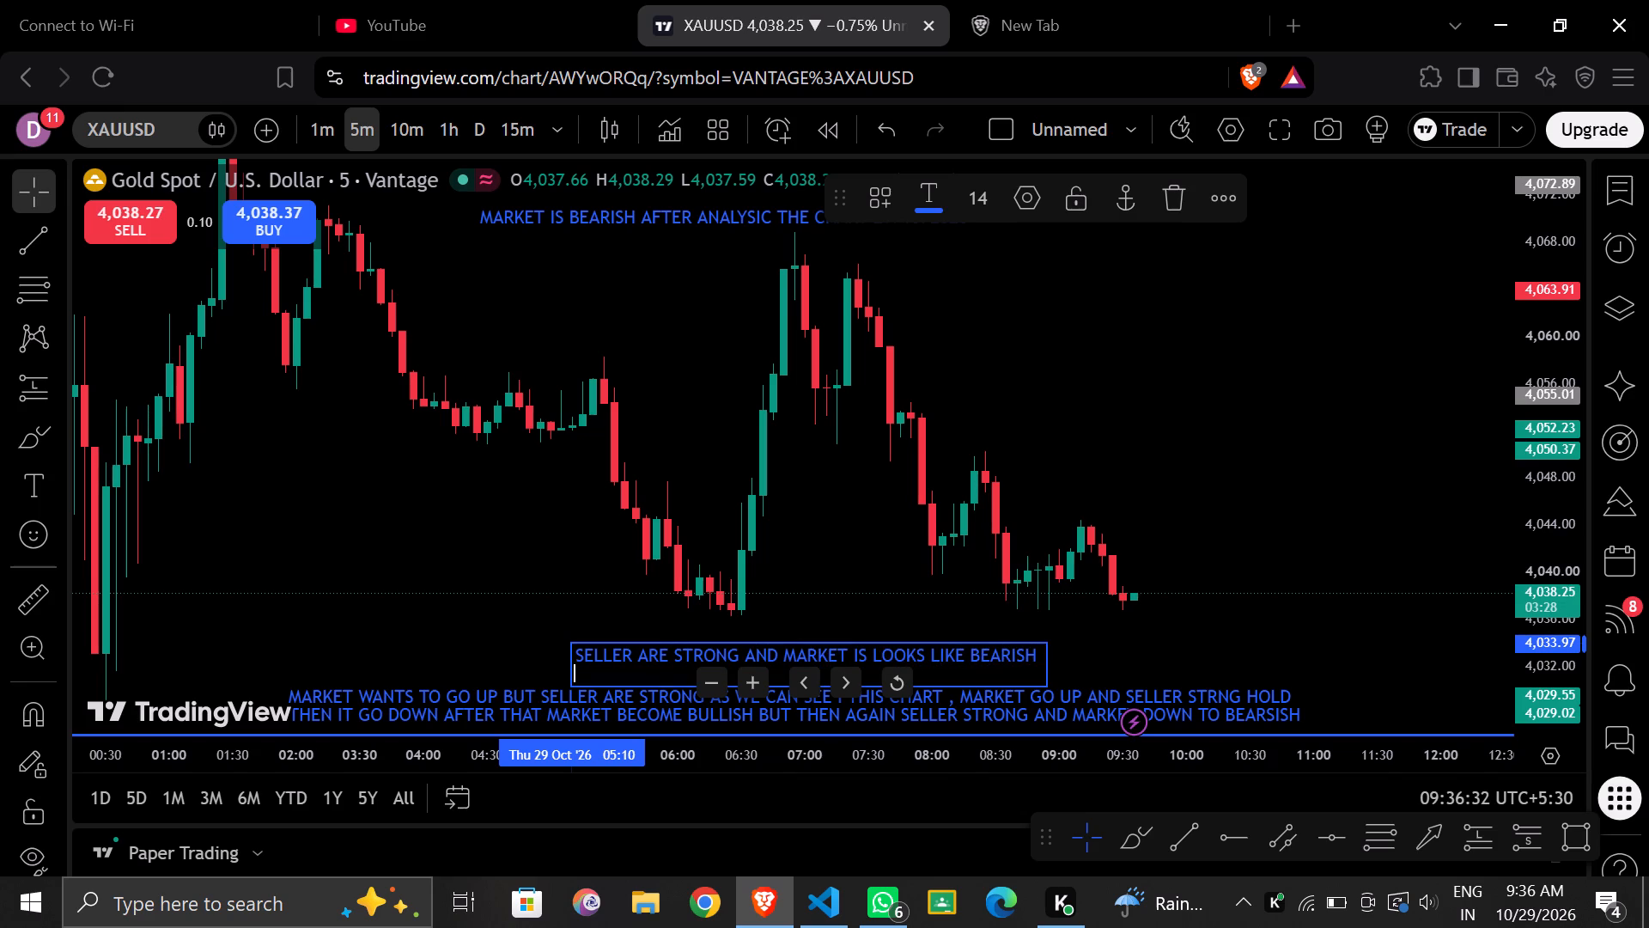
{"action": "left_click", "coordinate": [1253, 501]}
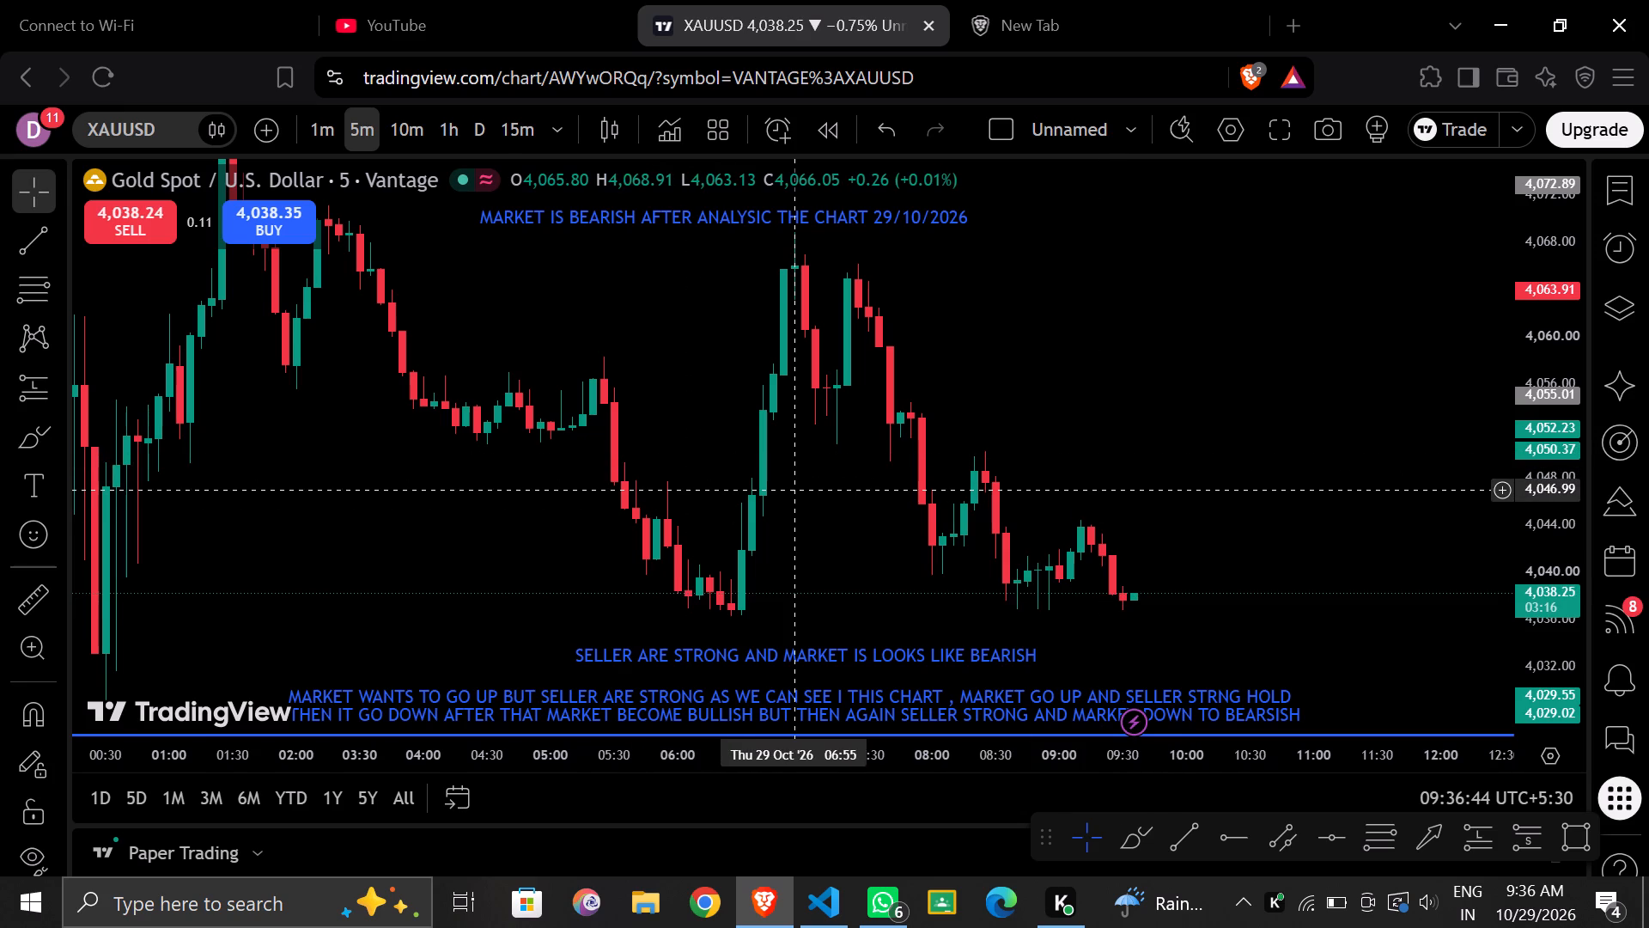
Draw a rising trend line from the low at about 06:00, 4,036.6 to the peak at about 06:50, 4,069.
{"action": "left_click", "coordinate": [32, 253]}
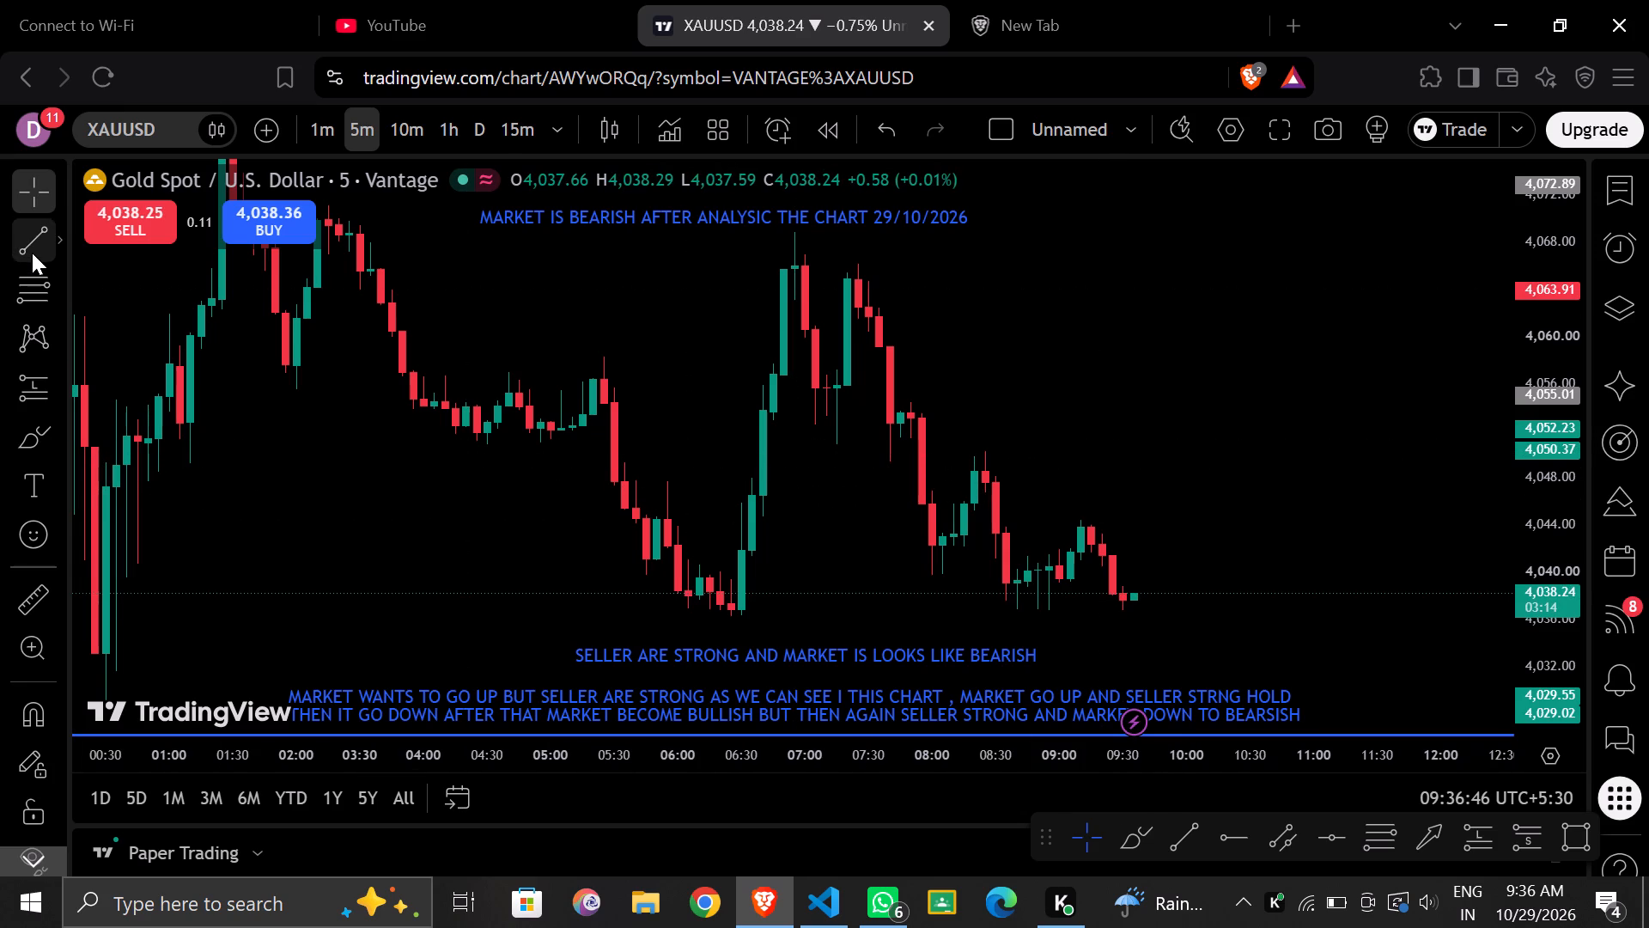
{"action": "left_click", "coordinate": [678, 613]}
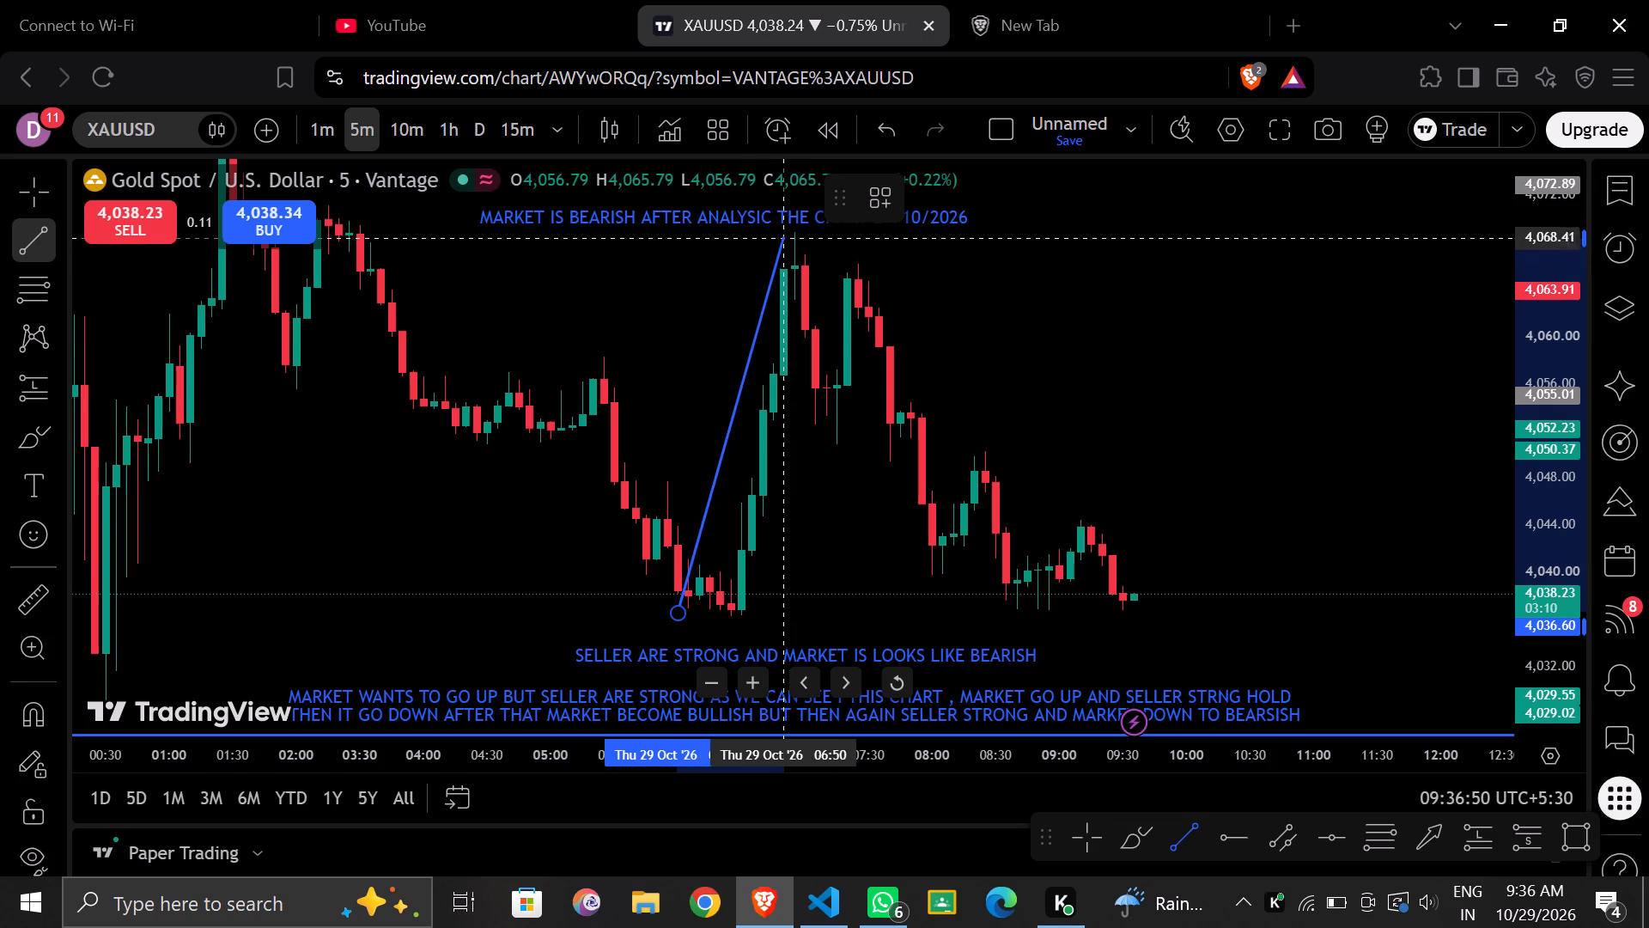
{"action": "left_click", "coordinate": [783, 231]}
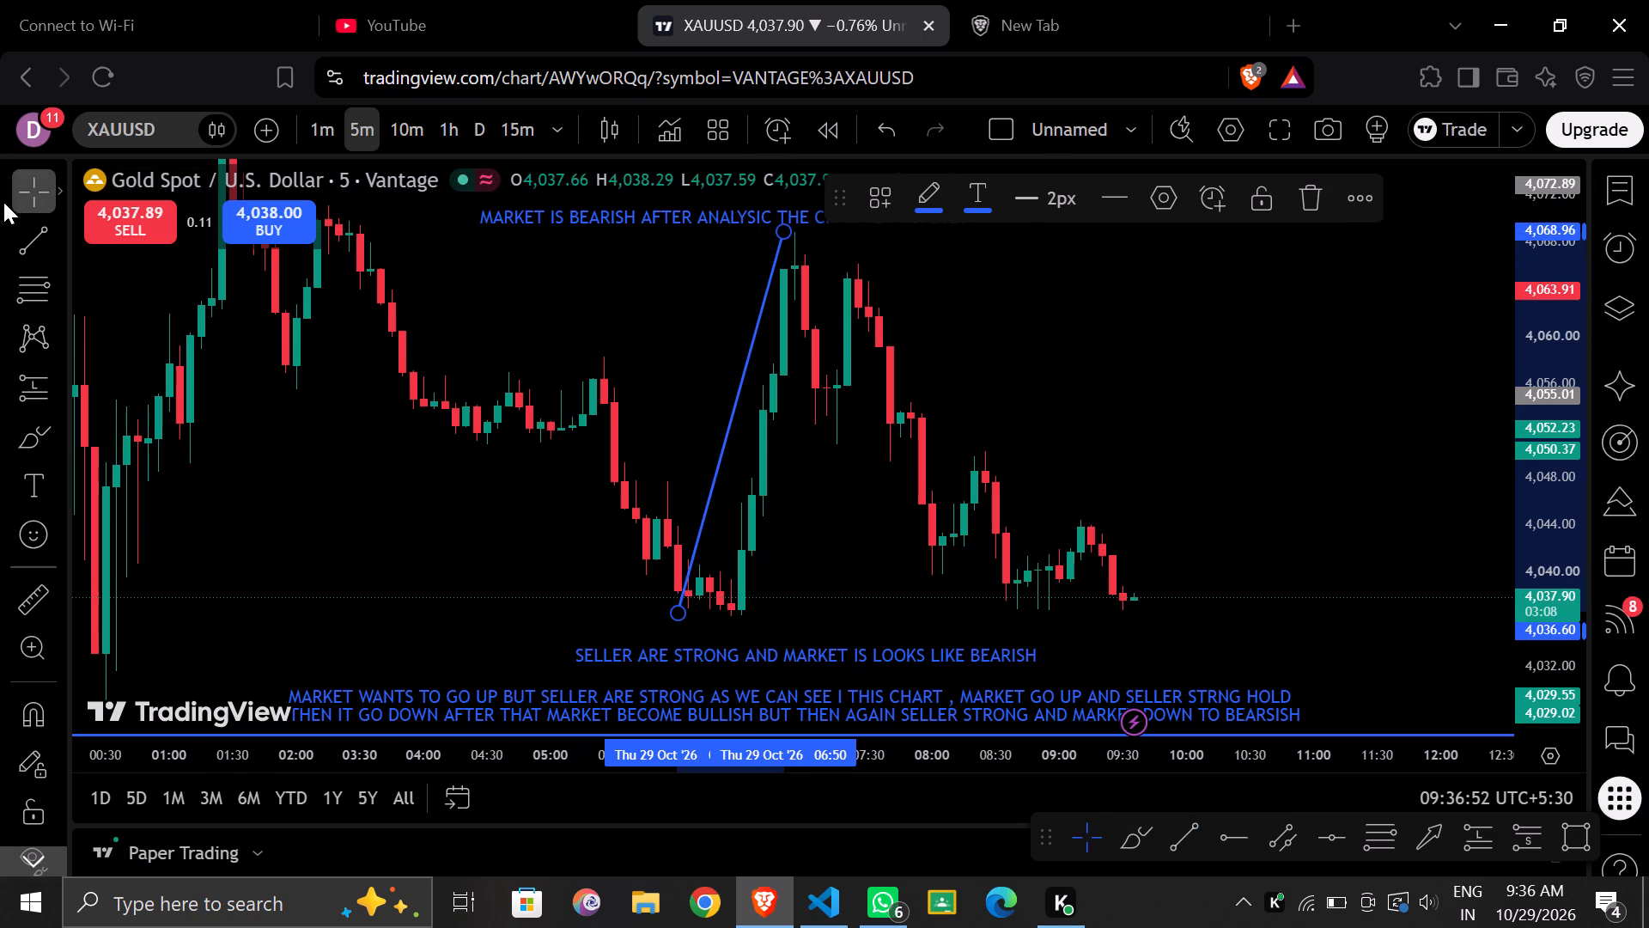
{"action": "left_click", "coordinate": [35, 237]}
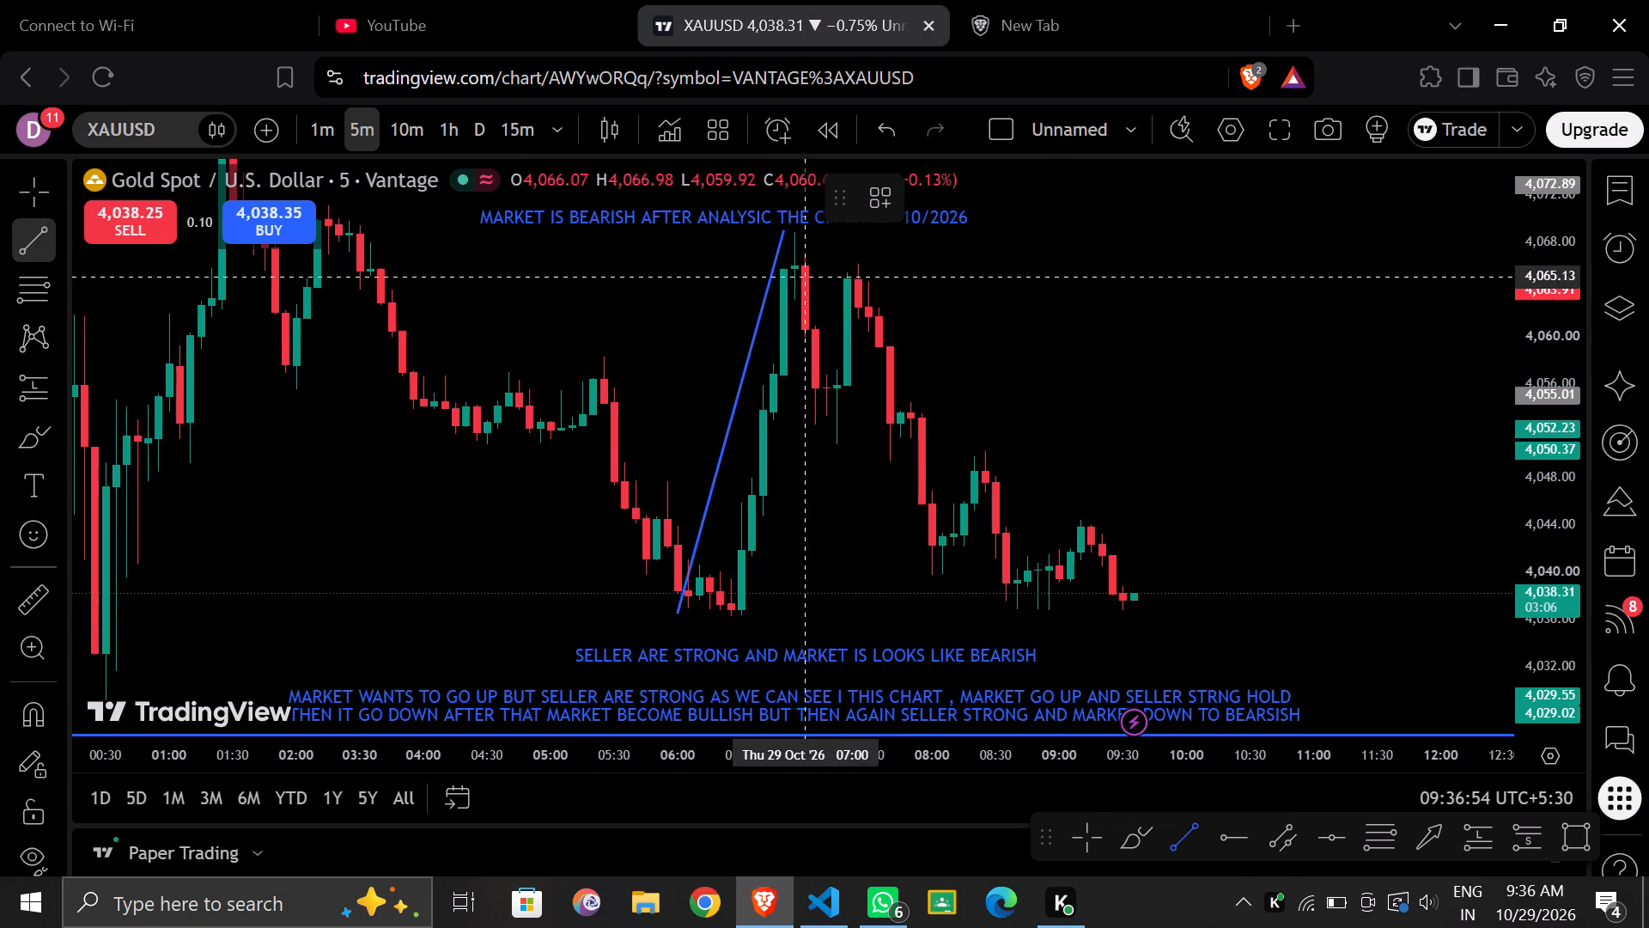
{"action": "left_click", "coordinate": [19, 186]}
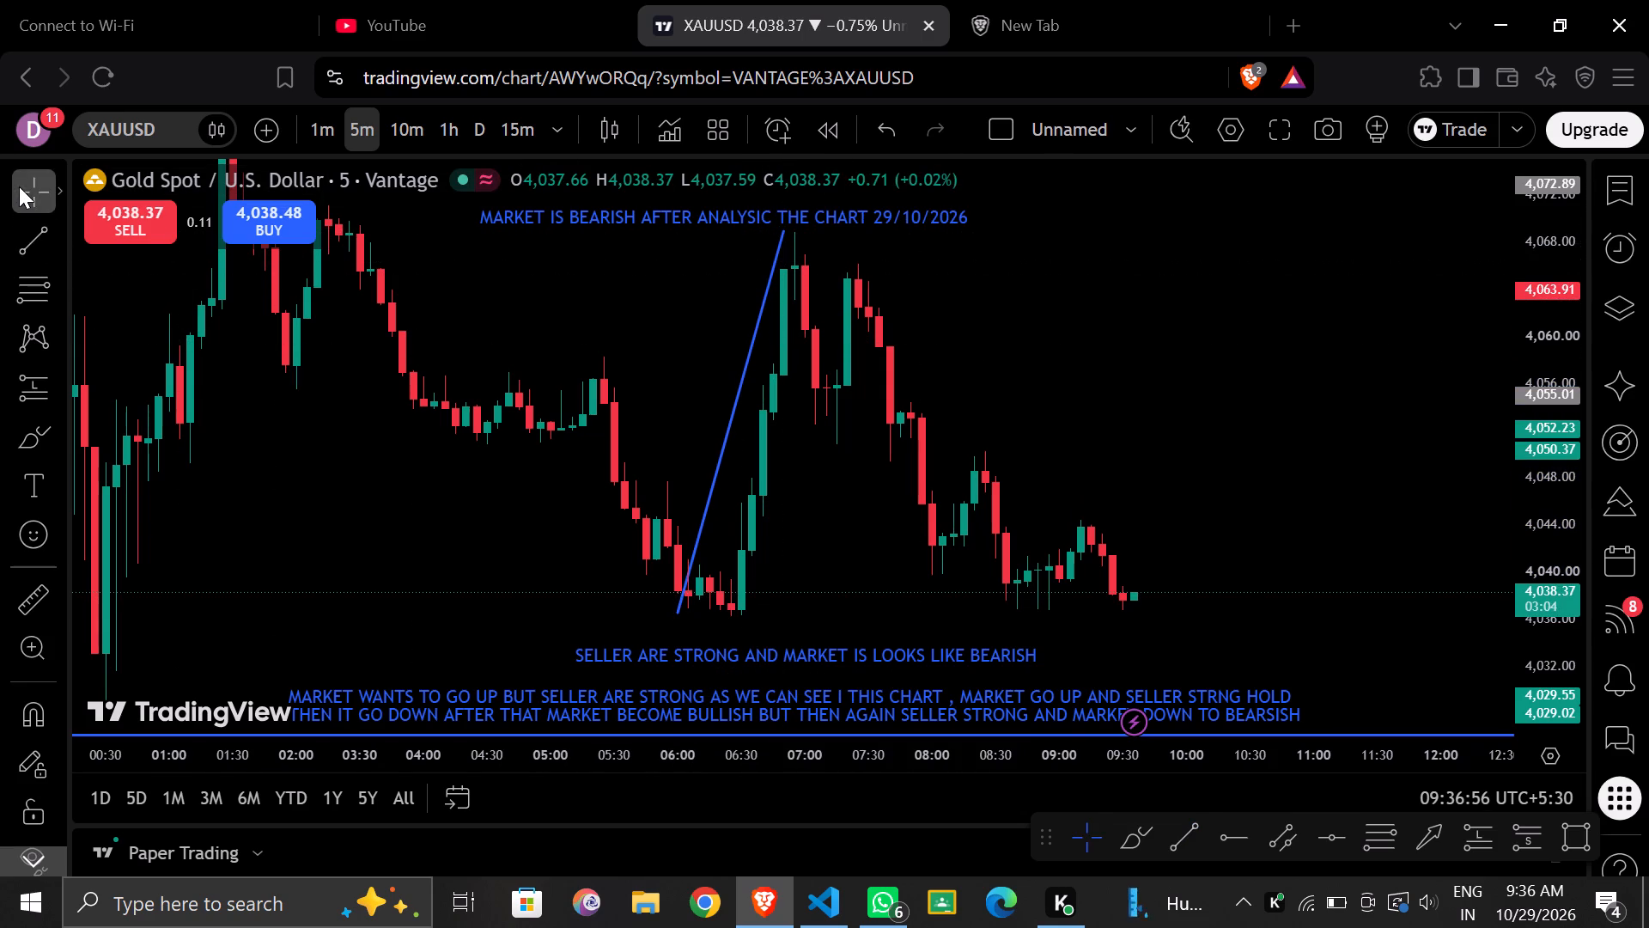
Continue the swing zigzag with trend lines from the 06:50 peak down to about 07:15, 4,051 and up to about 07:25, 4,066.
{"action": "left_click_drag", "start_coordinate": [1050, 334], "coordinate": [1018, 396]}
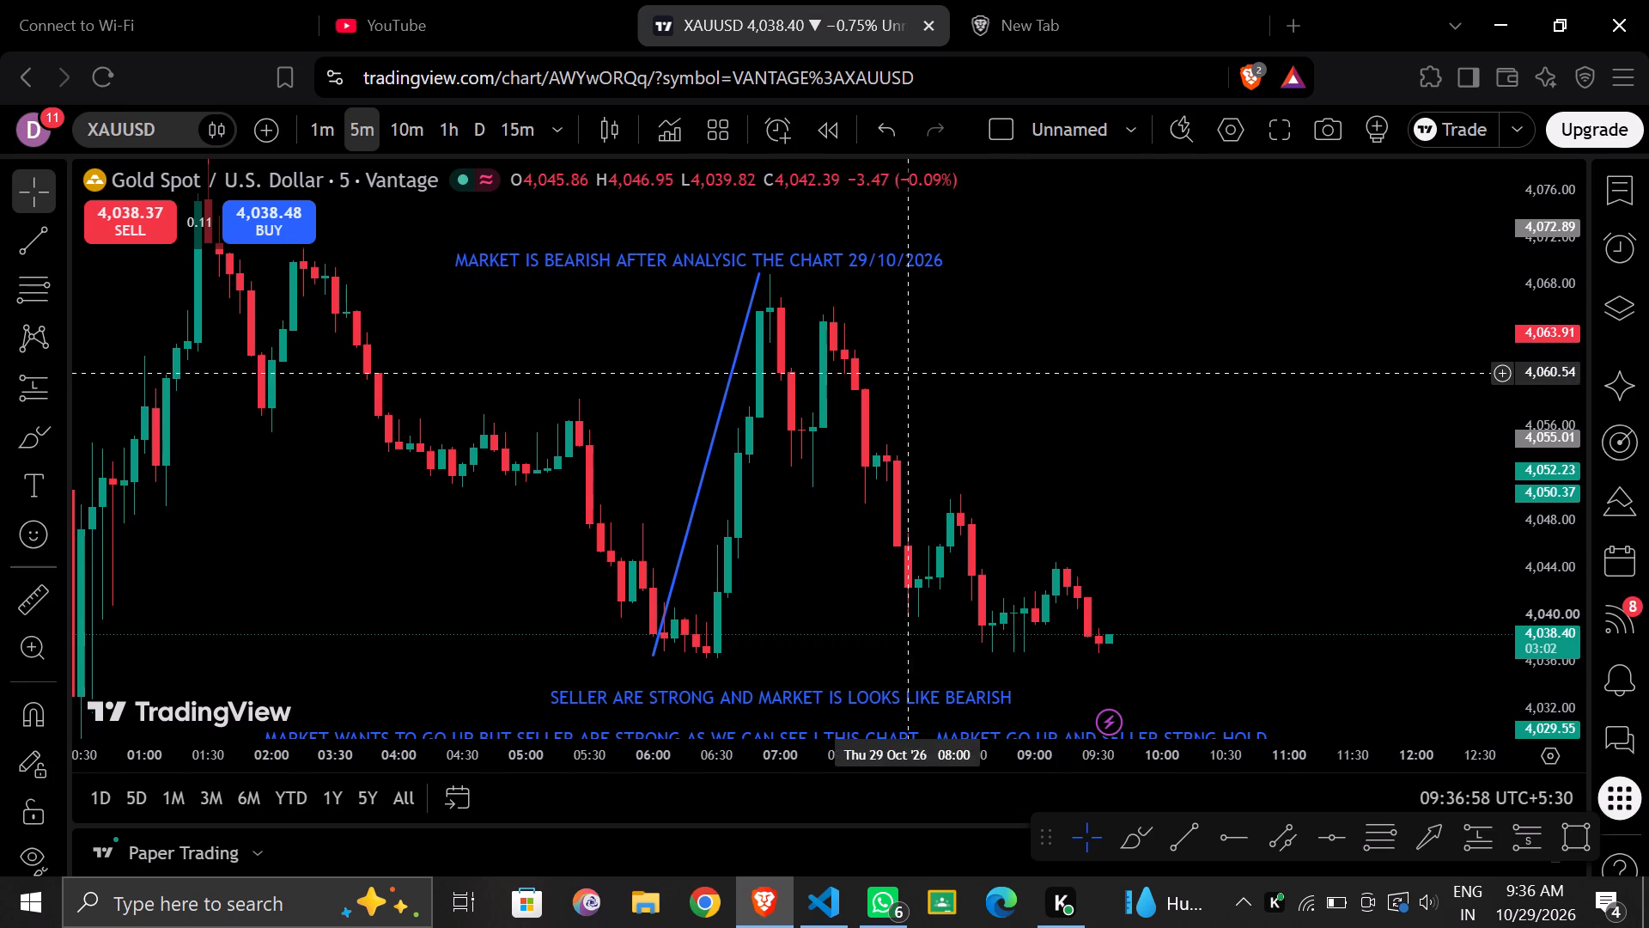
{"action": "left_click", "coordinate": [1560, 413]}
{"action": "scroll", "coordinate": [1560, 413], "scroll_direction": "up", "scroll_amount": 6}
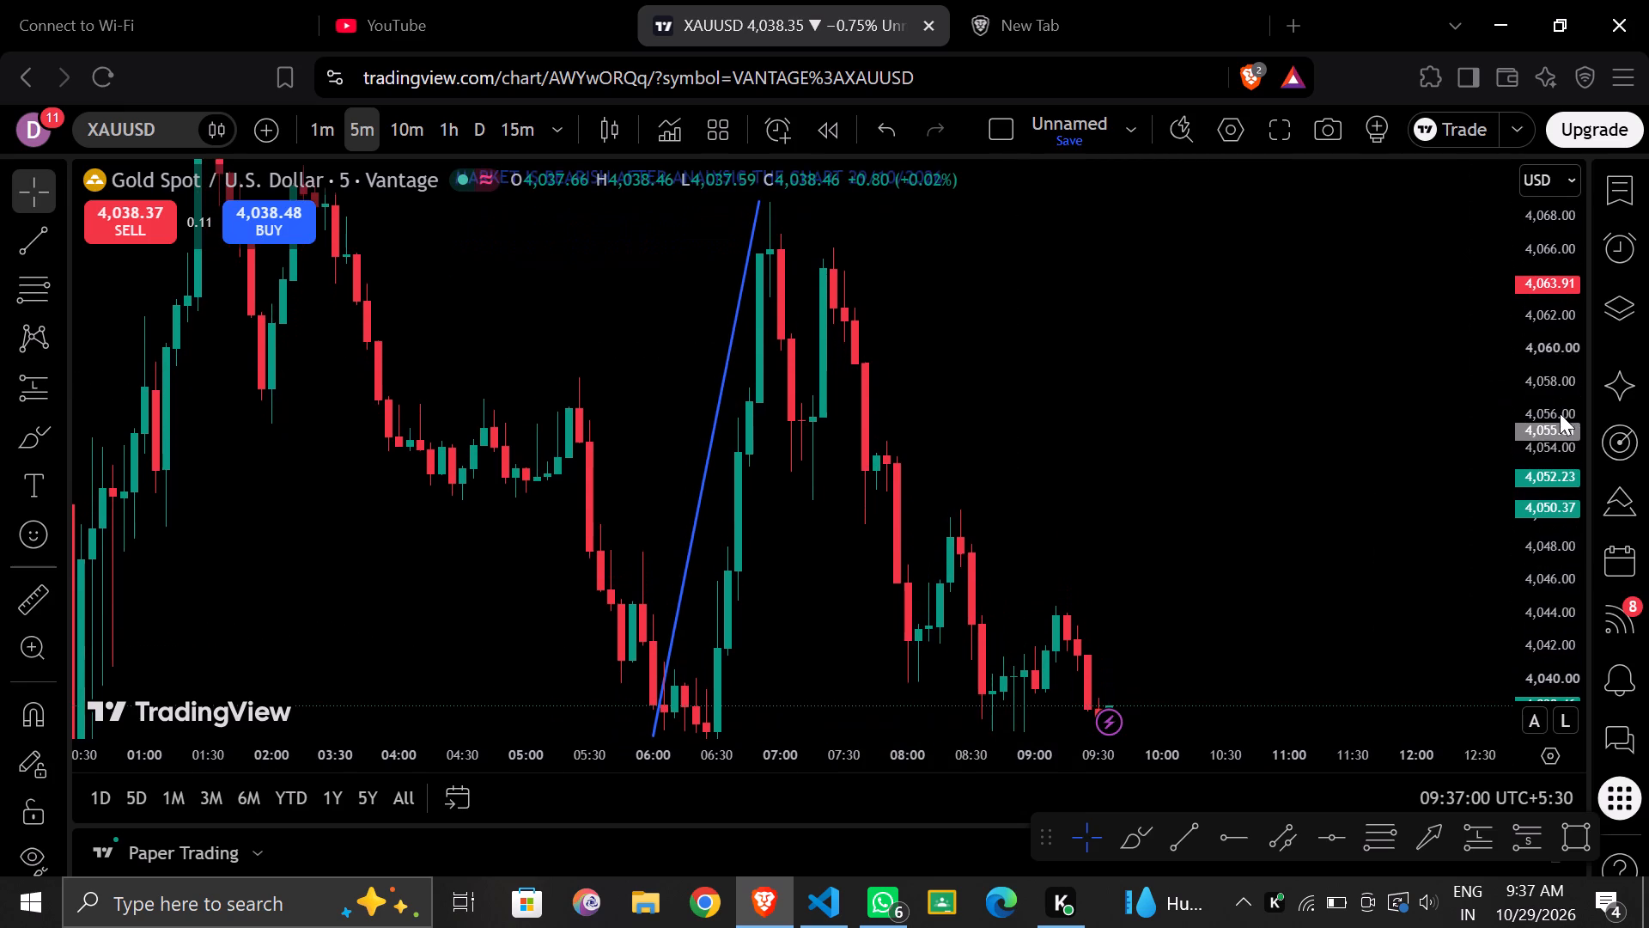
{"action": "scroll", "coordinate": [1560, 413], "scroll_direction": "down", "scroll_amount": 1}
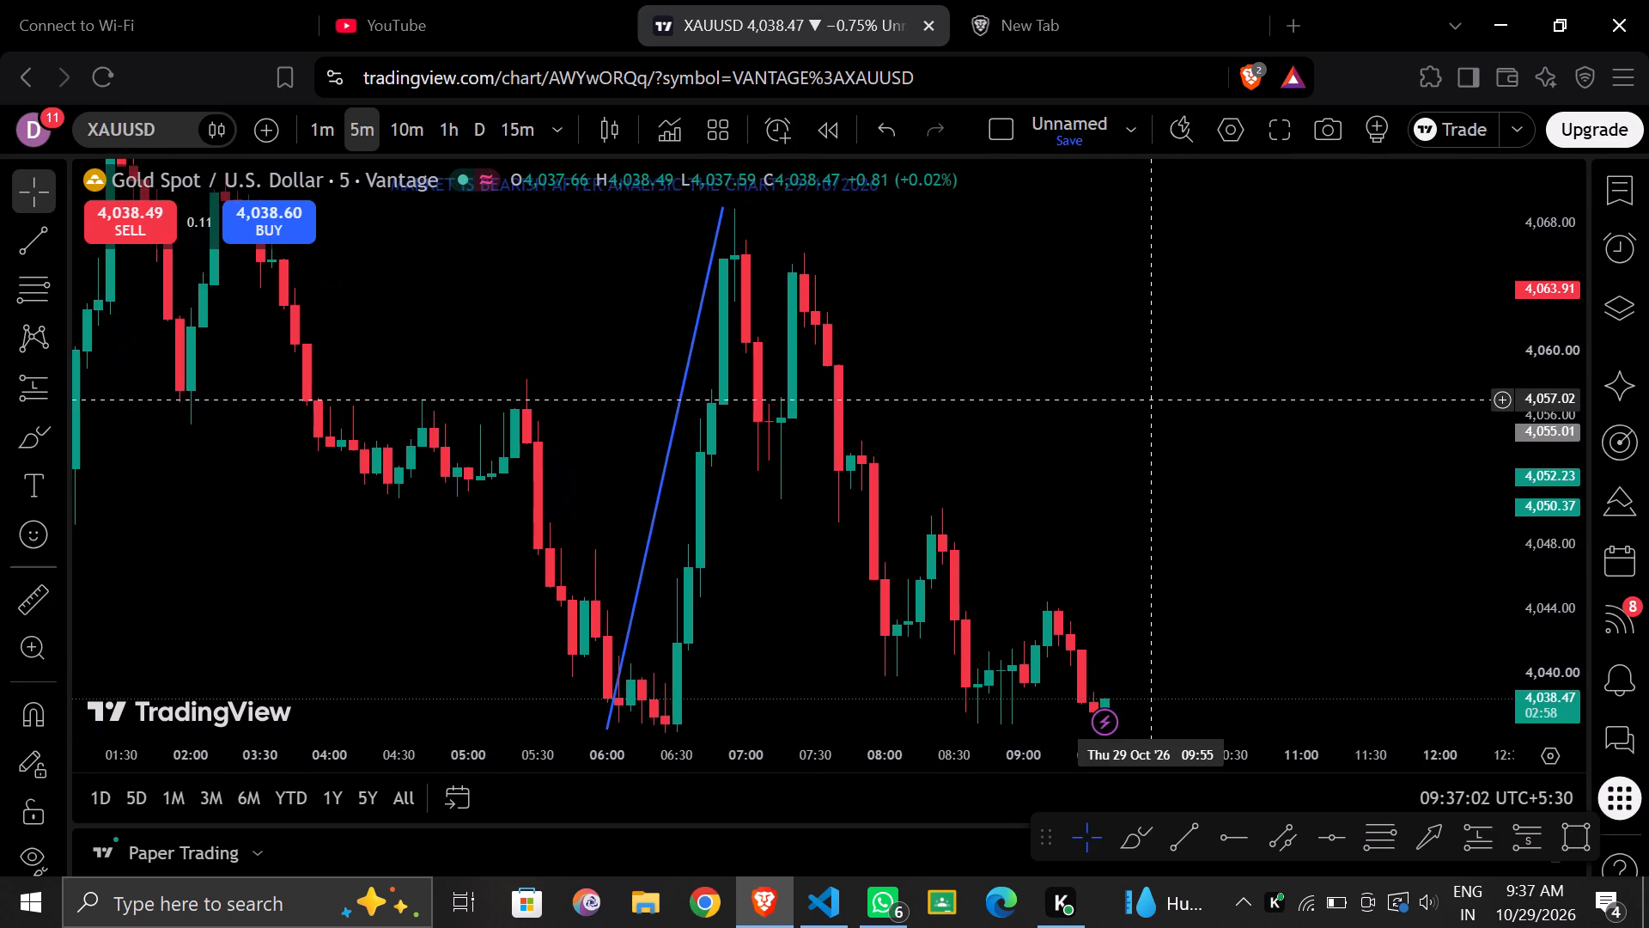
{"action": "scroll", "coordinate": [1549, 401], "scroll_direction": "down", "scroll_amount": 1}
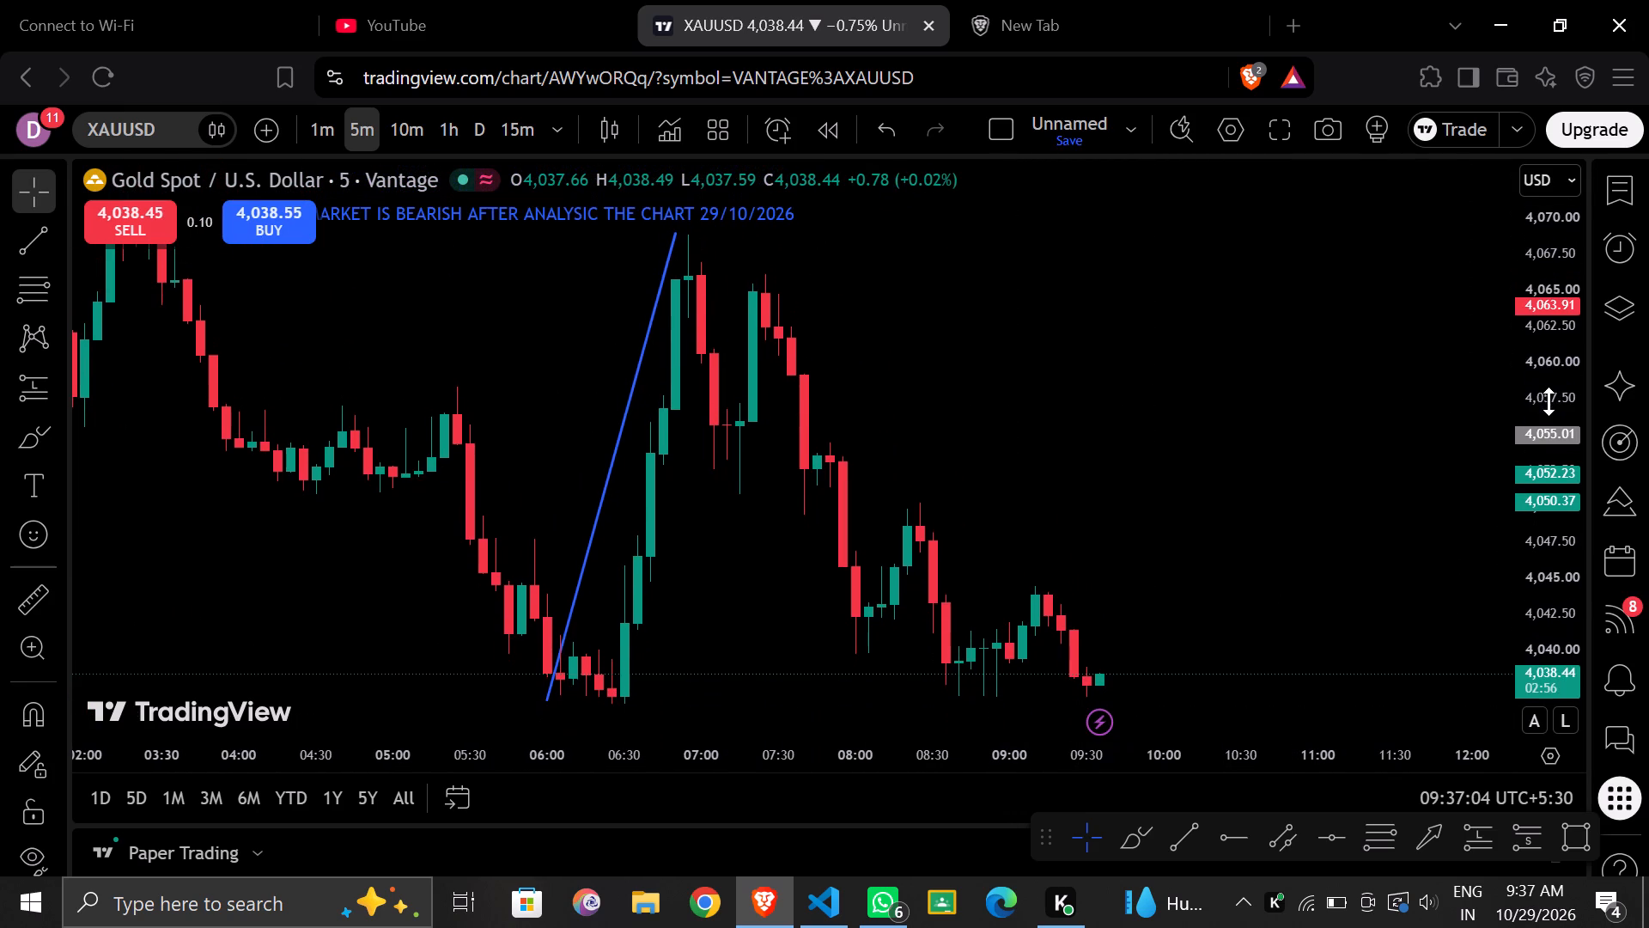
{"action": "scroll", "coordinate": [1549, 401], "scroll_direction": "up", "scroll_amount": 1}
{"action": "left_click", "coordinate": [29, 239]}
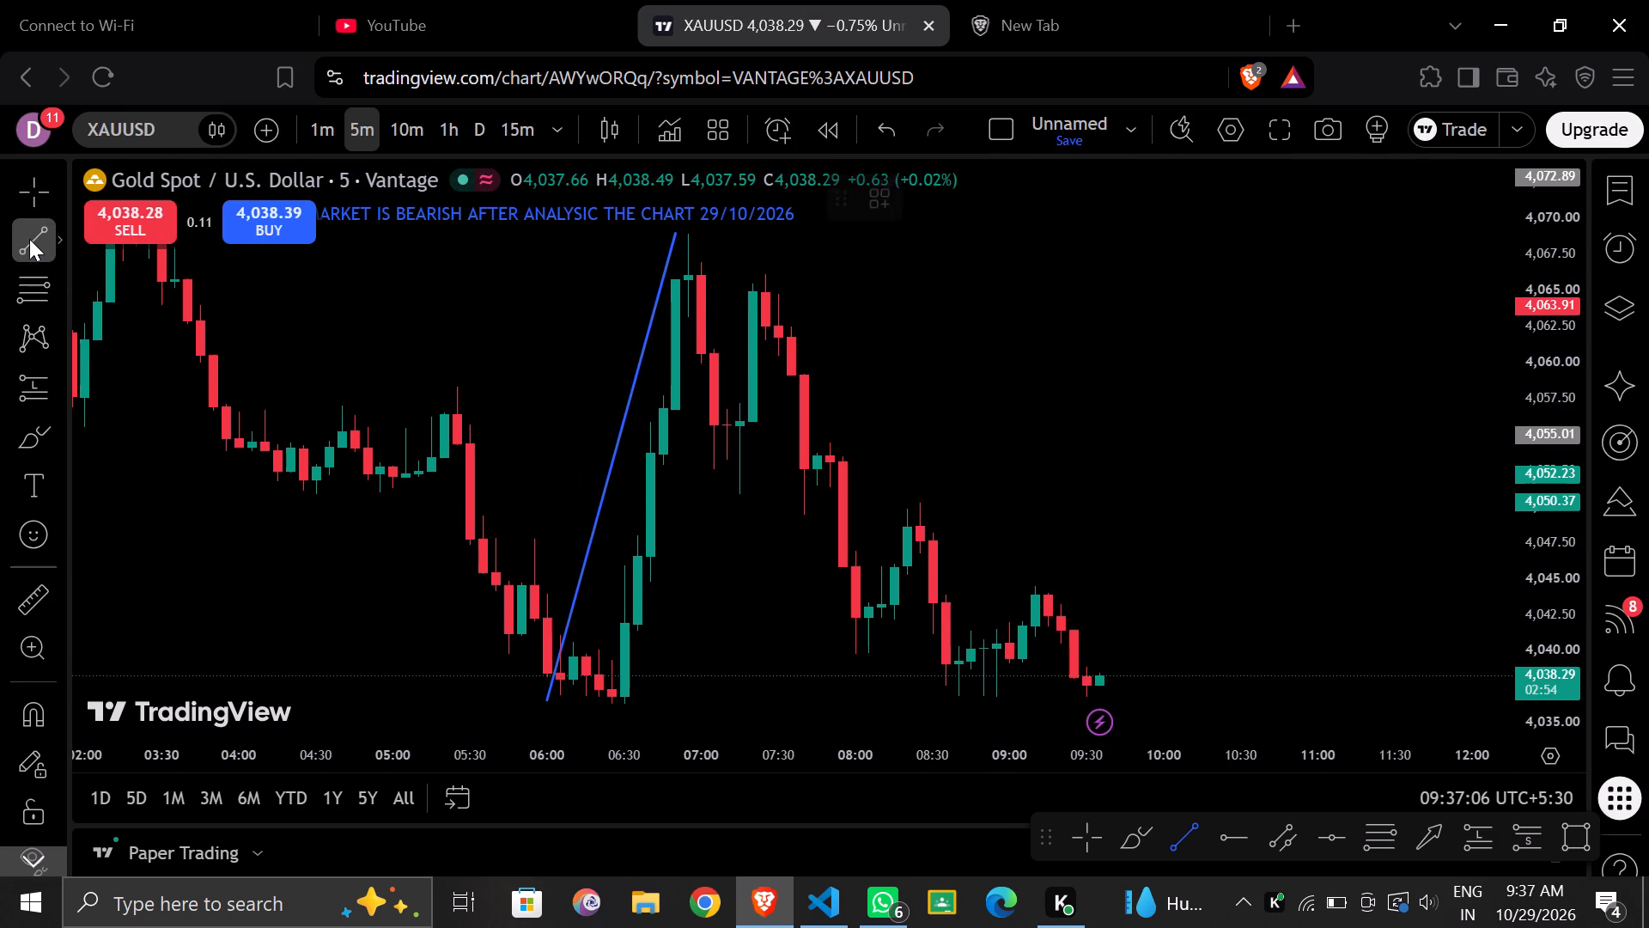
{"action": "left_click", "coordinate": [677, 232]}
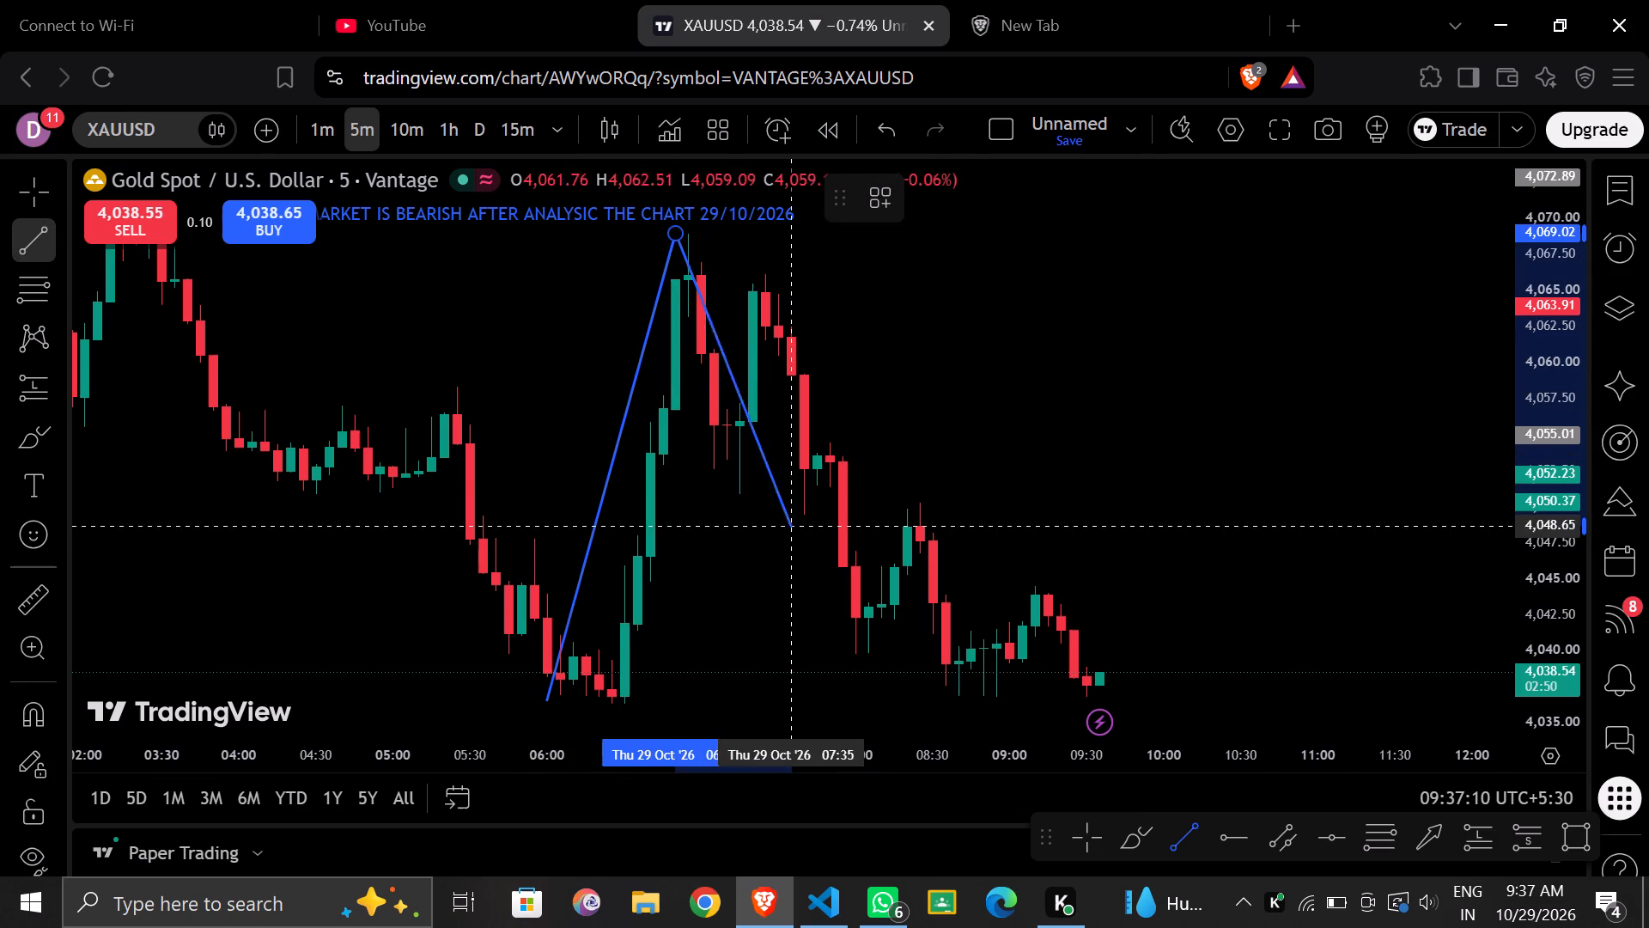
{"action": "left_click", "coordinate": [741, 490]}
{"action": "left_click", "coordinate": [13, 238]}
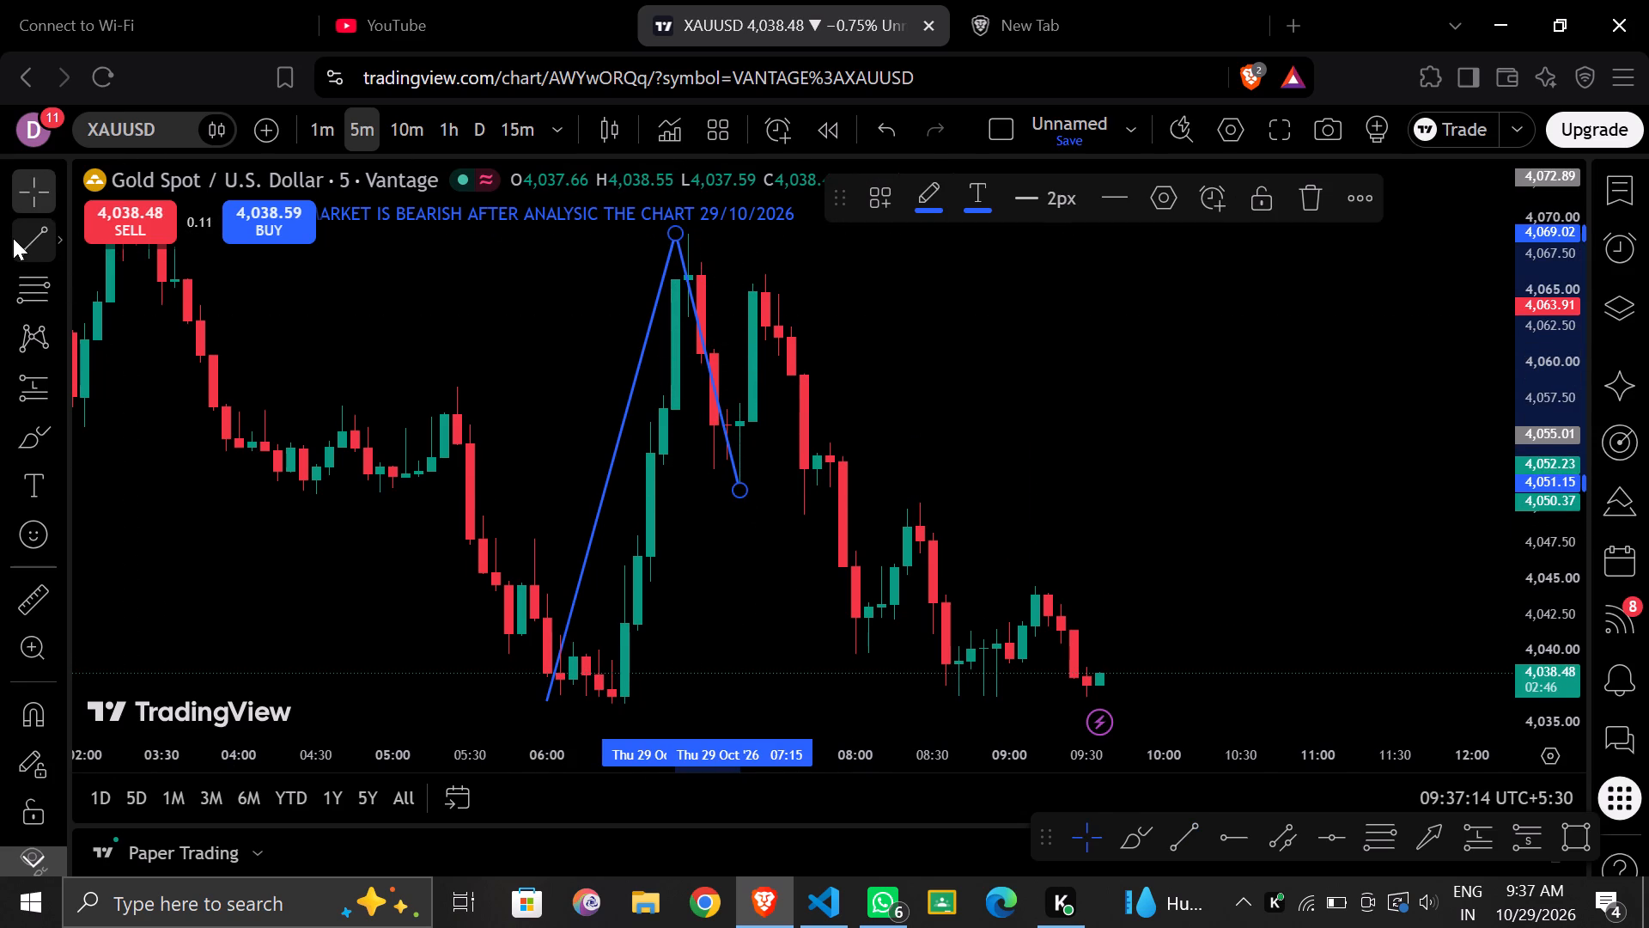
{"action": "left_click", "coordinate": [740, 486]}
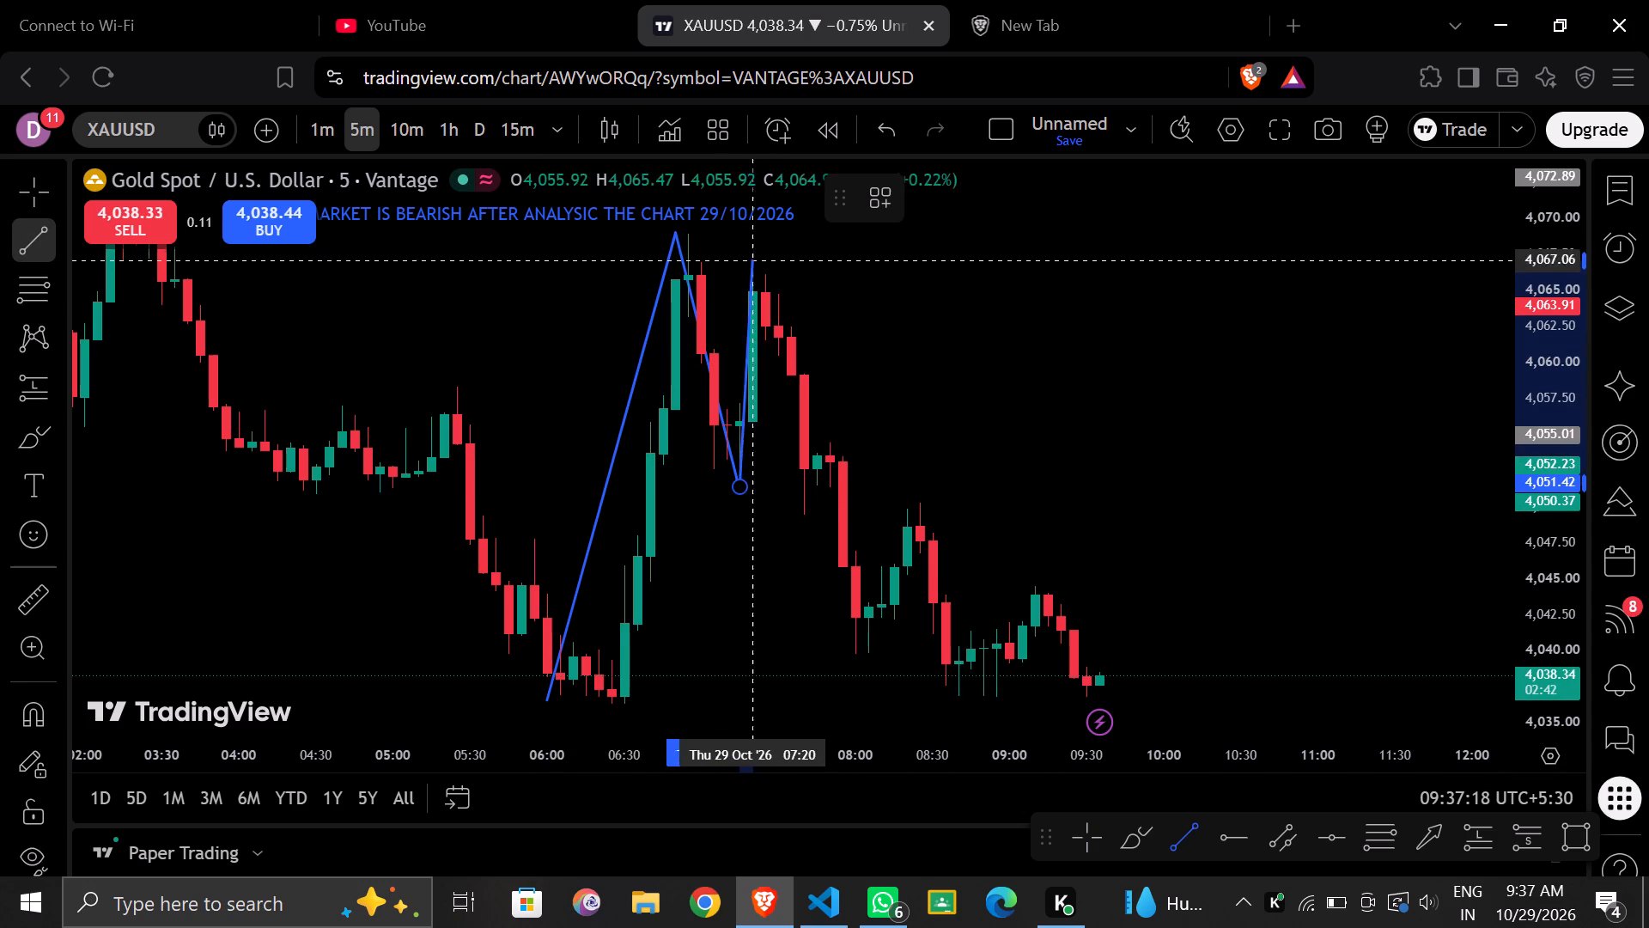
{"action": "left_click", "coordinate": [764, 274]}
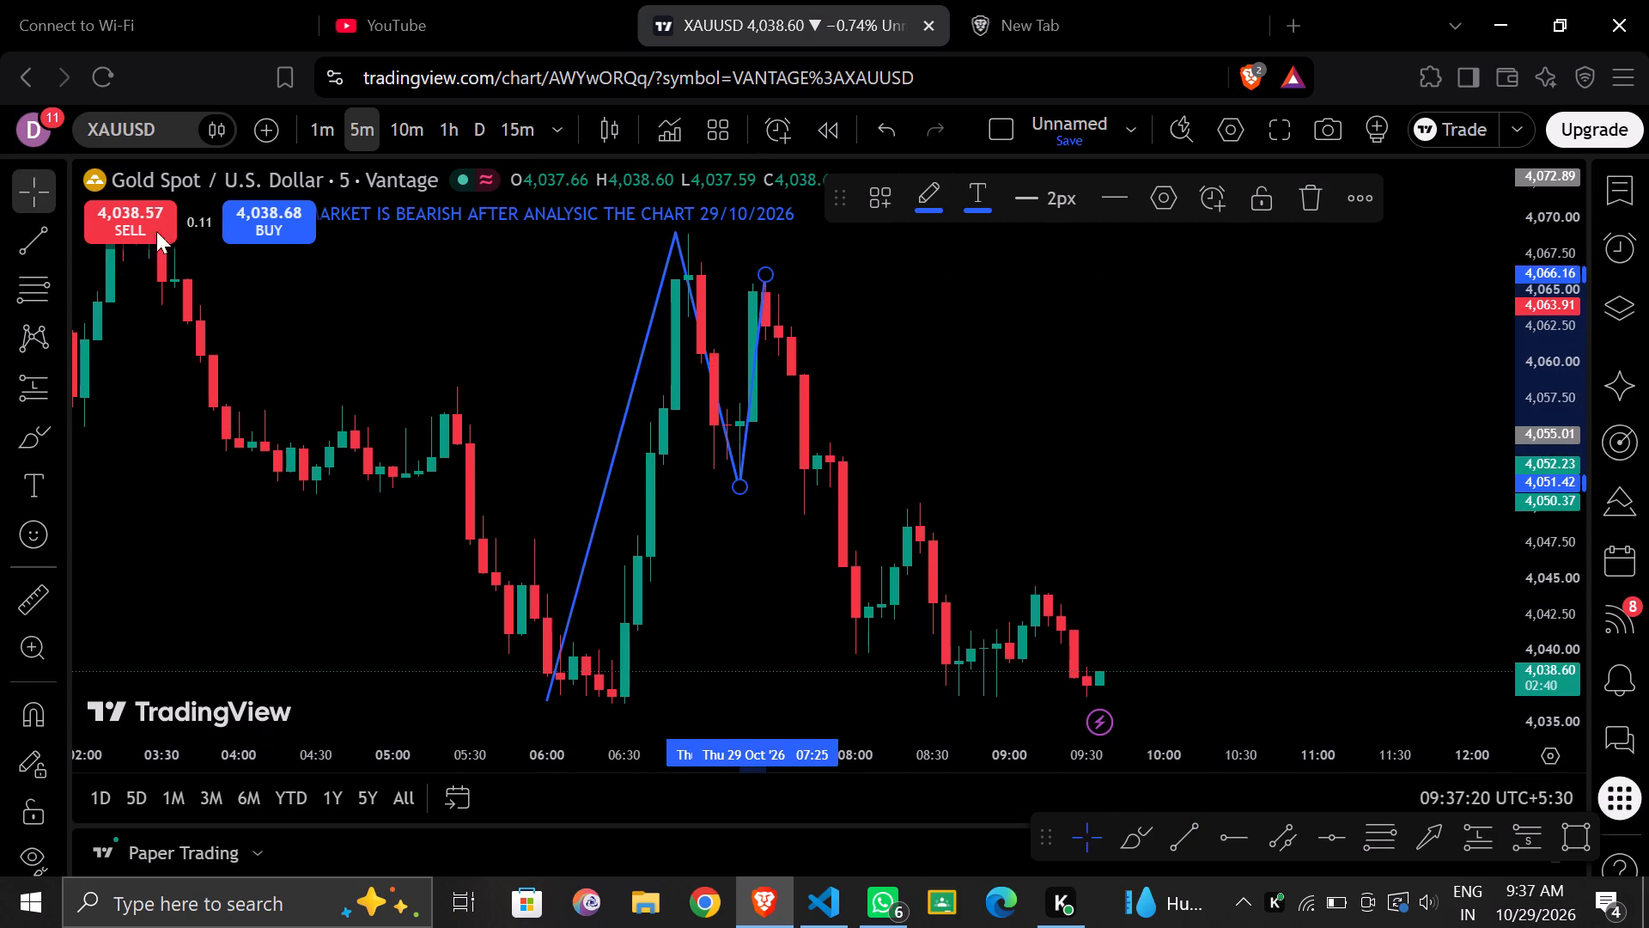
Extend the zigzag with trend lines from the 07:25 high down to about 08:05, 4,040 and up to about 08:25, 4,050.
{"action": "left_click", "coordinate": [33, 235]}
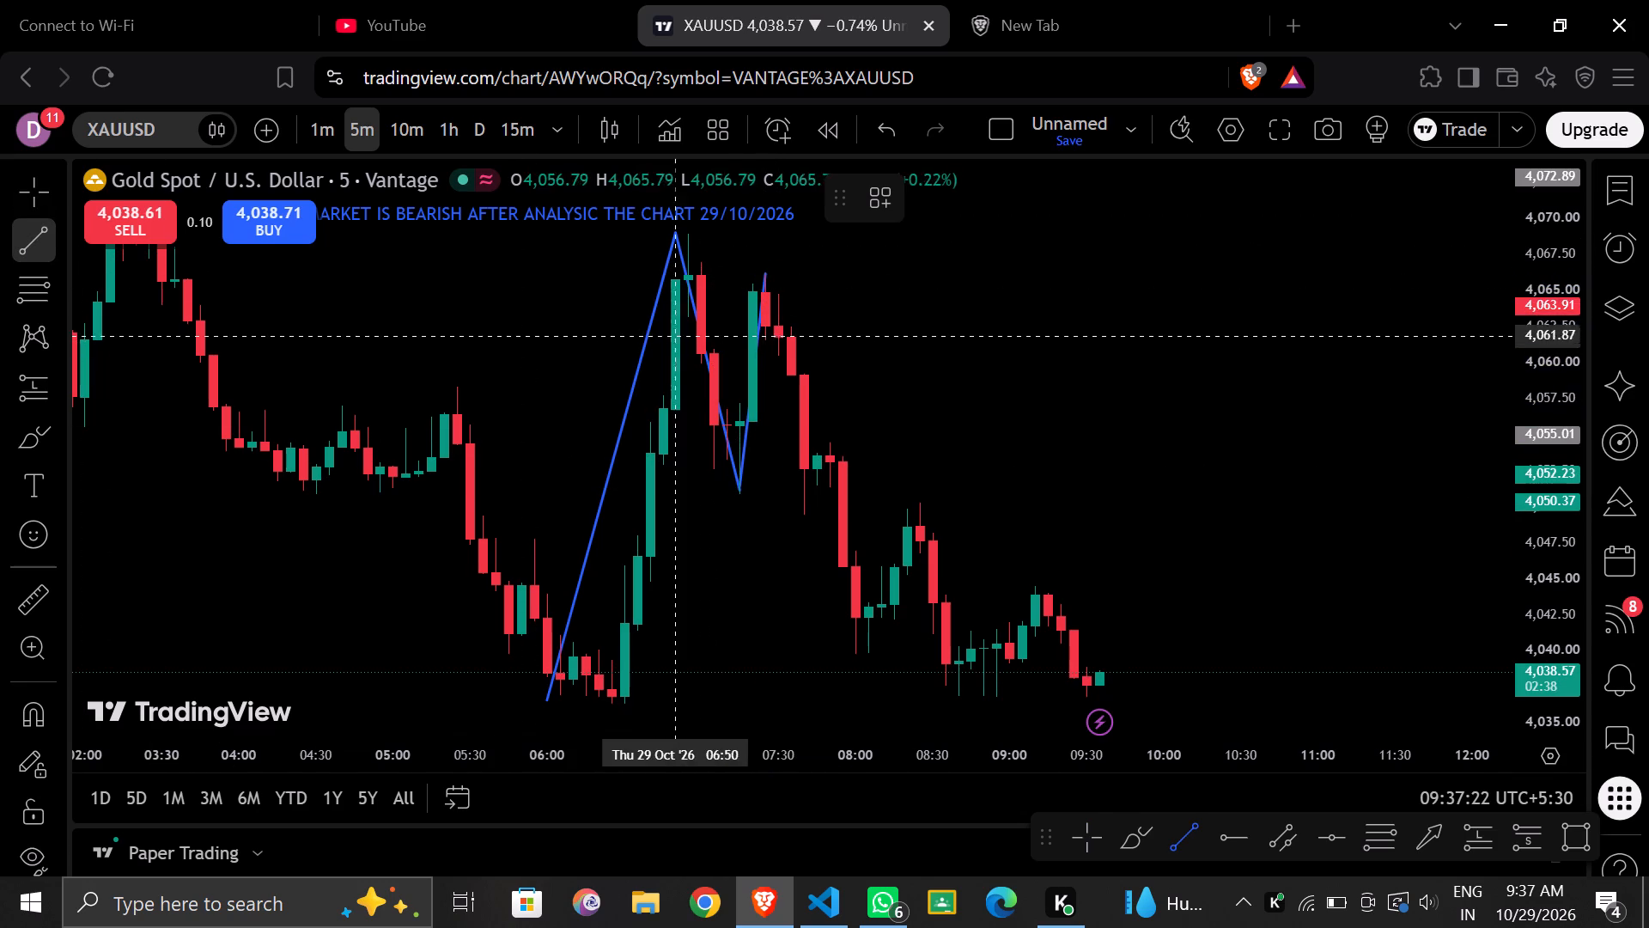
{"action": "left_click", "coordinate": [766, 276]}
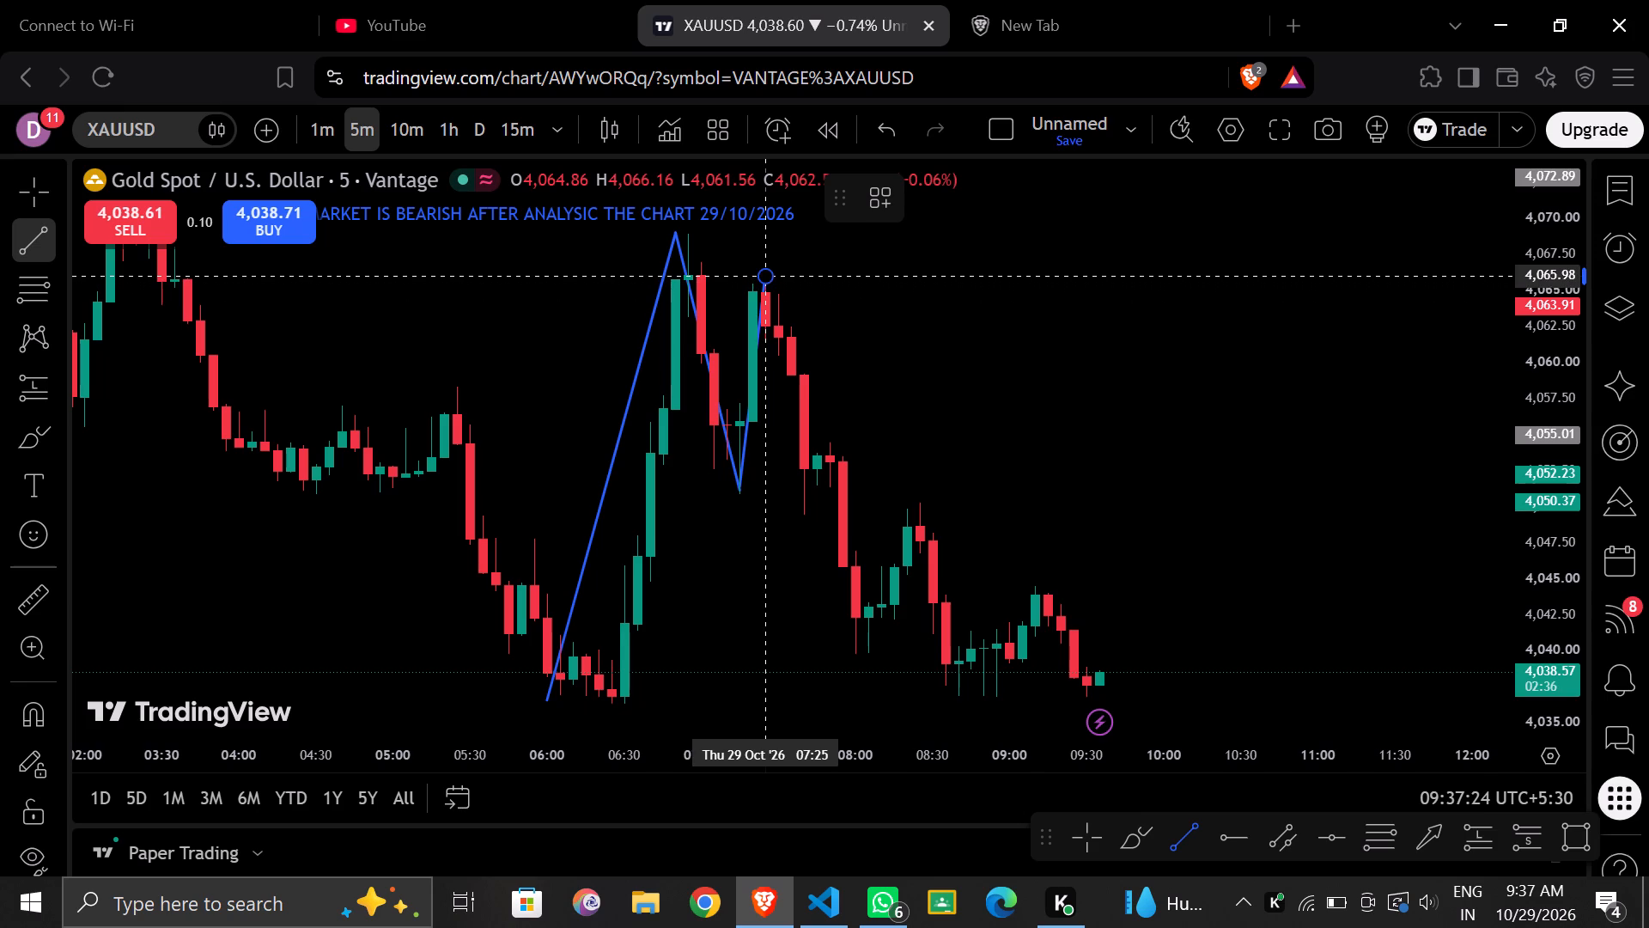
{"action": "left_click", "coordinate": [866, 646]}
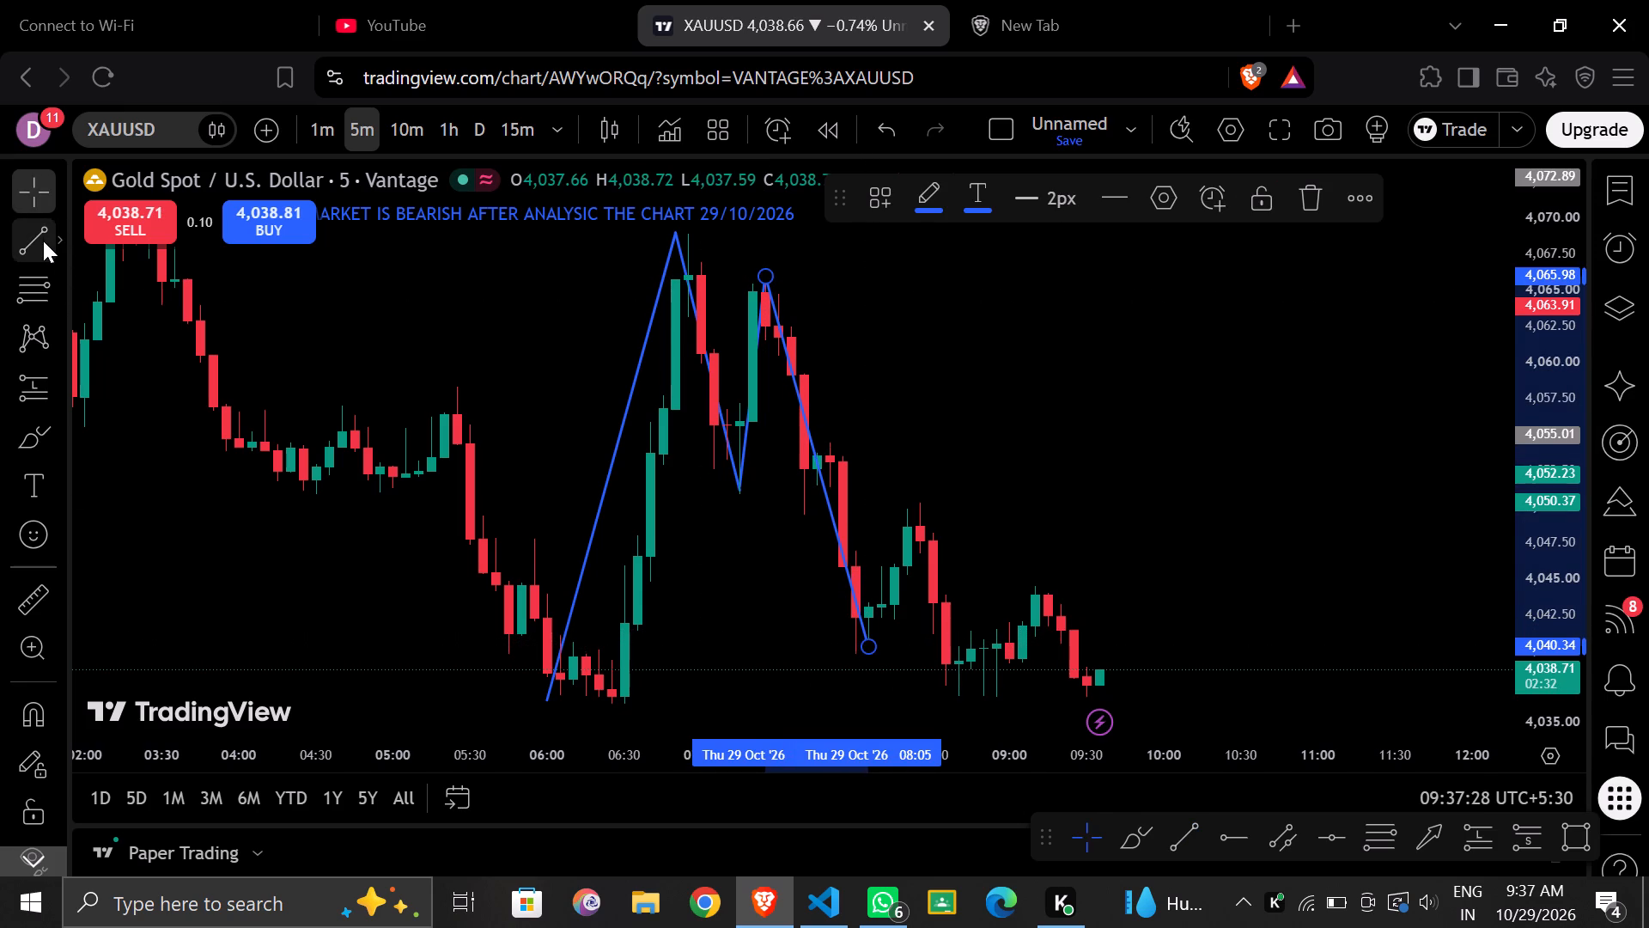
{"action": "left_click", "coordinate": [43, 241]}
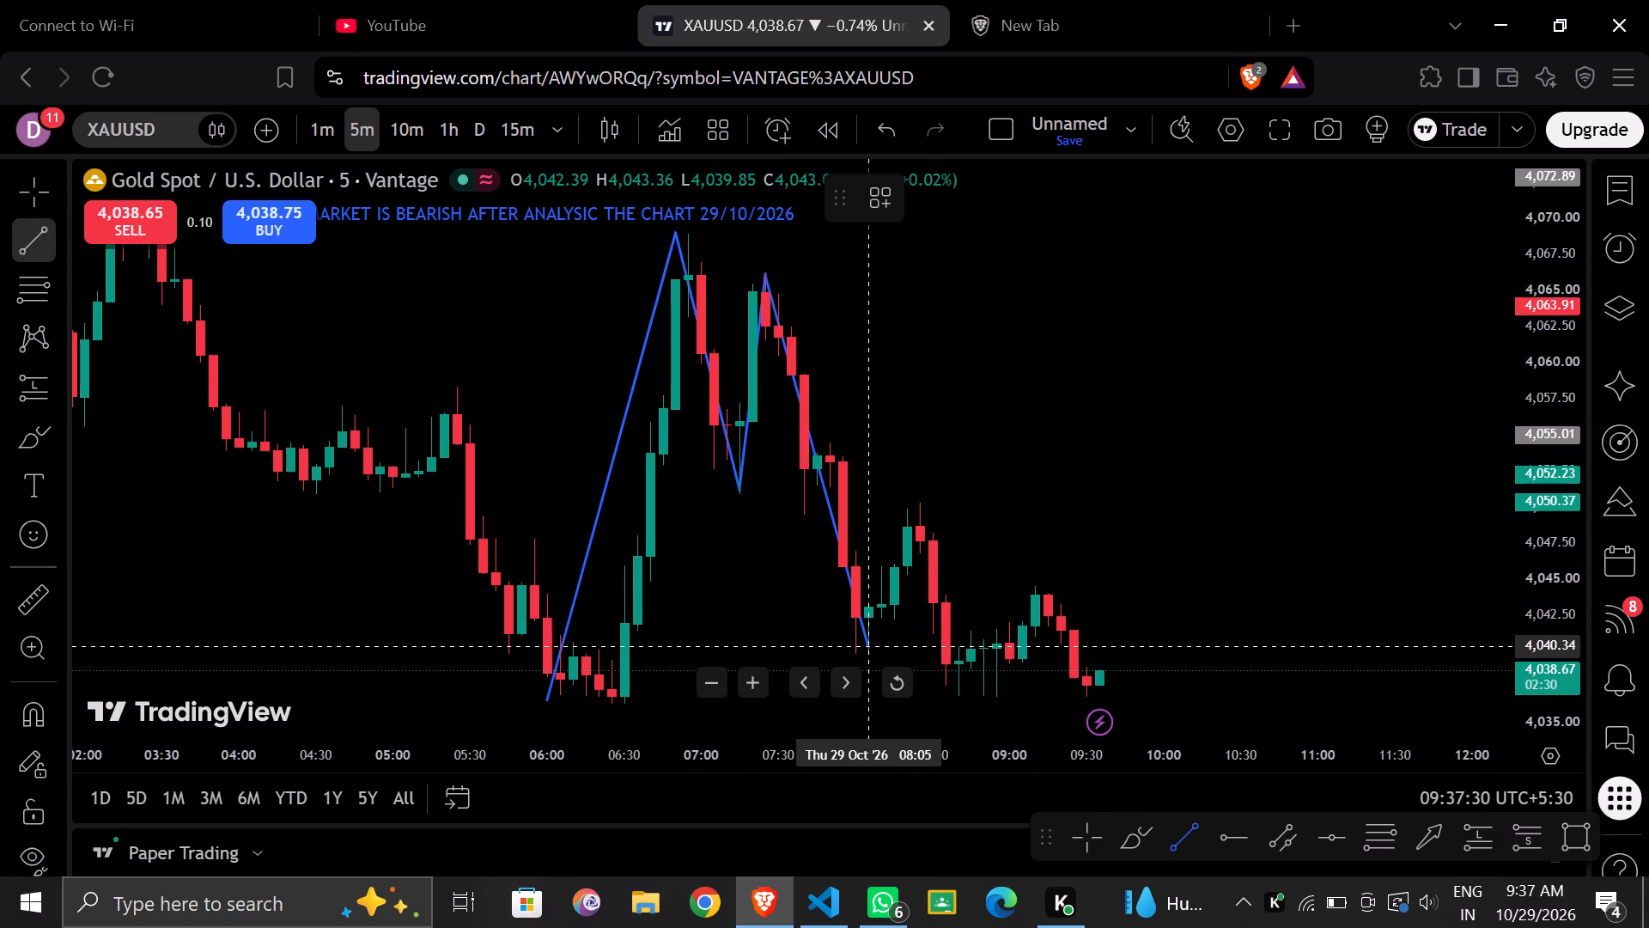
{"action": "left_click", "coordinate": [868, 646]}
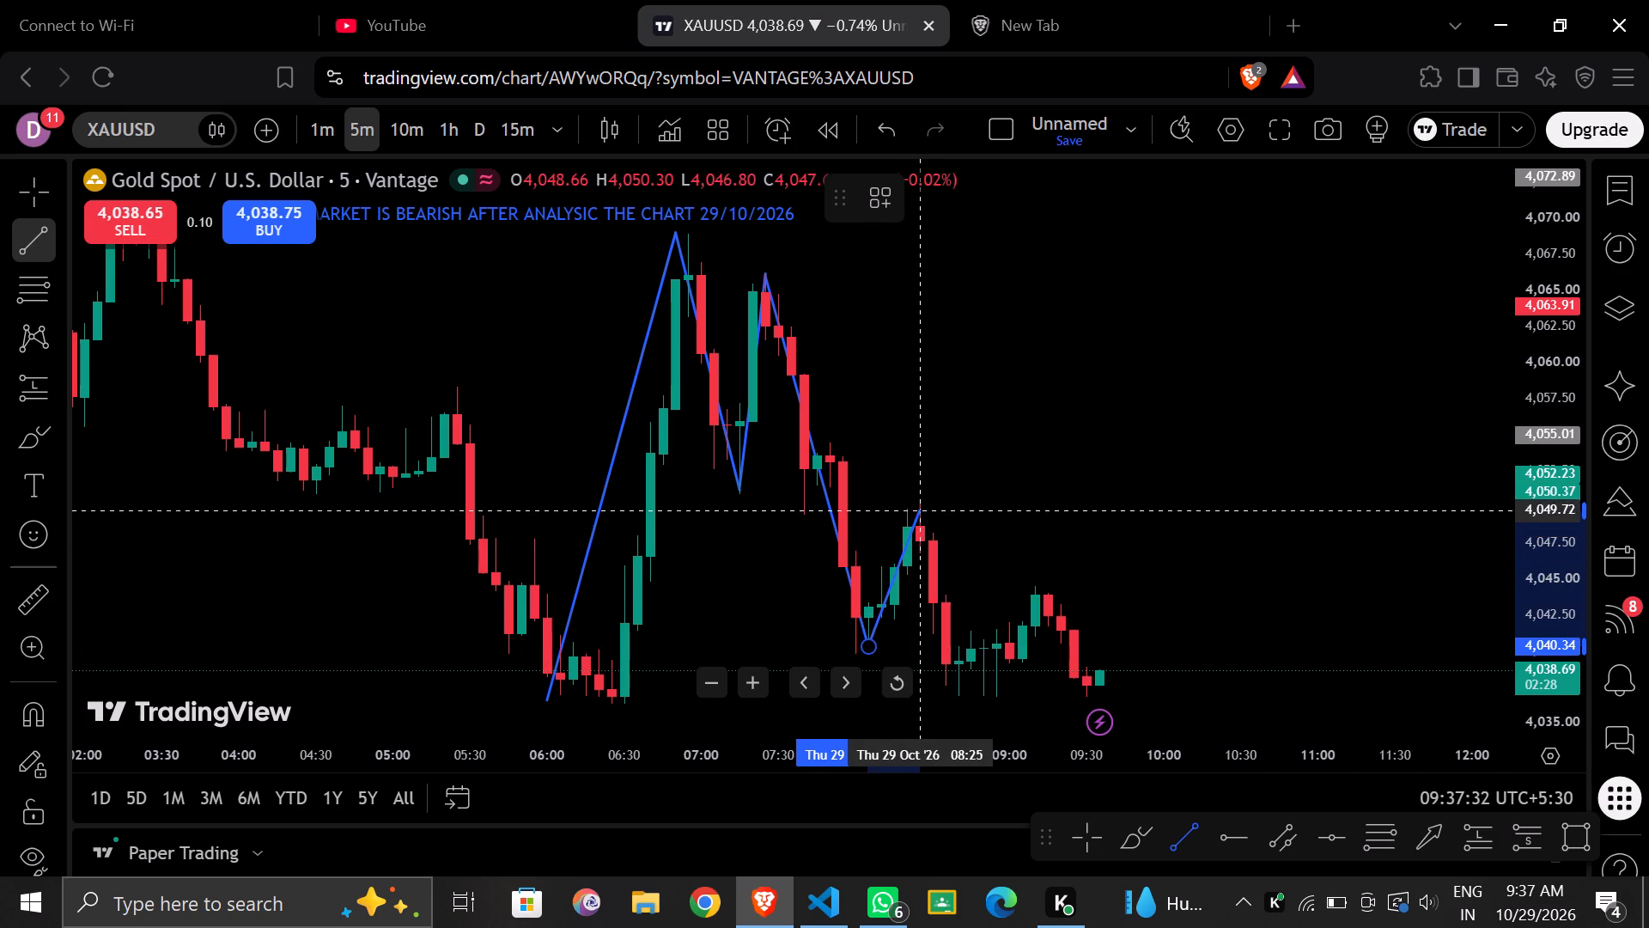
{"action": "left_click", "coordinate": [922, 500]}
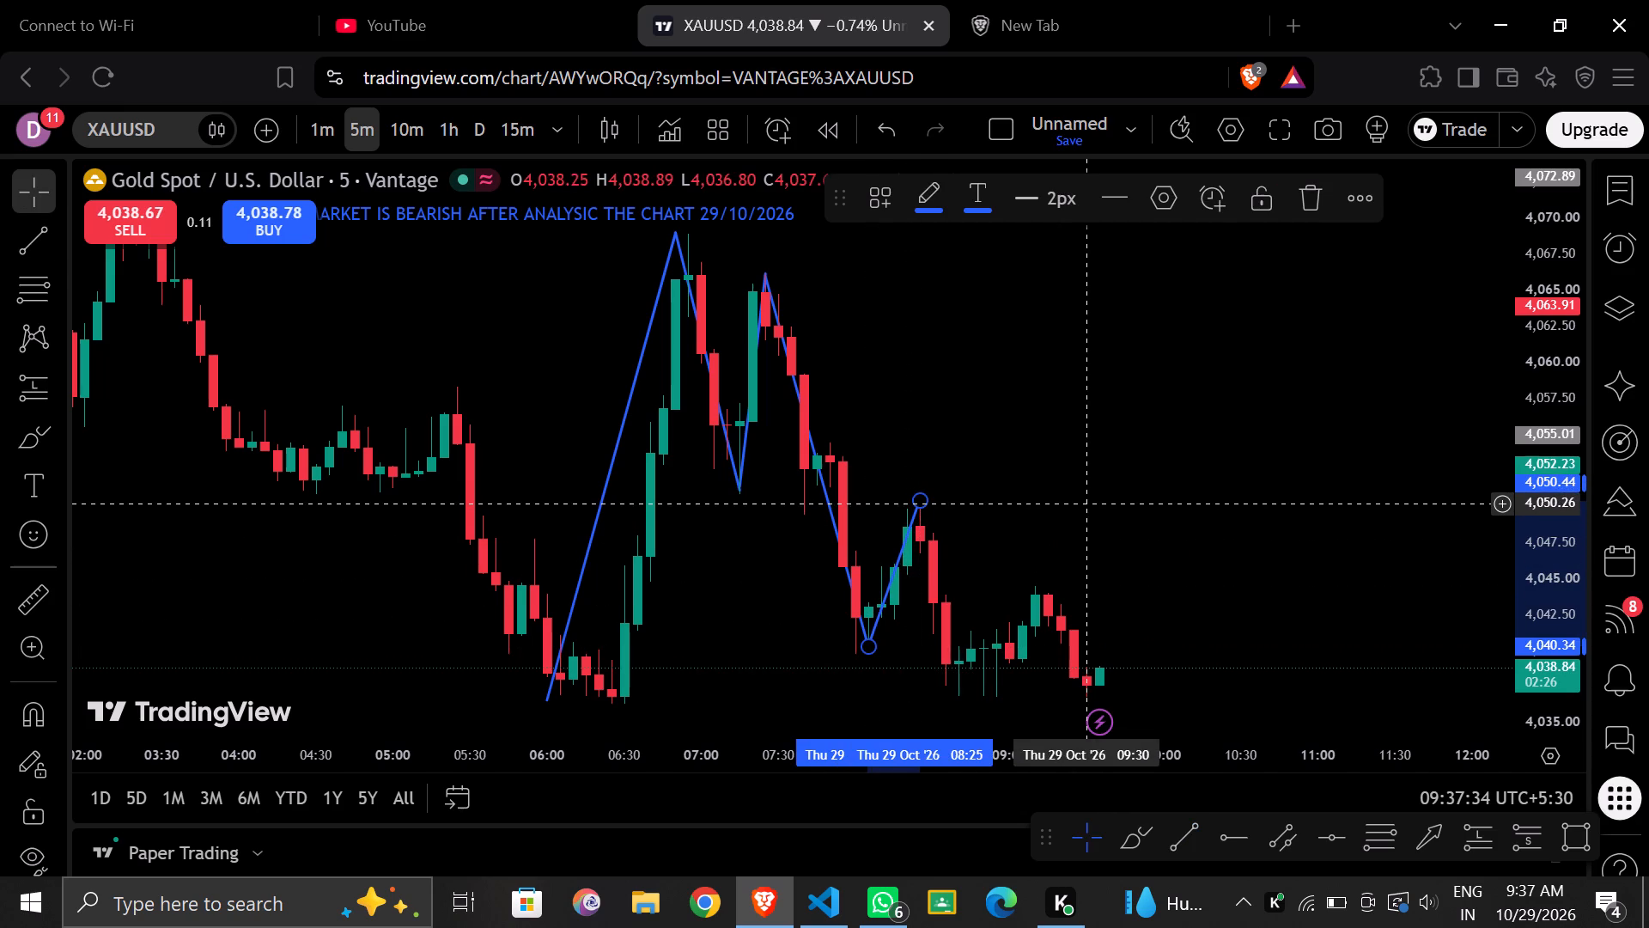
Continue the swing zigzag with trend lines from the 08:25 high down to about 08:55, 4,037 and up to about 09:10, 4,044.5.
{"action": "left_click_drag", "start_coordinate": [1236, 489], "coordinate": [1214, 445]}
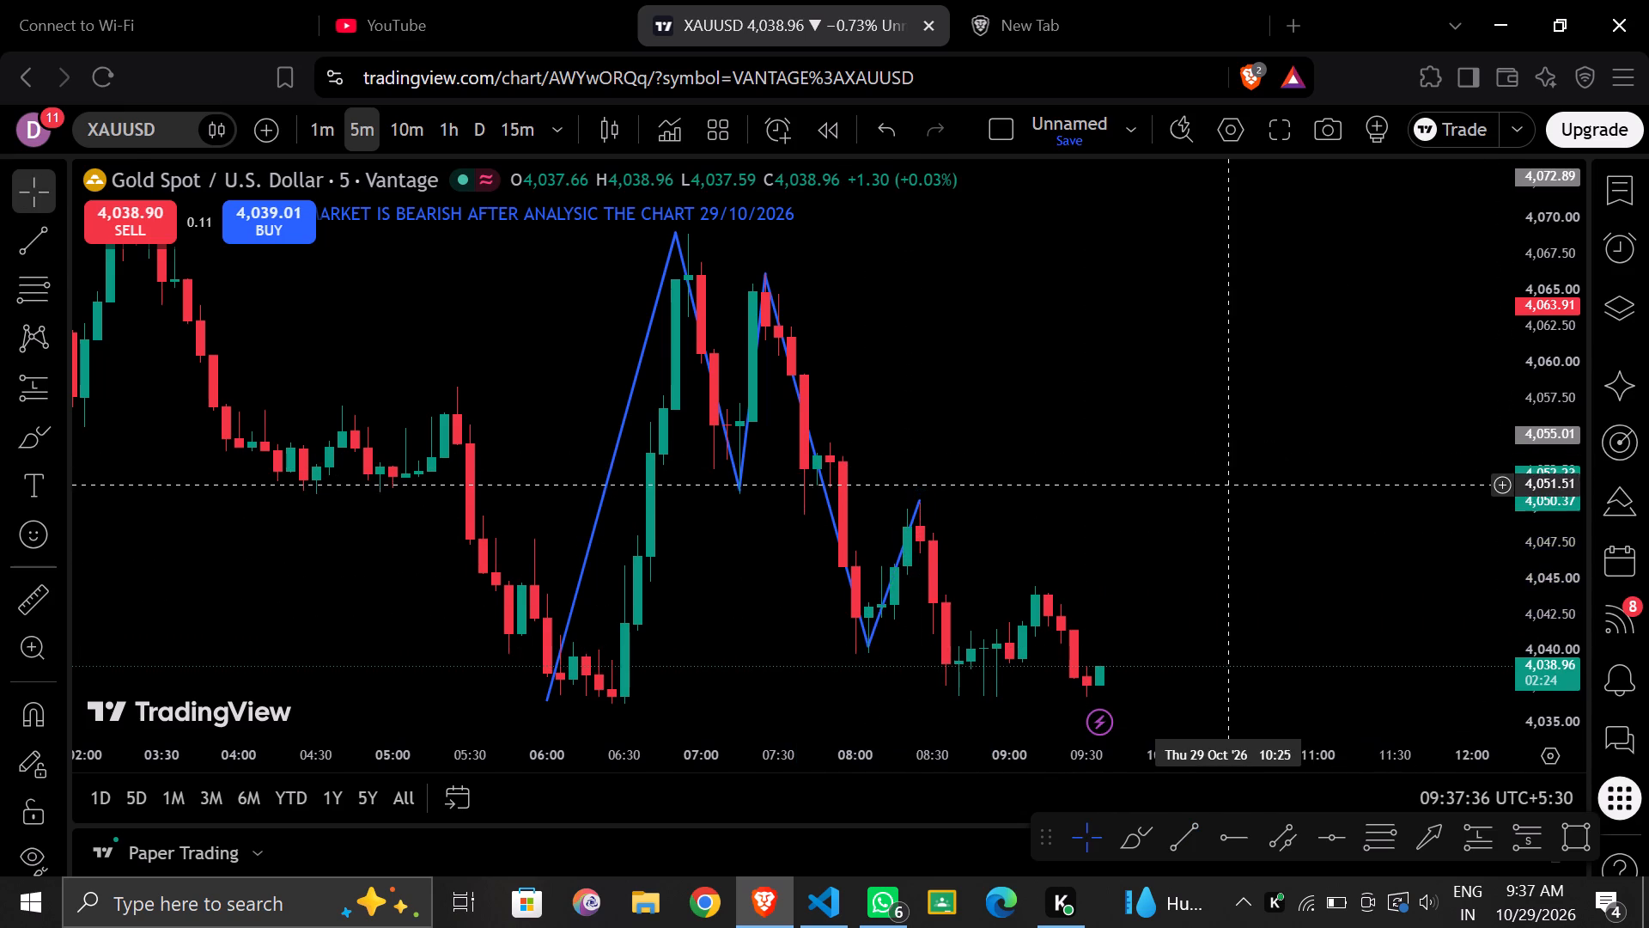
{"action": "left_click_drag", "start_coordinate": [1214, 445], "coordinate": [1187, 351]}
{"action": "left_click", "coordinate": [17, 236]}
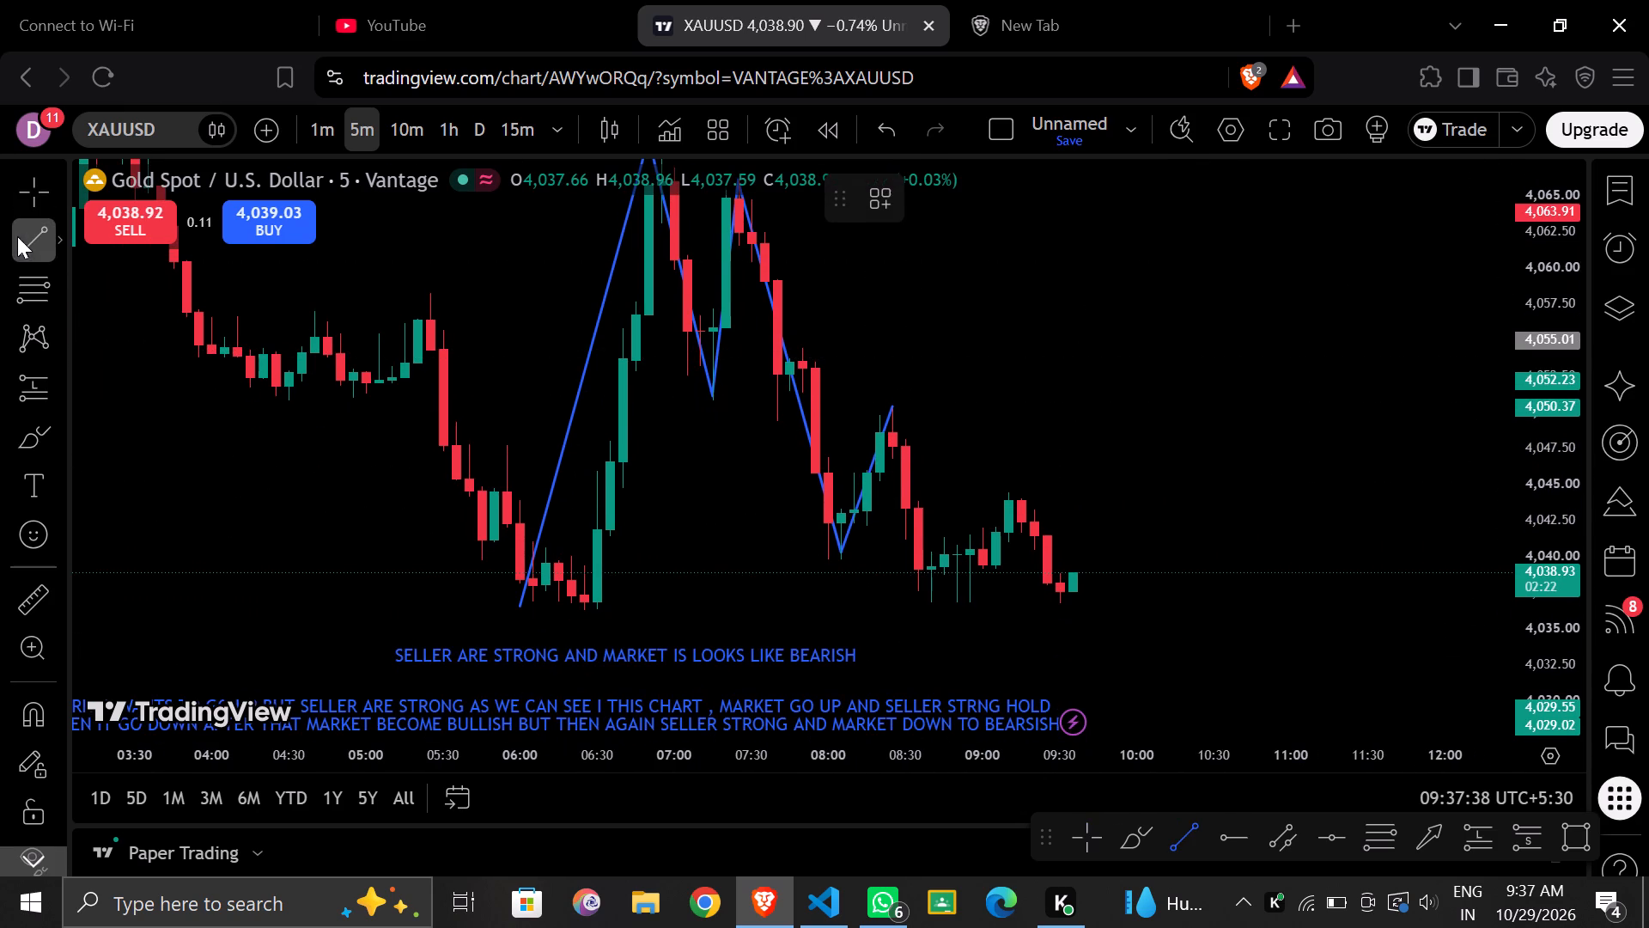
{"action": "left_click", "coordinate": [891, 407]}
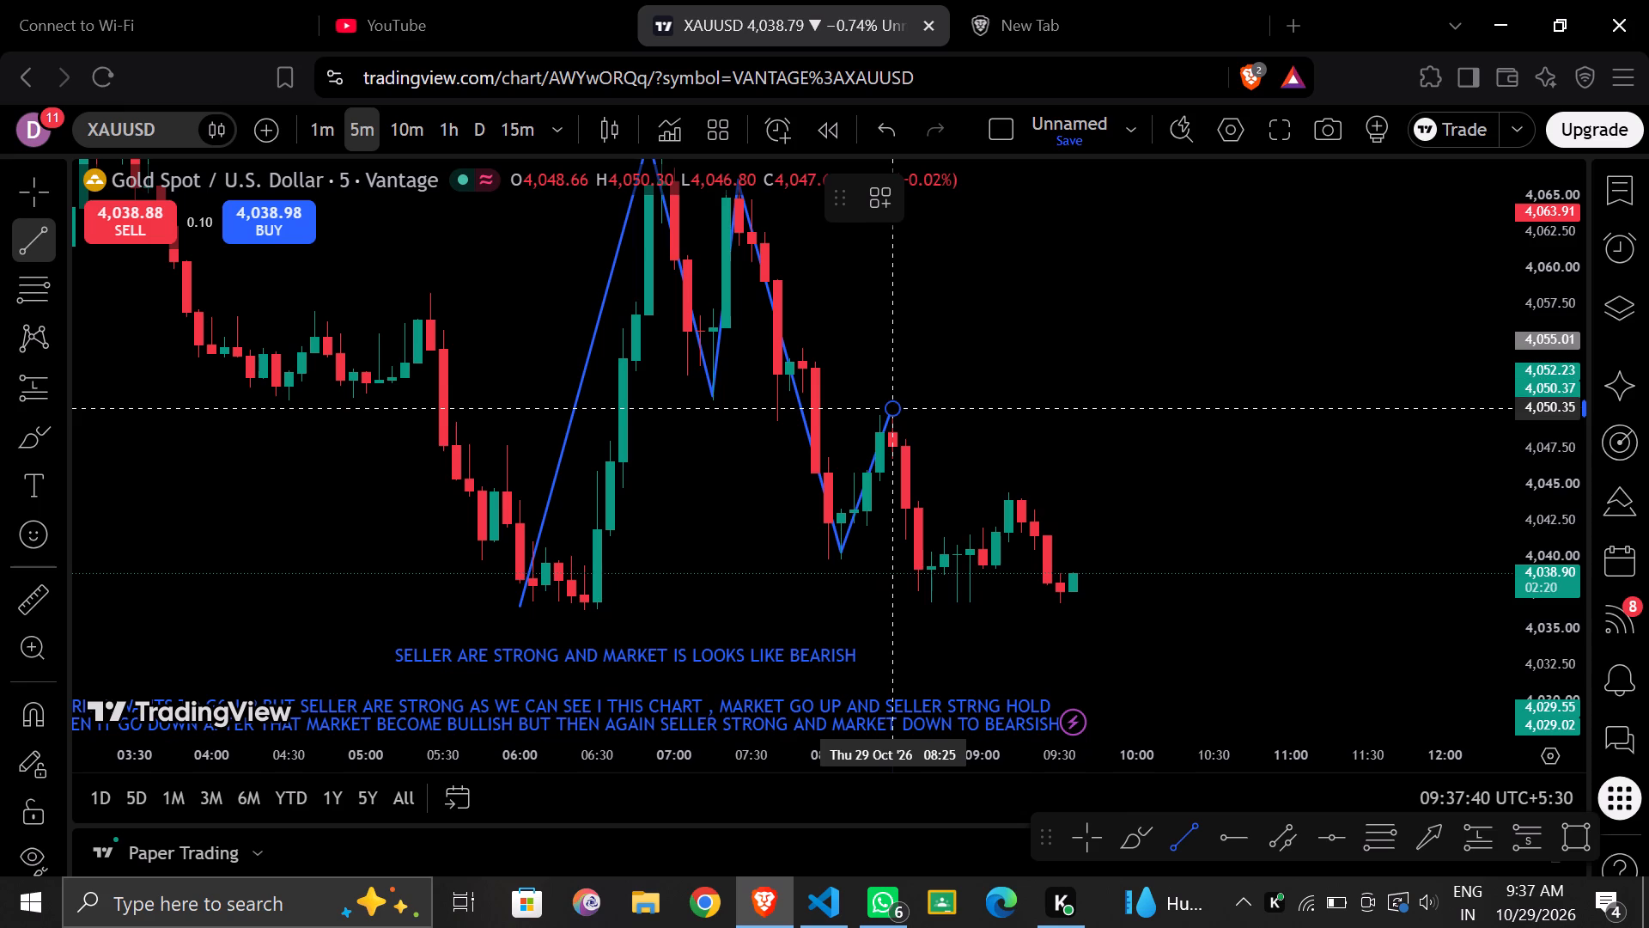
{"action": "left_click", "coordinate": [969, 598]}
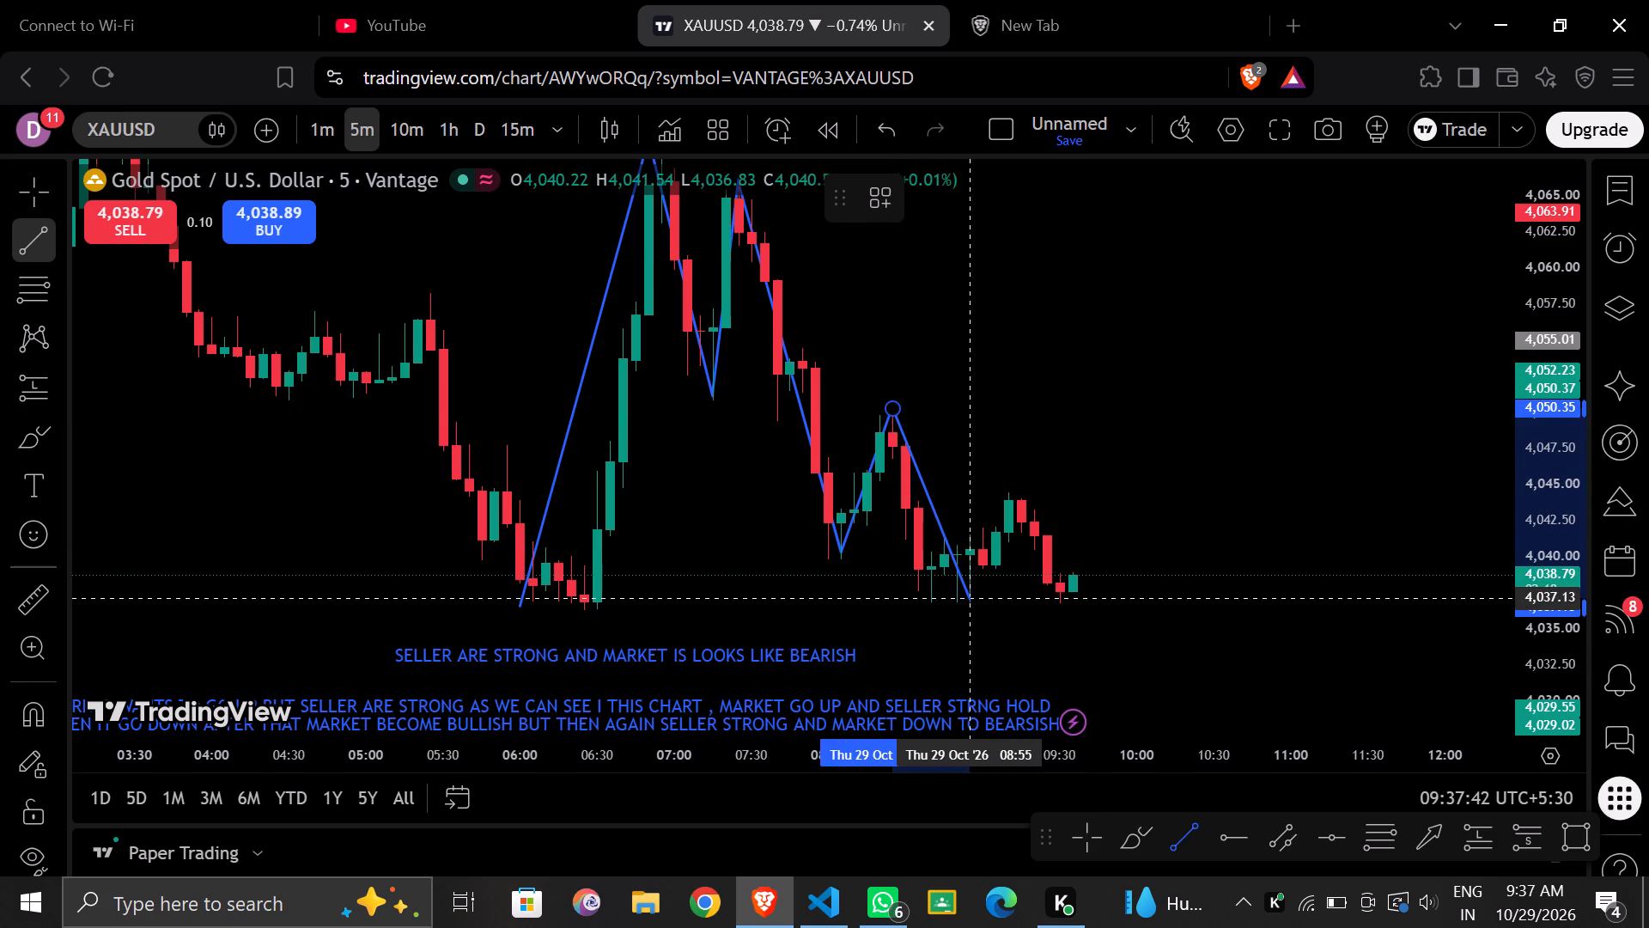
{"action": "left_click", "coordinate": [33, 236]}
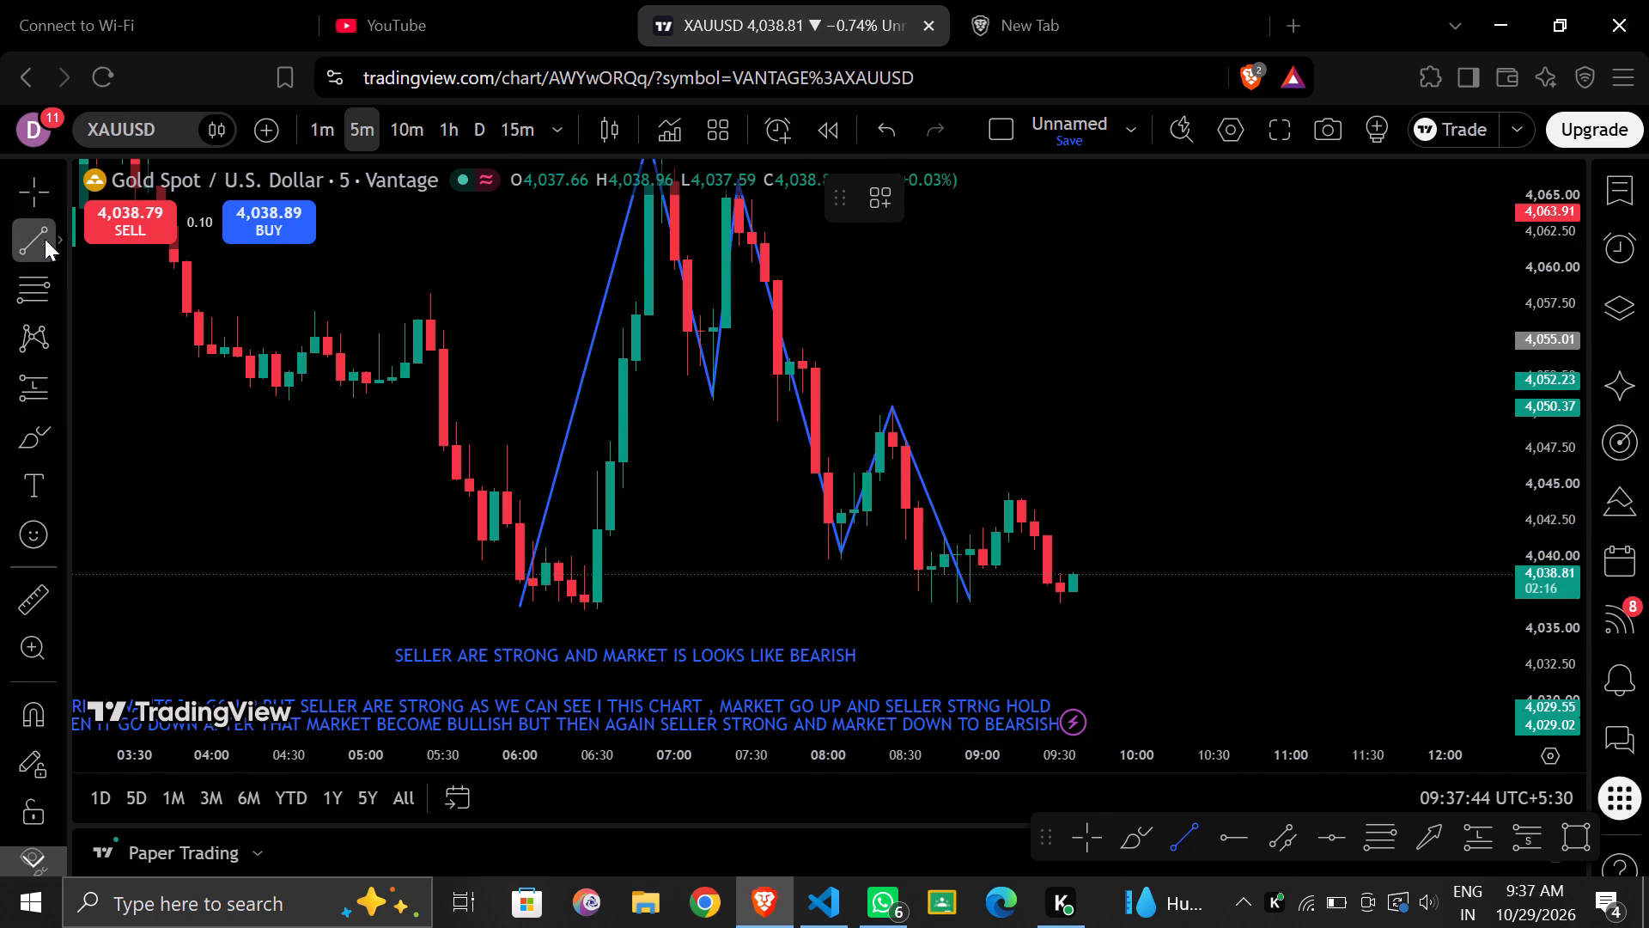
{"action": "left_click", "coordinate": [969, 599]}
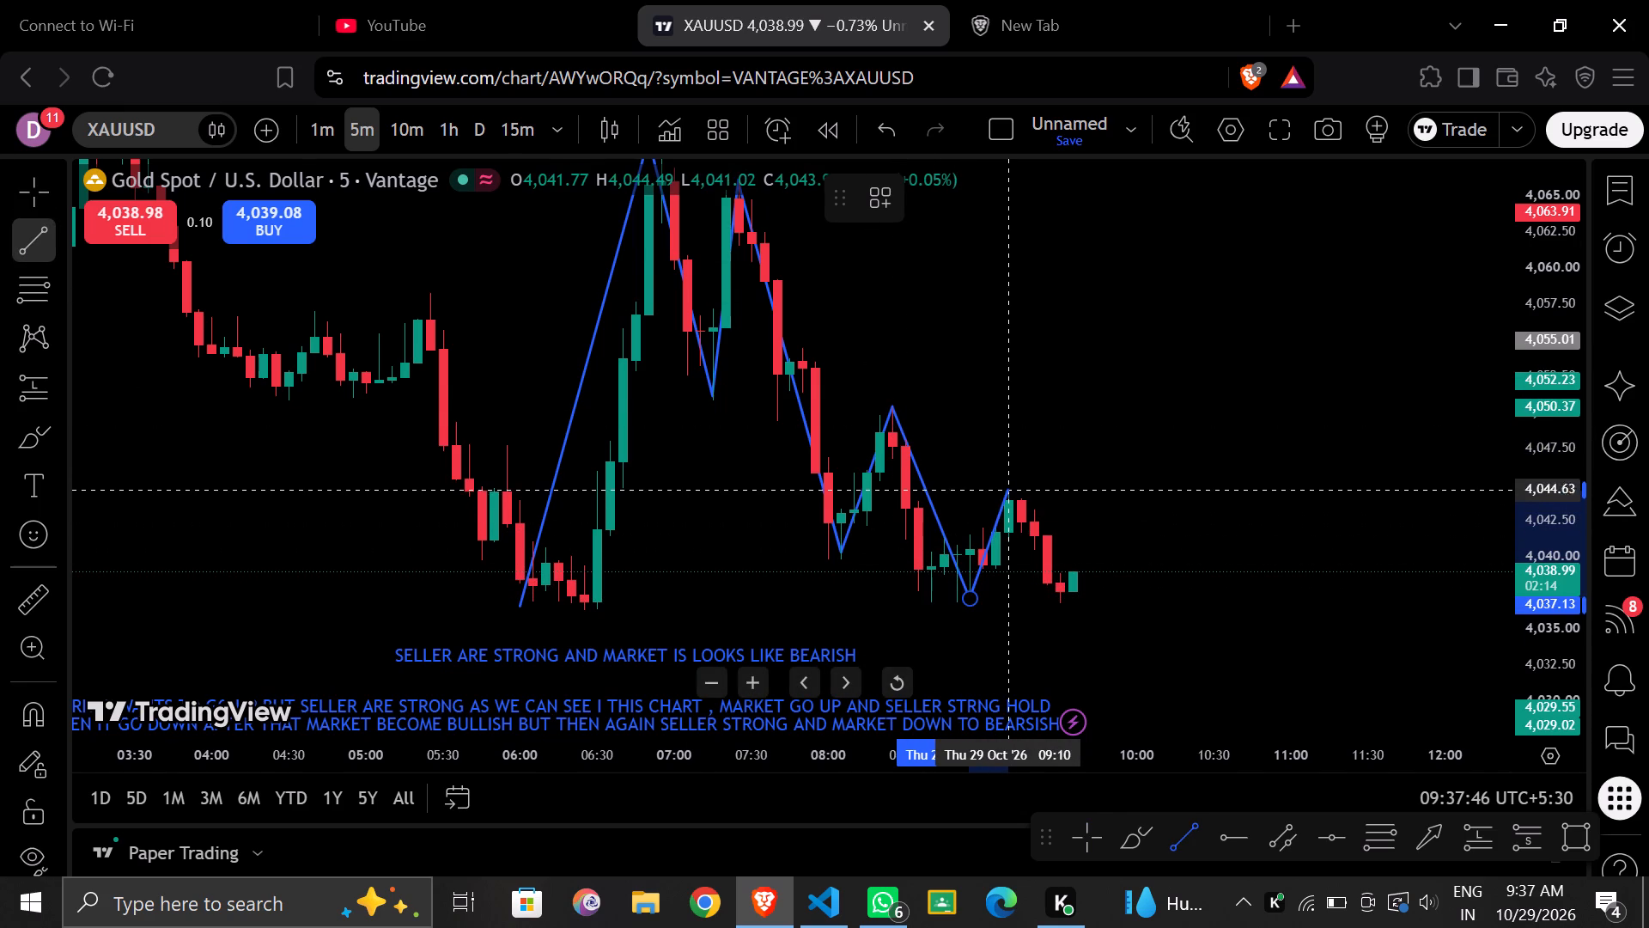
{"action": "left_click", "coordinate": [1014, 492]}
Draw the zigzag's last falling trend line from the 09:10 high, about 4,044.4, down to about 09:30, 4,037.
{"action": "left_click", "coordinate": [27, 245]}
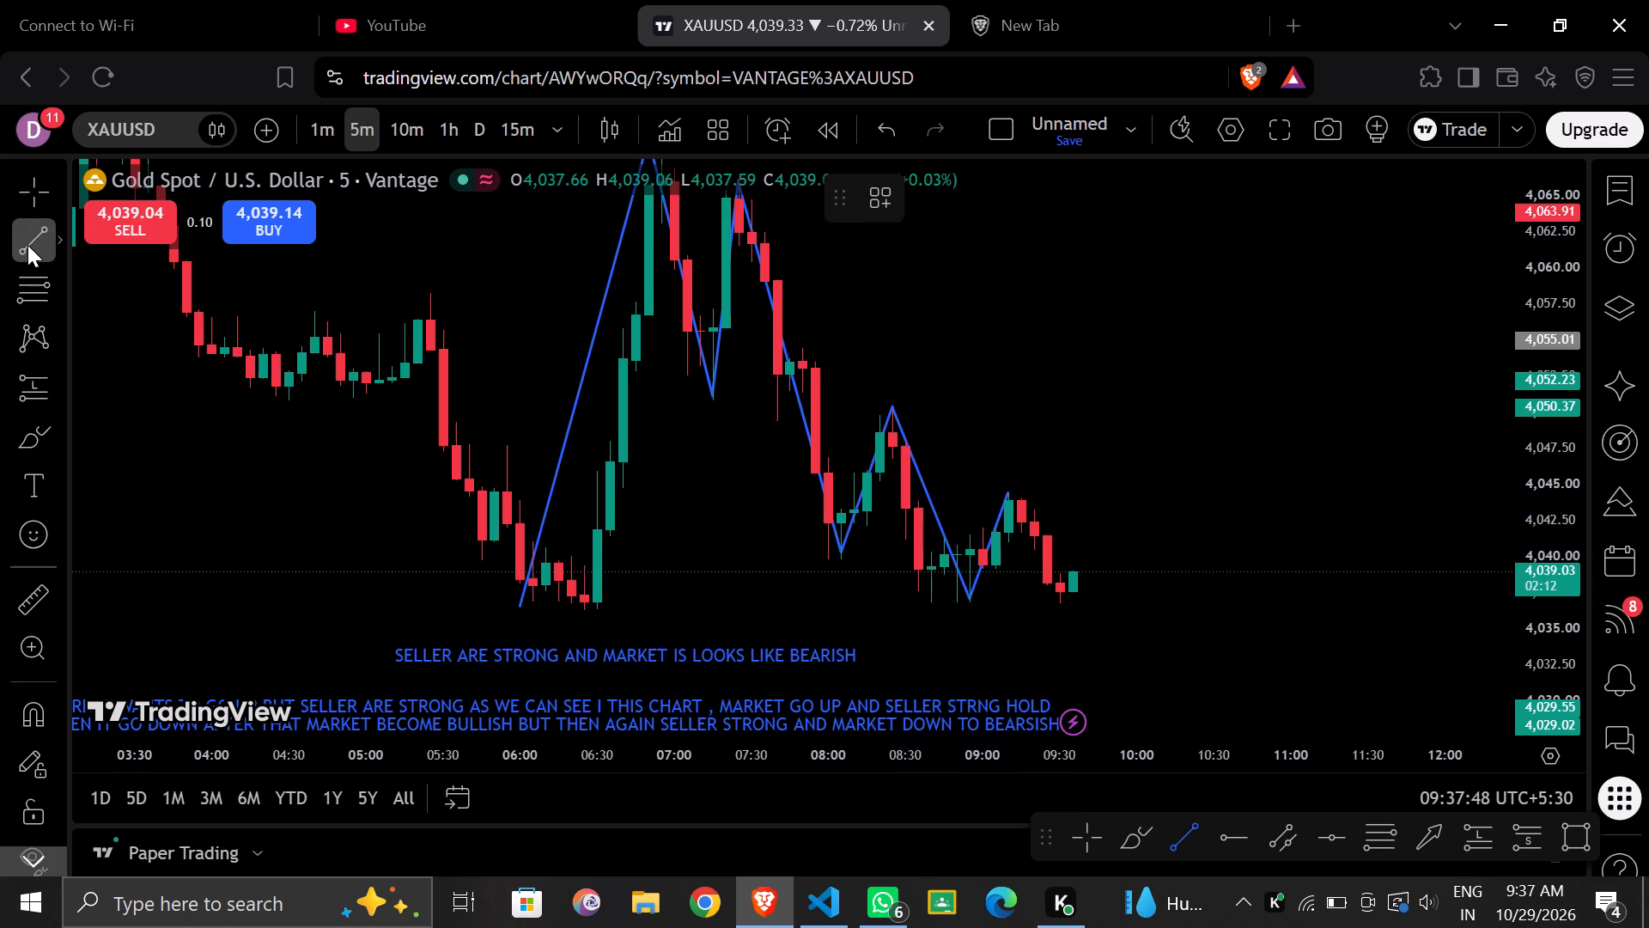
{"action": "left_click", "coordinate": [1008, 494]}
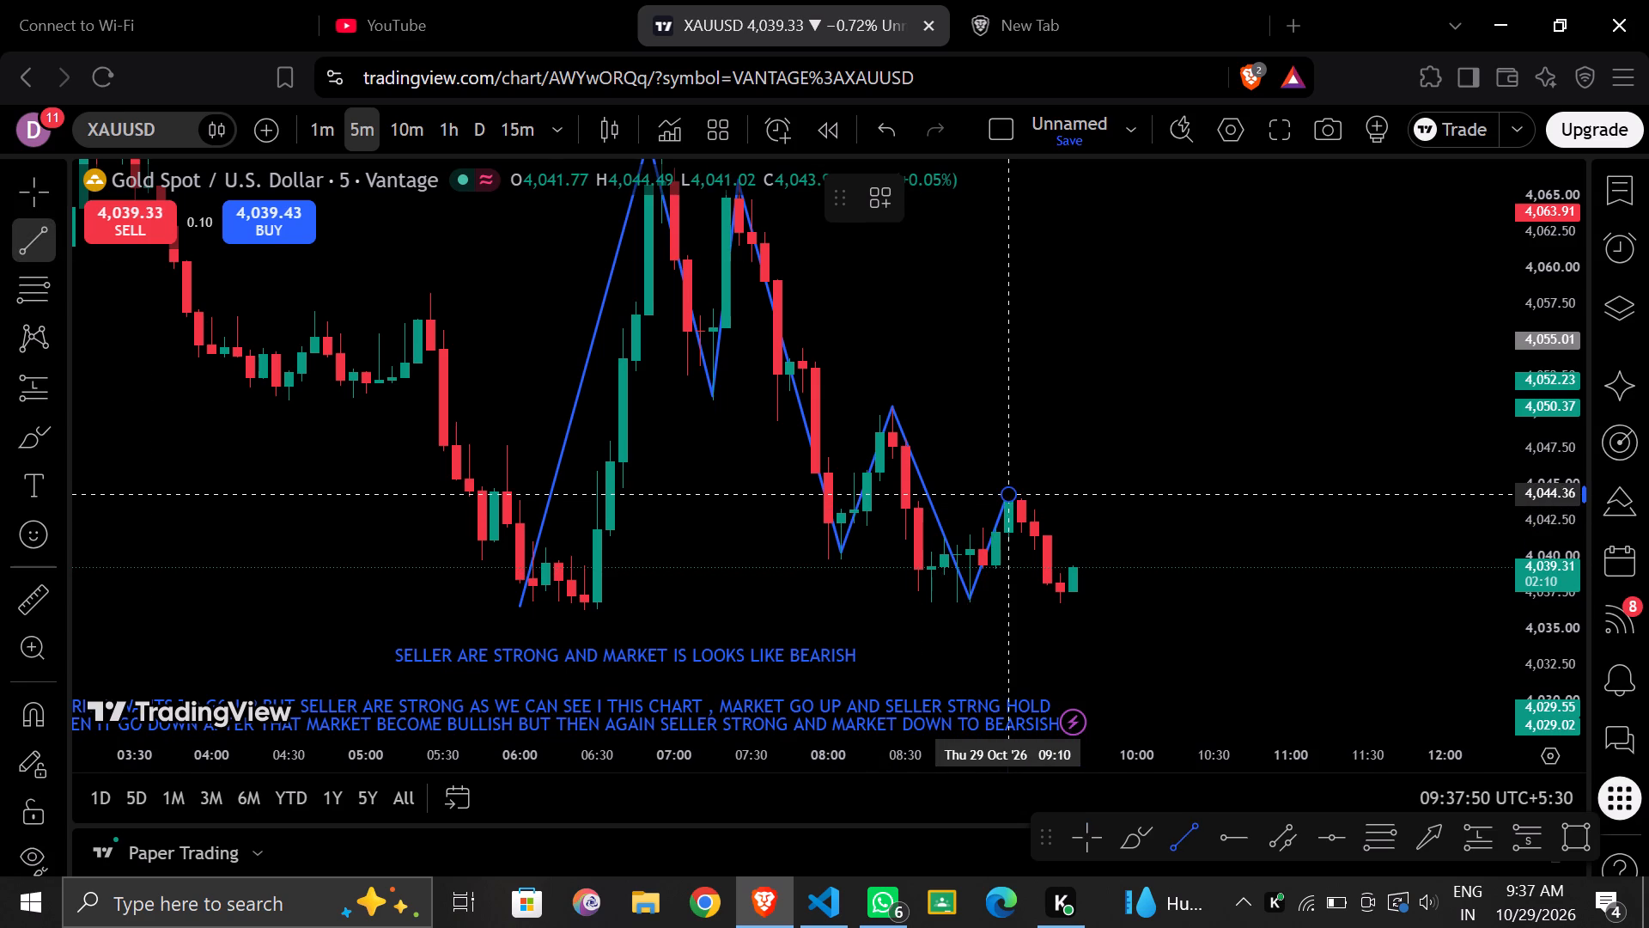
{"action": "left_click", "coordinate": [1062, 599]}
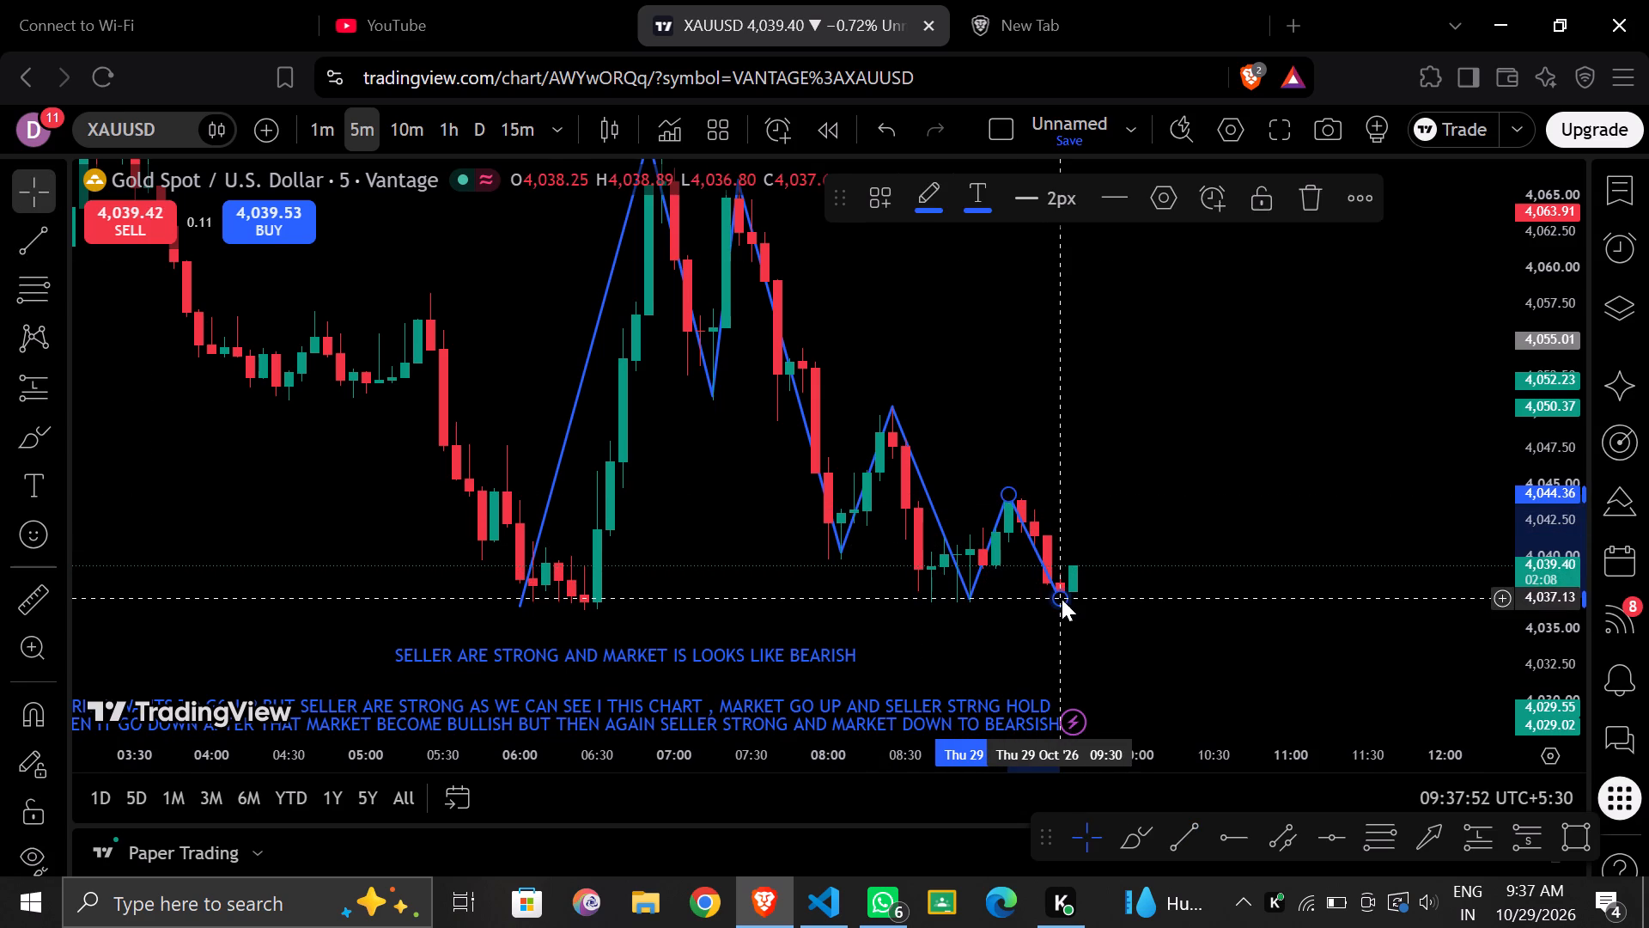
{"action": "left_click", "coordinate": [1139, 492]}
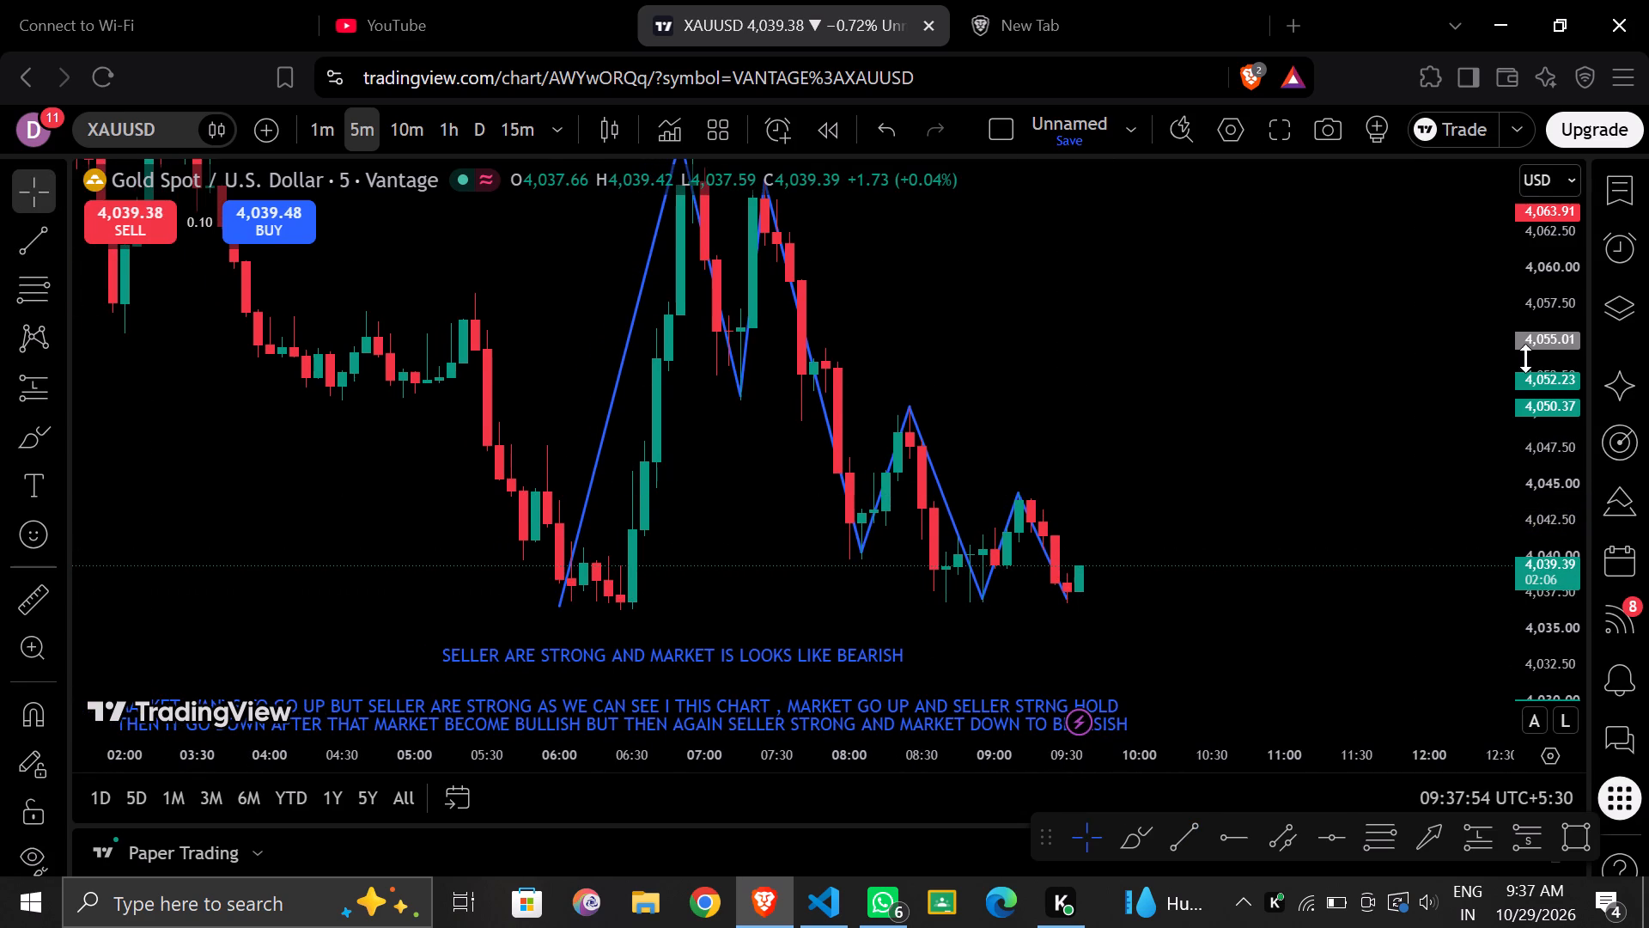
Switch the chart to fullscreen mode with the surrounding panels hidden.
{"action": "scroll", "coordinate": [1525, 358], "scroll_direction": "left", "scroll_amount": 1}
{"action": "scroll", "coordinate": [1525, 358], "scroll_direction": "down", "scroll_amount": 4}
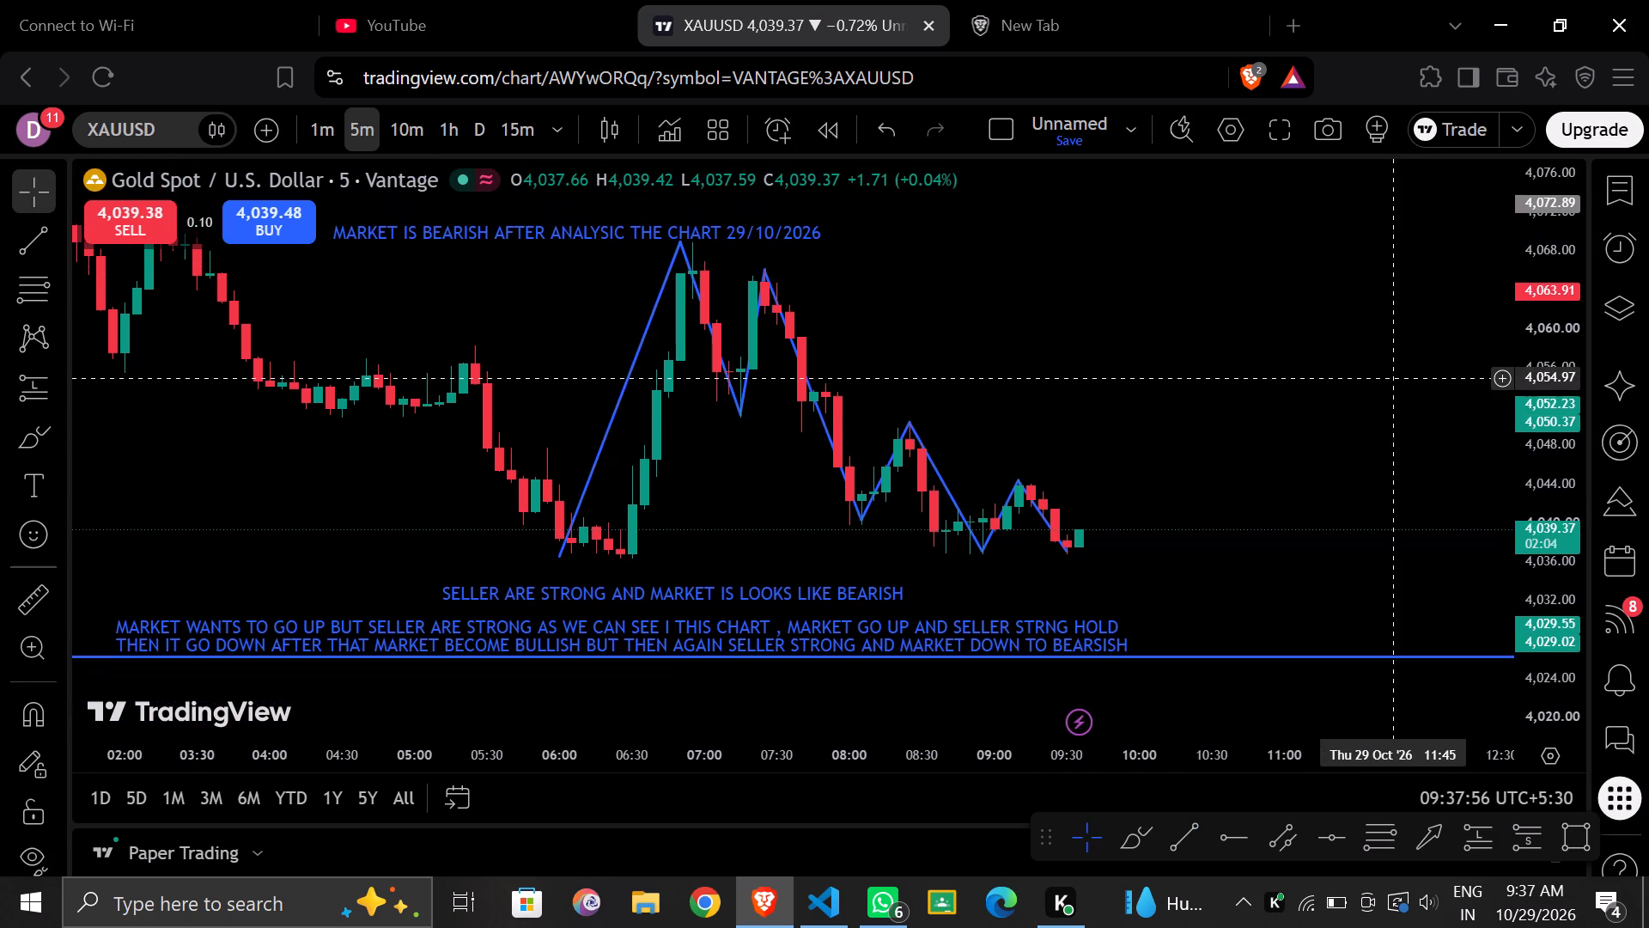
{"action": "right_click", "coordinate": [1390, 378]}
{"action": "left_click", "coordinate": [1279, 135]}
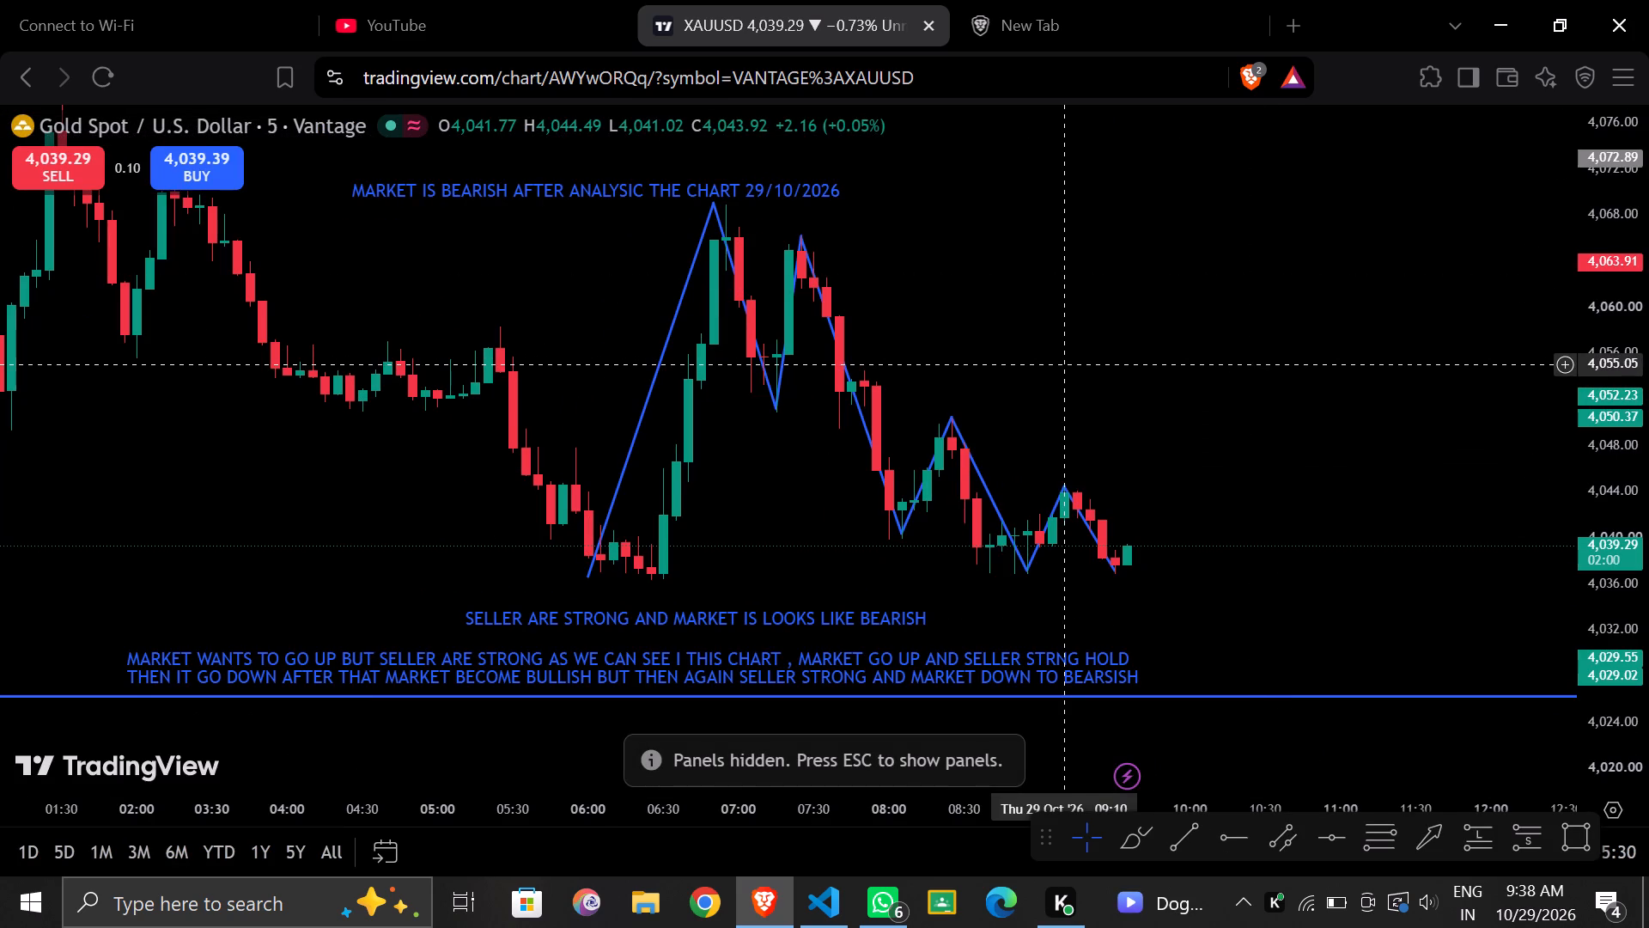
Move the shared peak of the first two zigzag lines to the 06:55 candle's high, at about 4,069.
{"action": "scroll", "coordinate": [1579, 387], "scroll_direction": "up", "scroll_amount": 4}
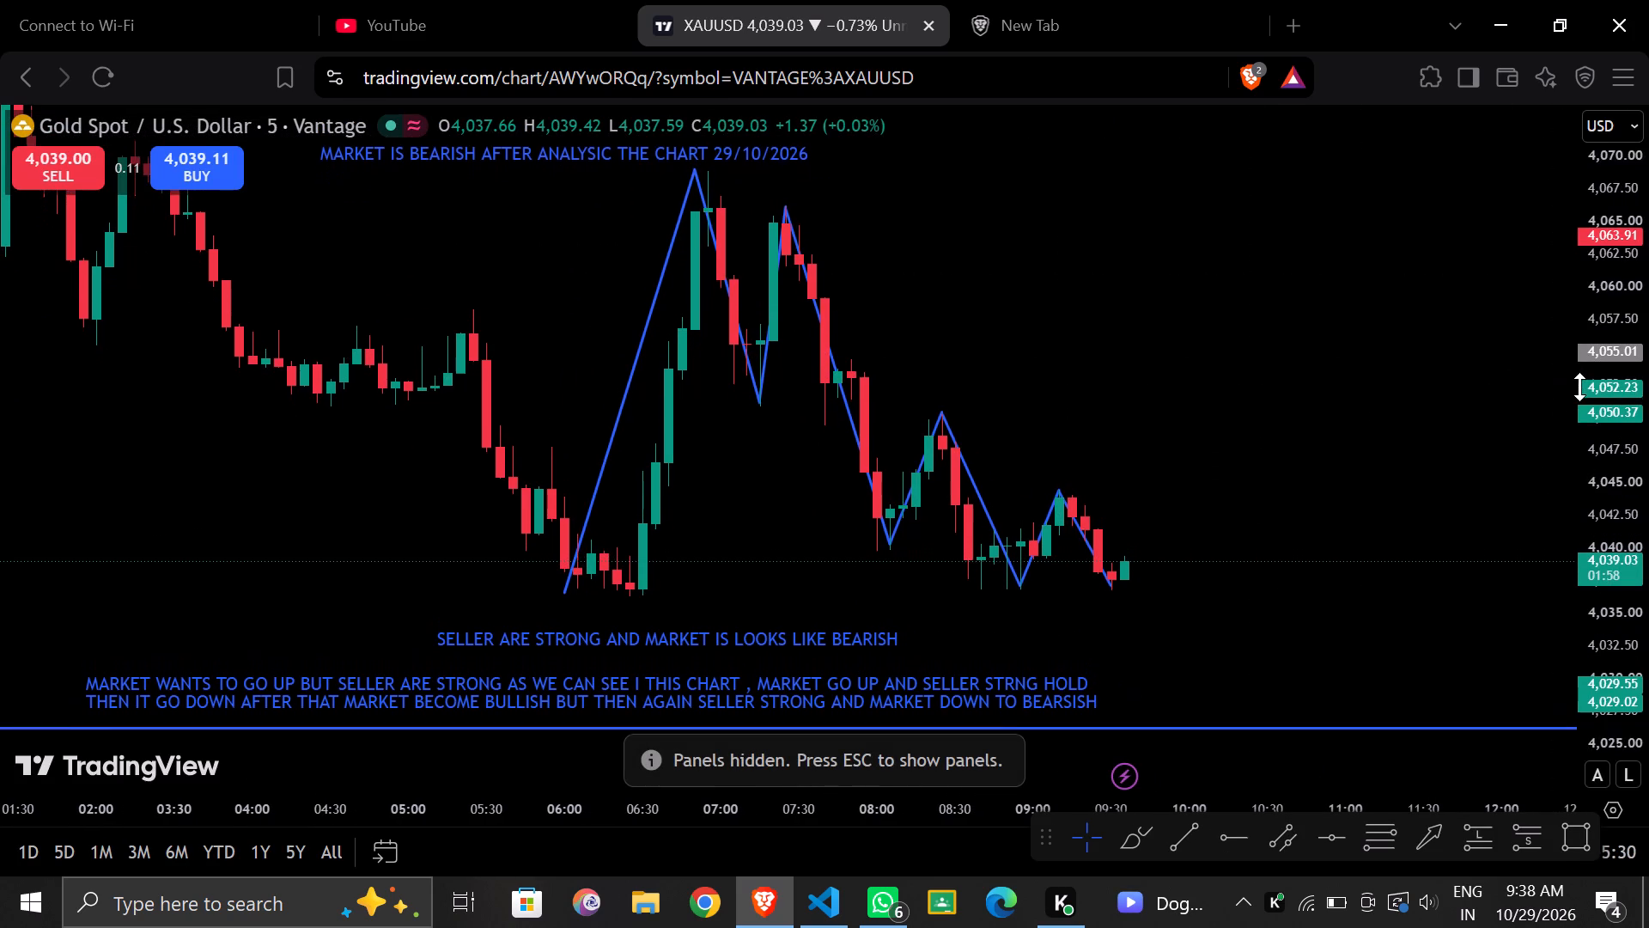
{"action": "scroll", "coordinate": [1579, 387], "scroll_direction": "up", "scroll_amount": 1}
{"action": "left_click_drag", "start_coordinate": [1183, 392], "coordinate": [1177, 430]}
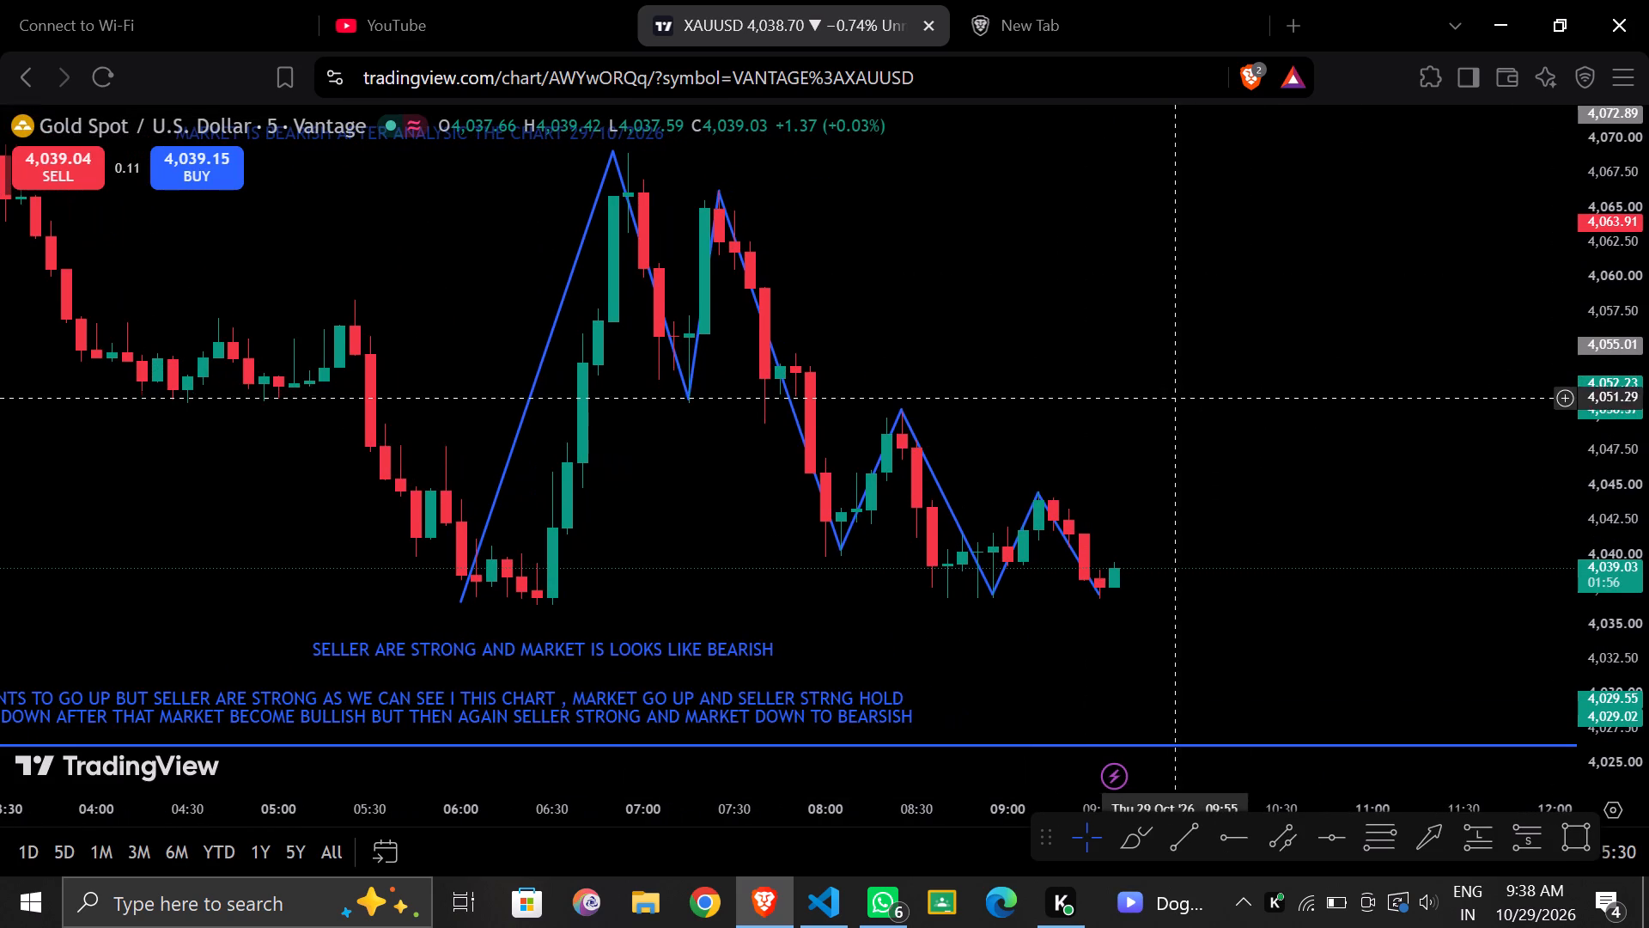
{"action": "left_click_drag", "start_coordinate": [1177, 430], "coordinate": [1181, 479]}
{"action": "left_click_drag", "start_coordinate": [1050, 384], "coordinate": [1023, 462]}
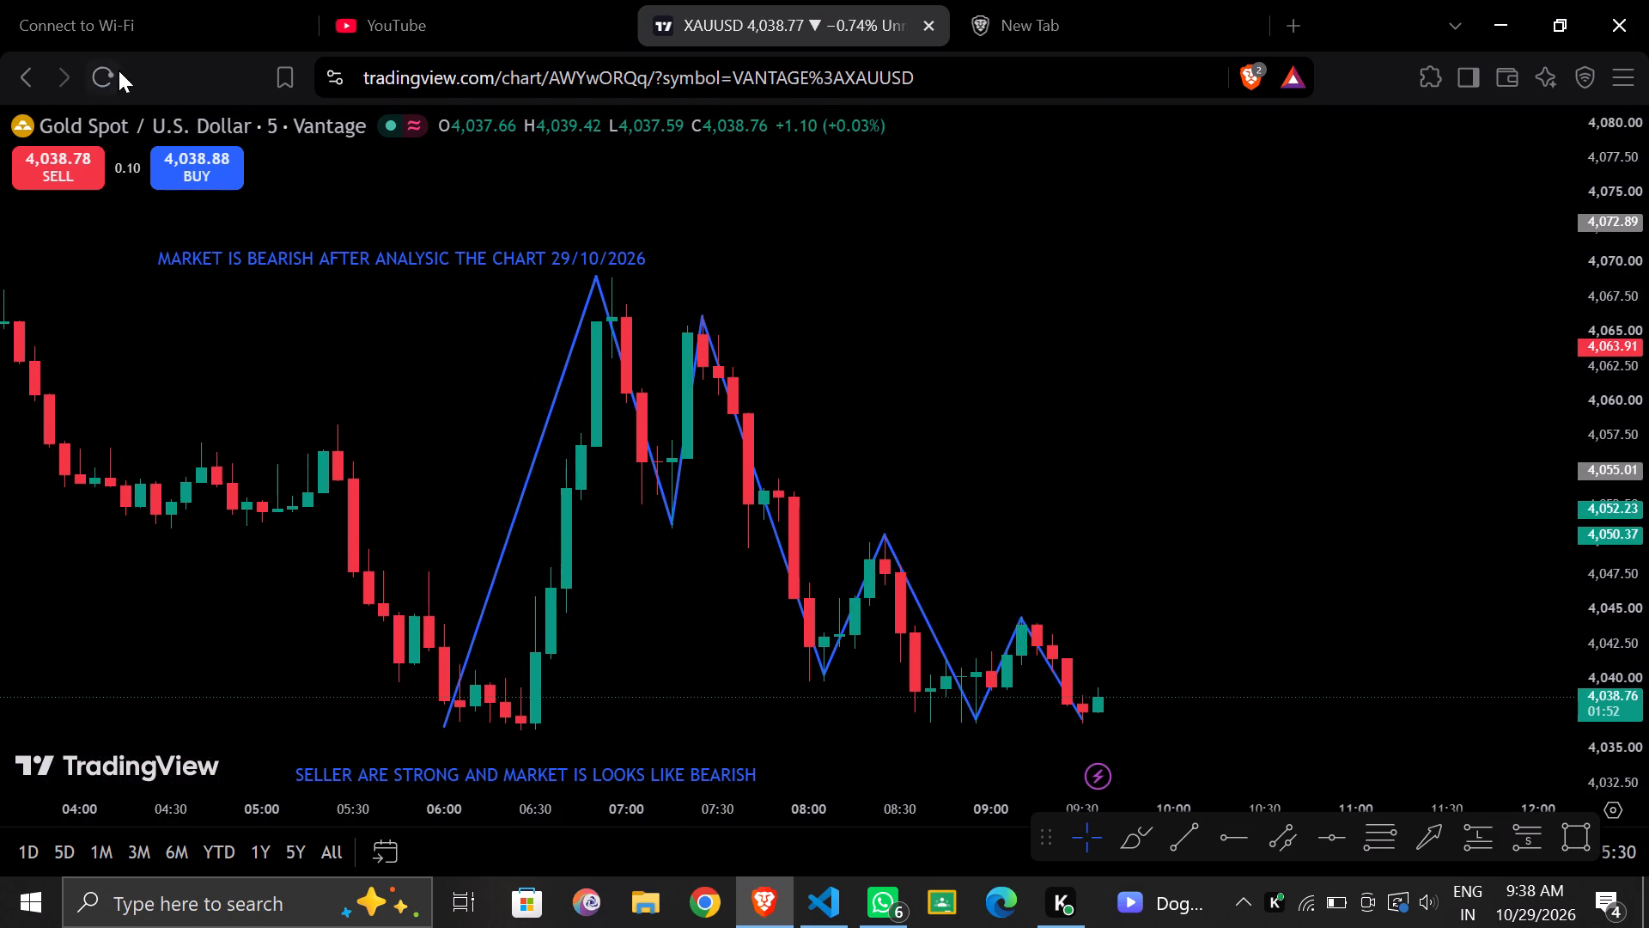
{"action": "left_click_drag", "start_coordinate": [1175, 533], "coordinate": [1169, 375]}
{"action": "left_click_drag", "start_coordinate": [1161, 418], "coordinate": [1104, 471]}
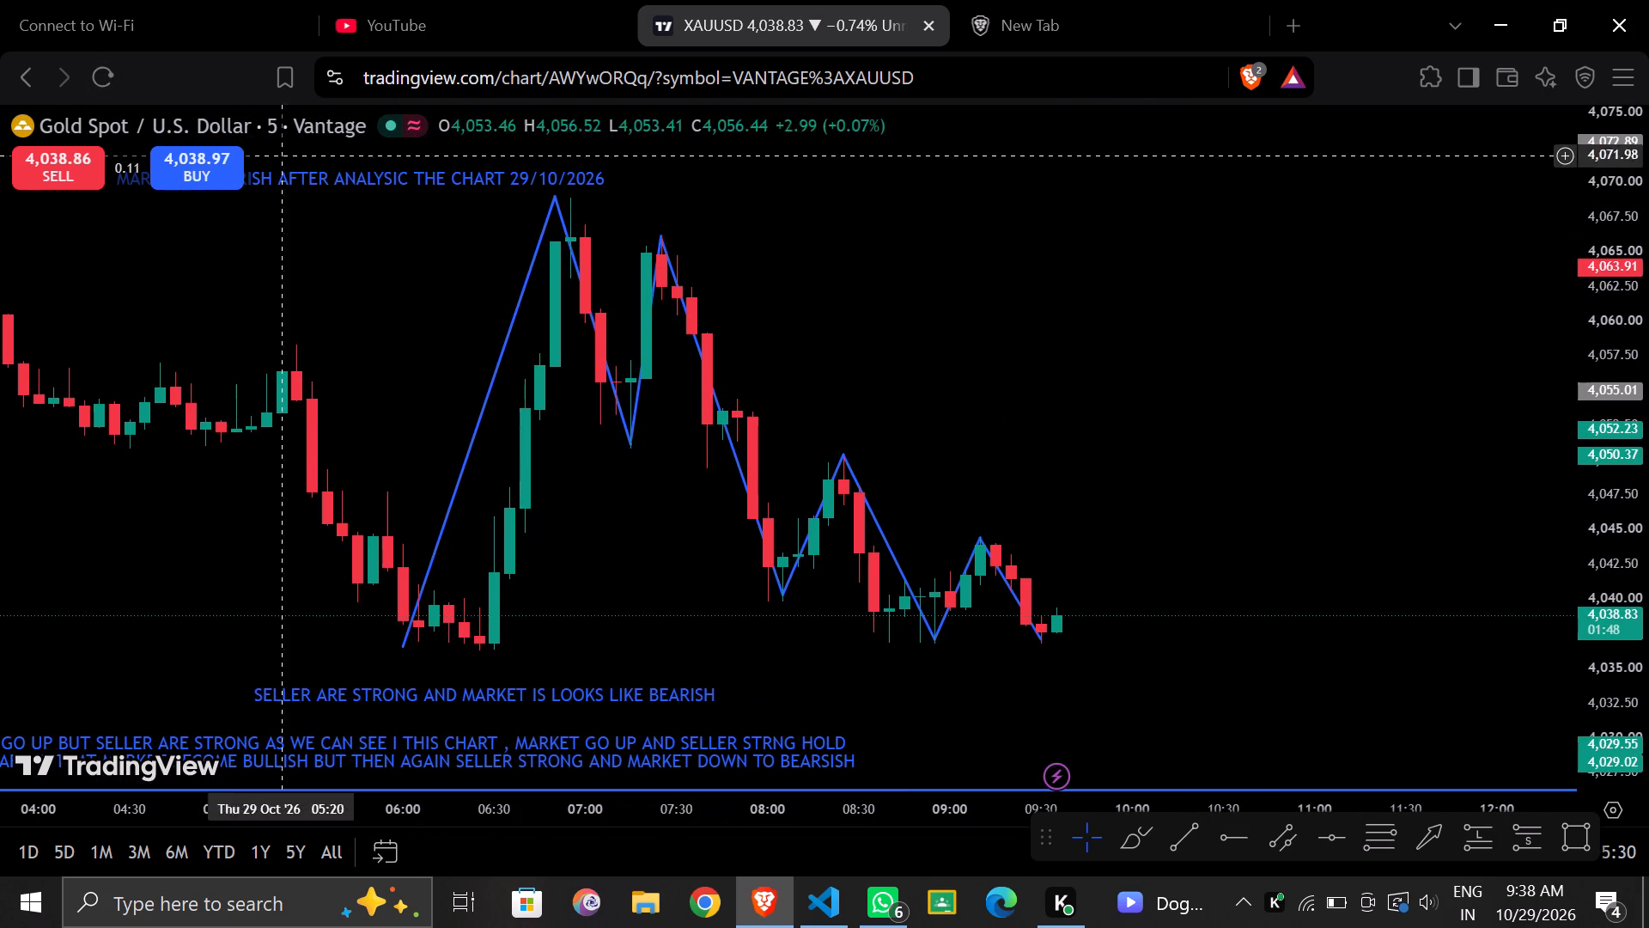
{"action": "left_click", "coordinate": [559, 211]}
{"action": "left_click_drag", "start_coordinate": [558, 199], "coordinate": [575, 199]}
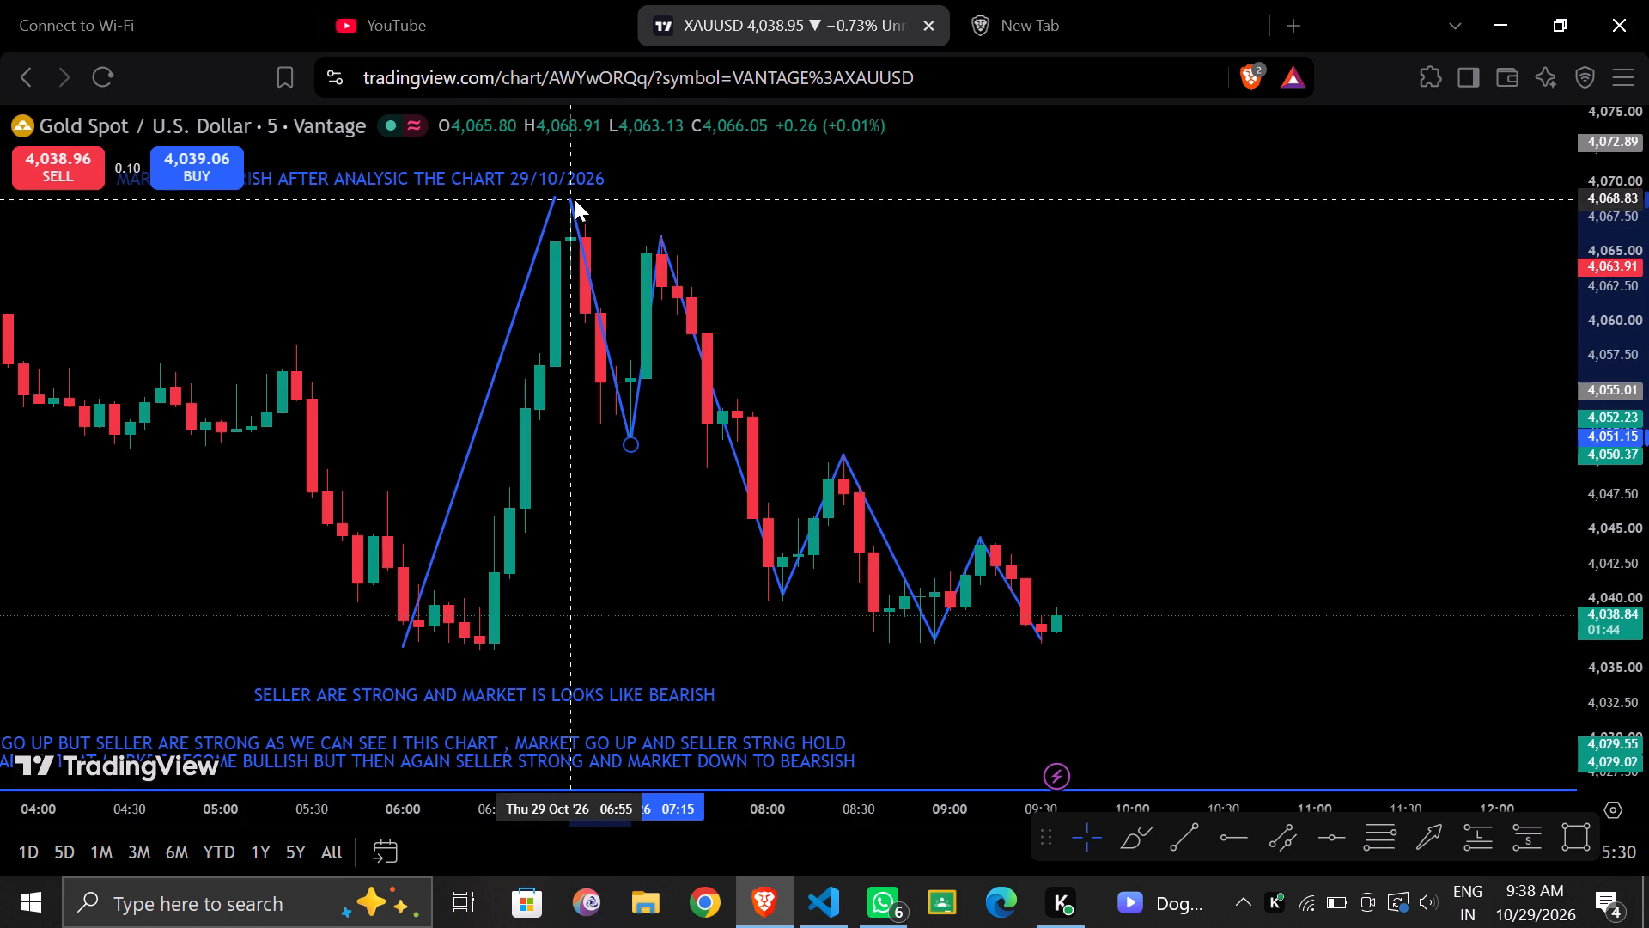
{"action": "left_click_drag", "start_coordinate": [575, 199], "coordinate": [574, 198]}
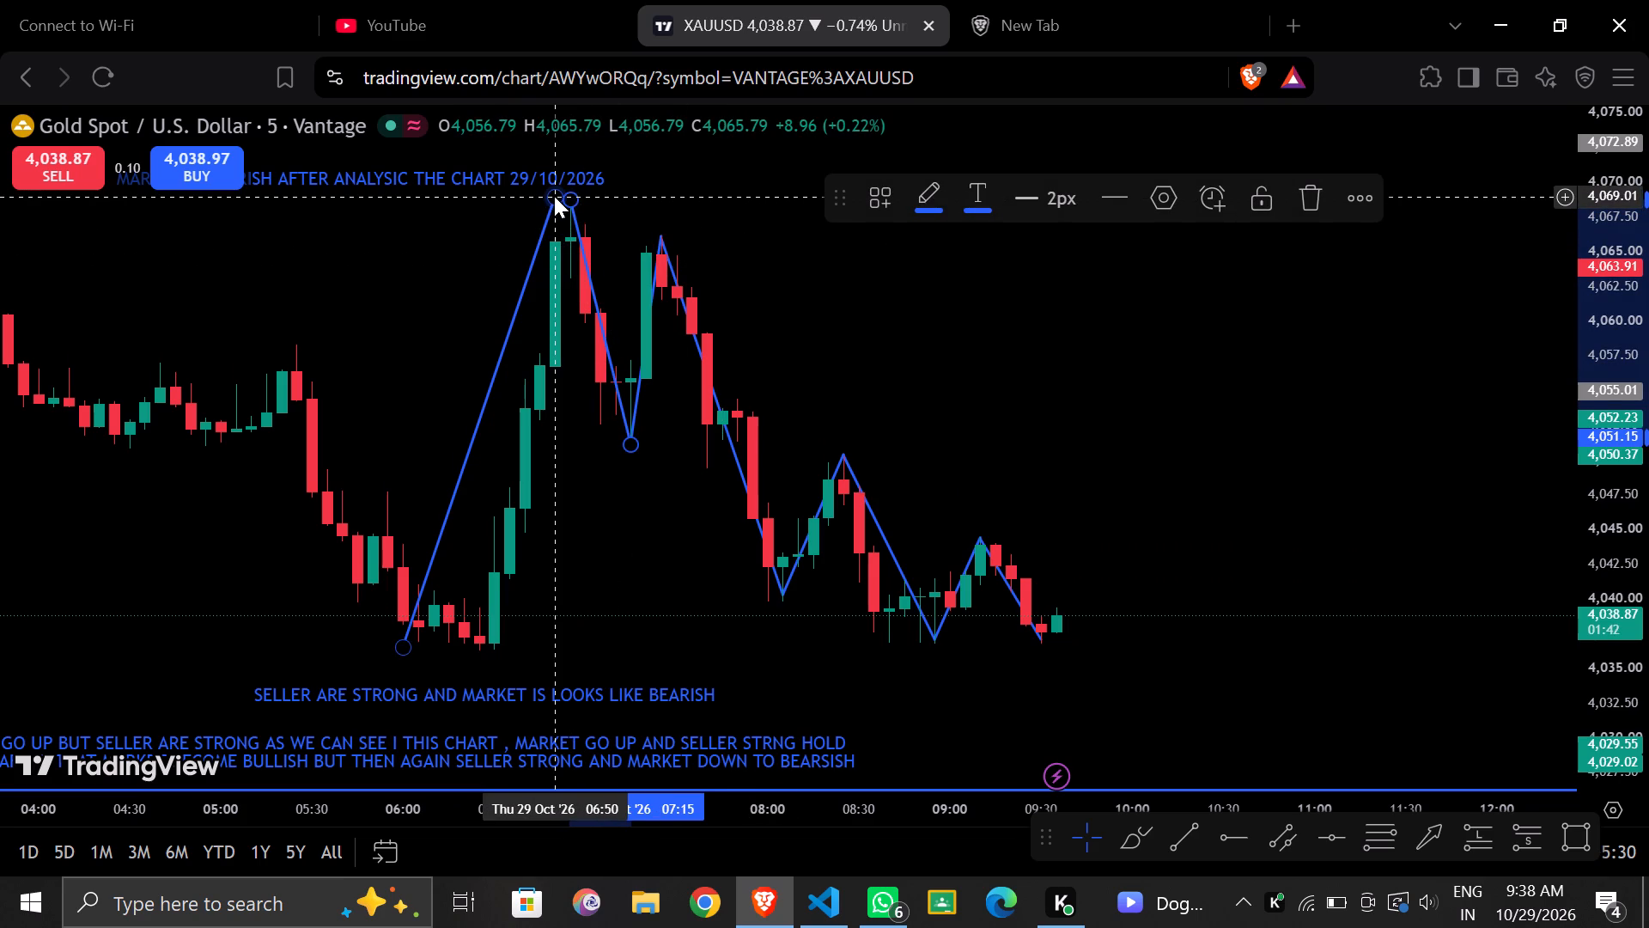
{"action": "left_click", "coordinate": [554, 196]}
{"action": "left_click_drag", "start_coordinate": [554, 196], "coordinate": [569, 198]}
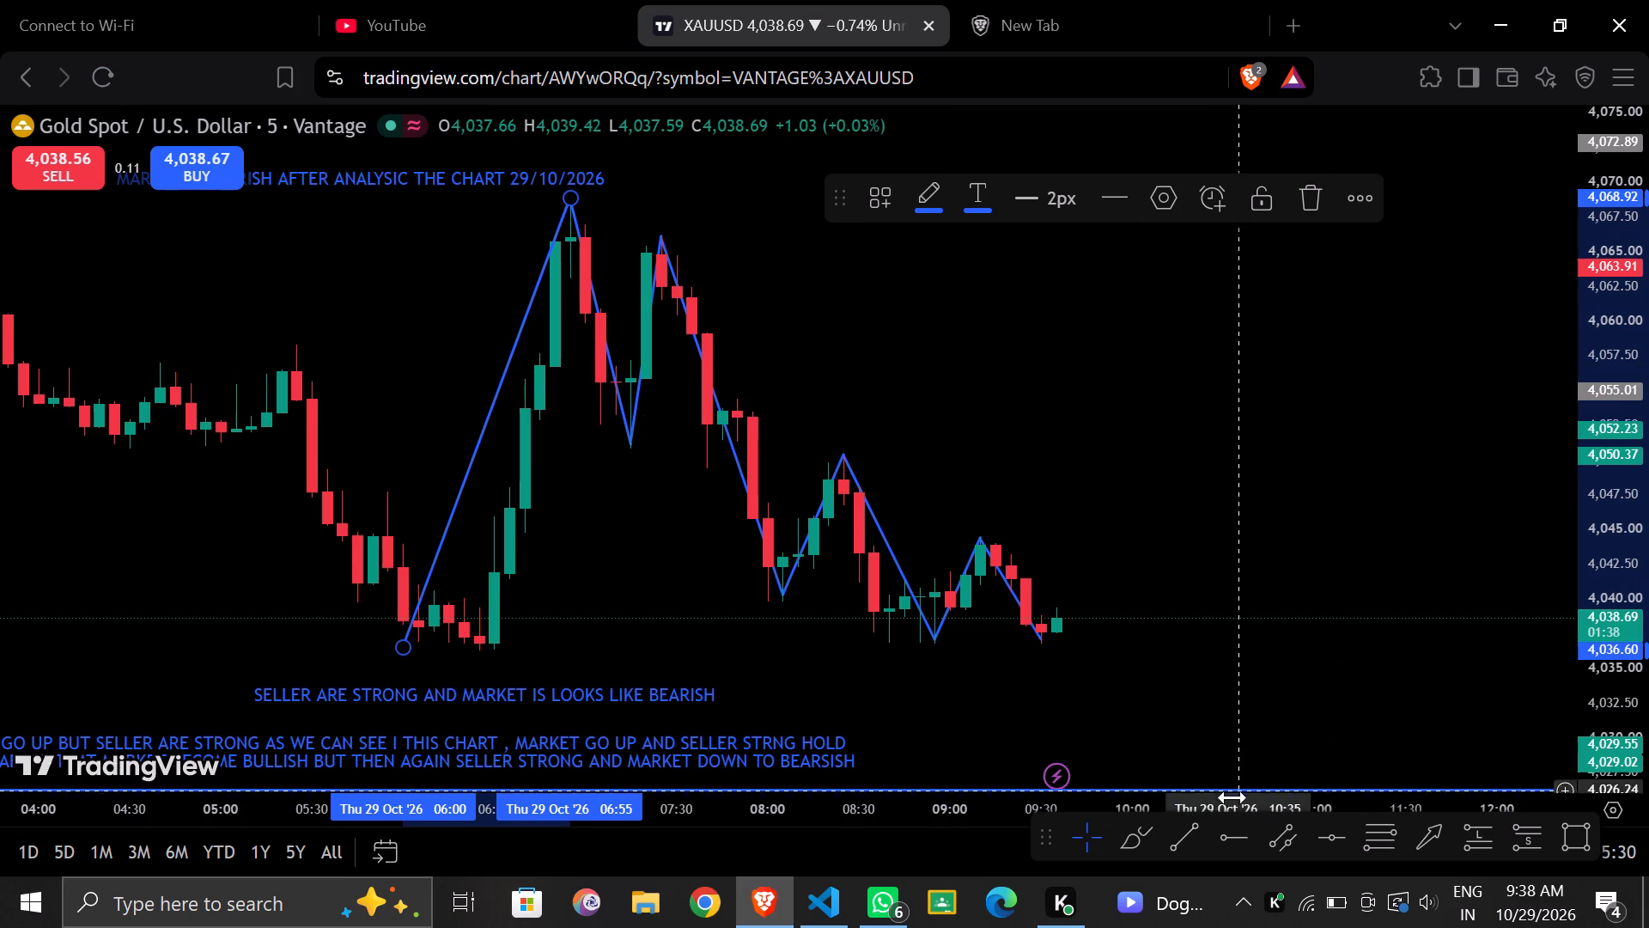
Draw a long falling trend line from the 06:55 peak, about 4,069, to about 11:40, 4,040.
{"action": "left_click", "coordinate": [1234, 835]}
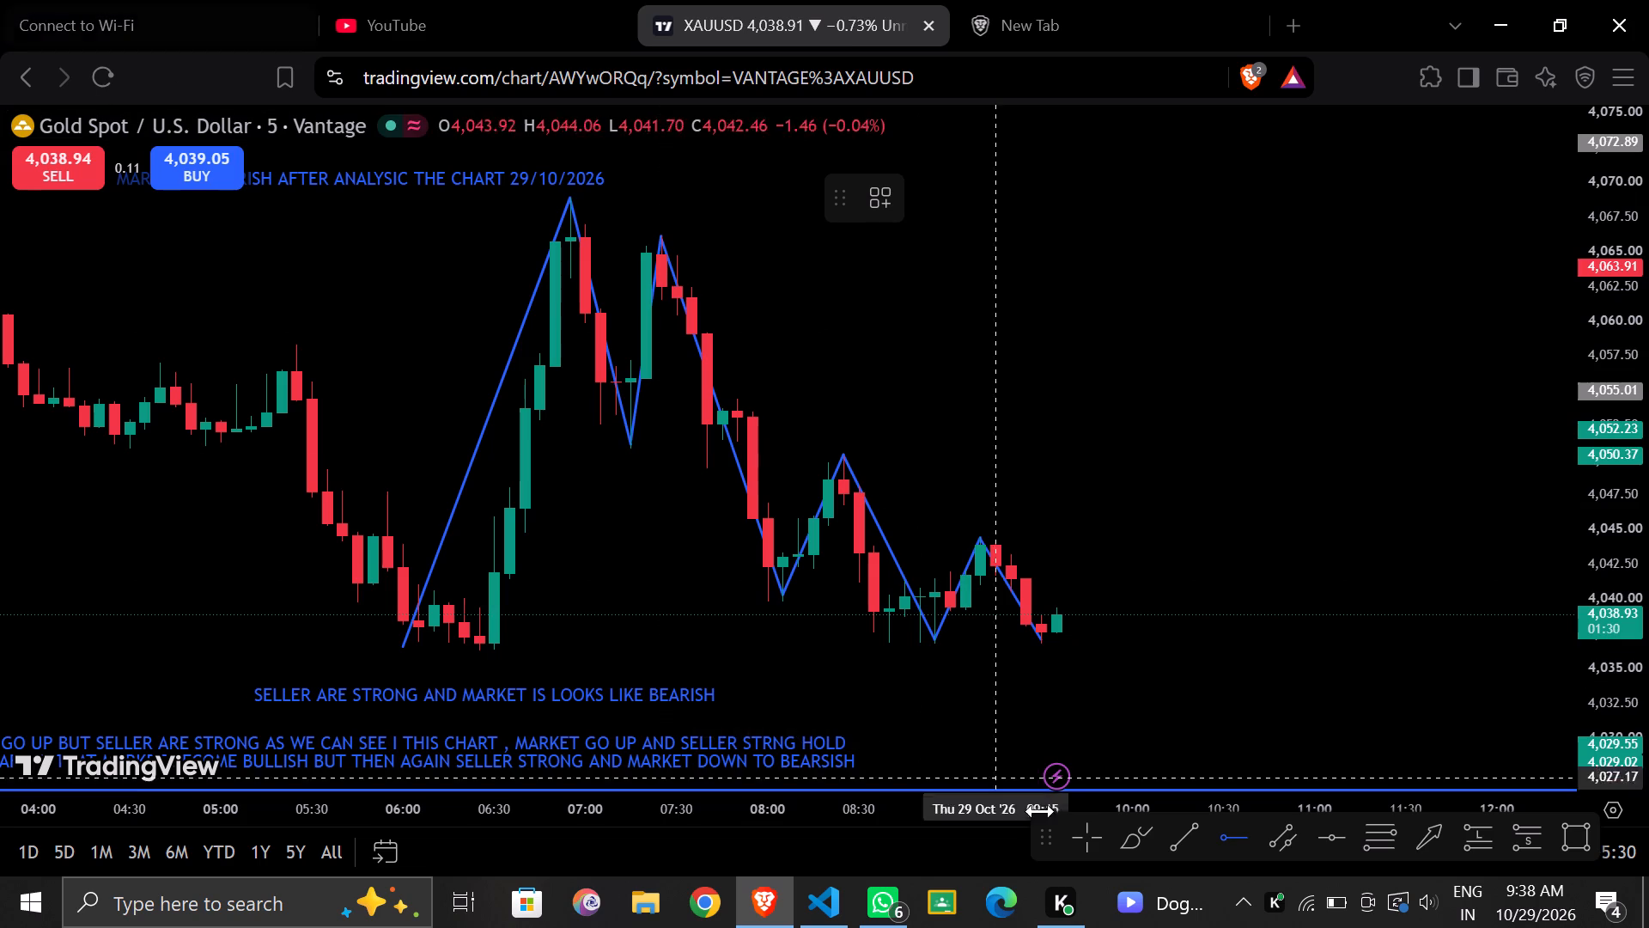
{"action": "left_click", "coordinate": [1179, 844]}
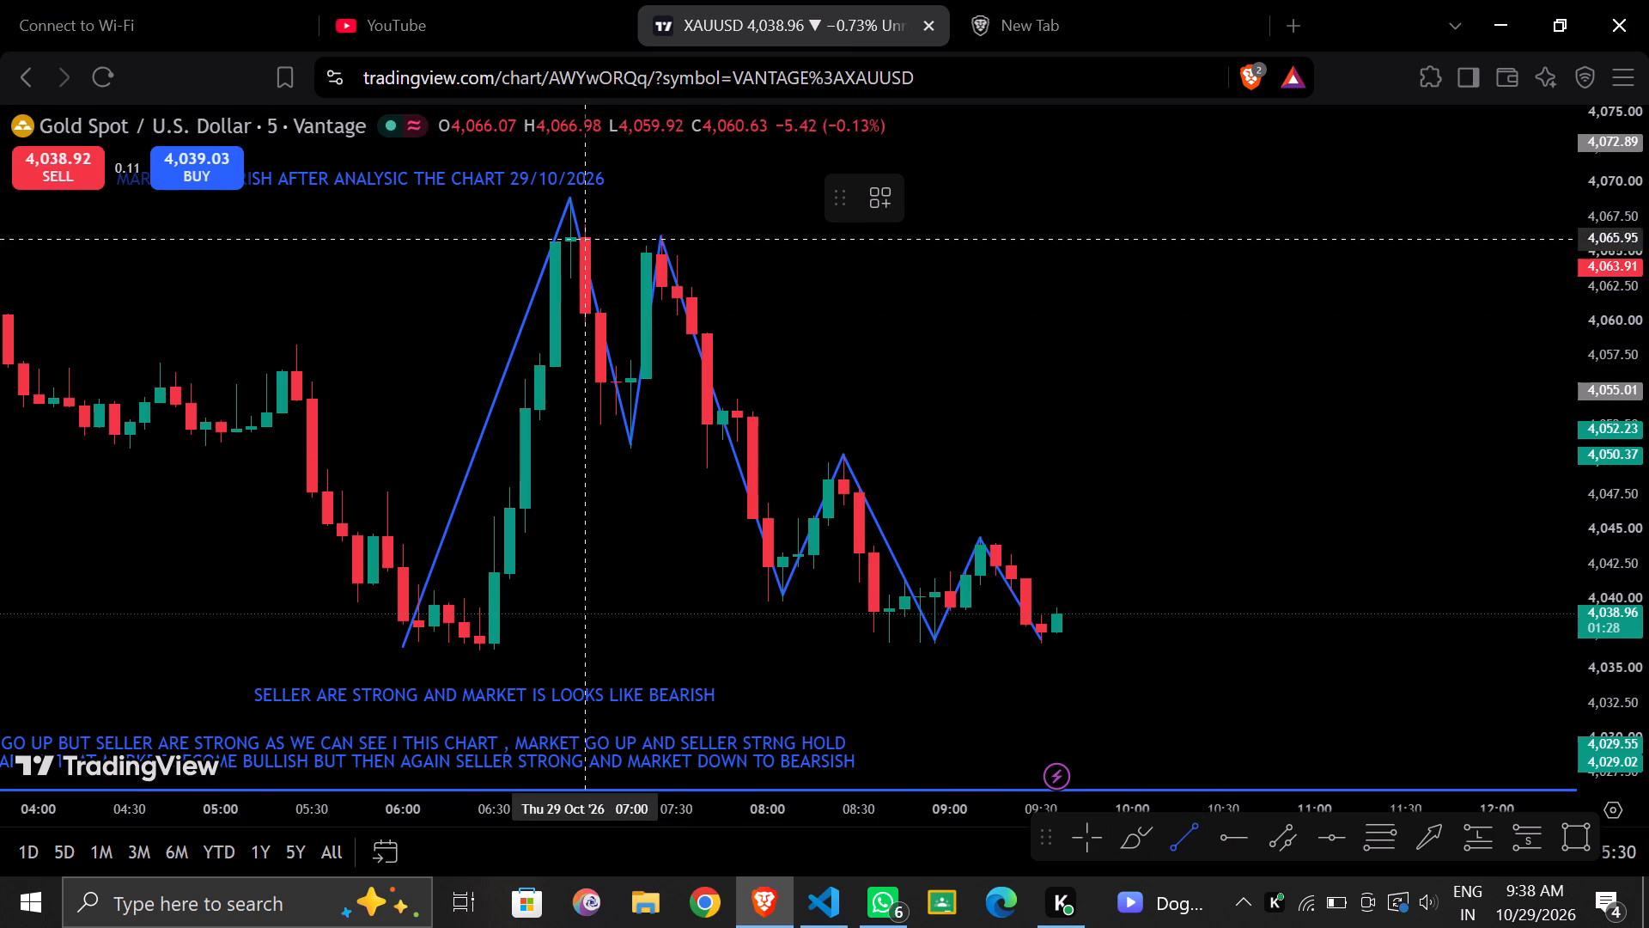
{"action": "left_click", "coordinate": [569, 194]}
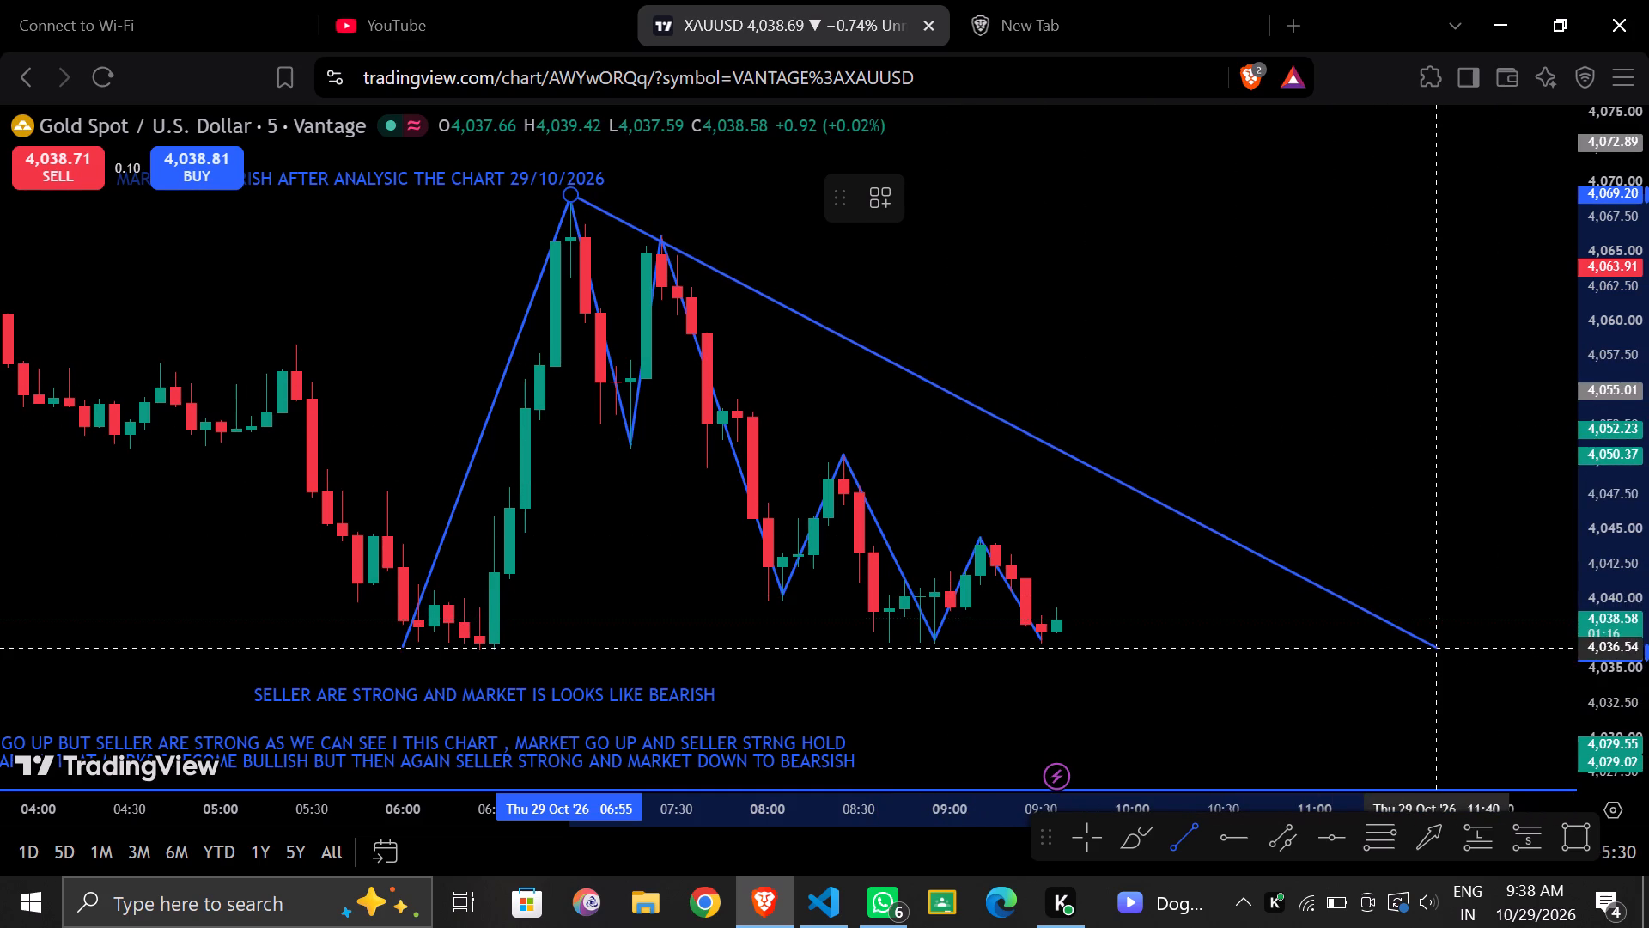
{"action": "left_click", "coordinate": [1431, 597]}
Align the long falling trend line's start with the 06:55 zigzag peak and extend its end to about 13:00, 4,026.6, near the lower horizontal line.
{"action": "left_click_drag", "start_coordinate": [1331, 457], "coordinate": [1117, 440]}
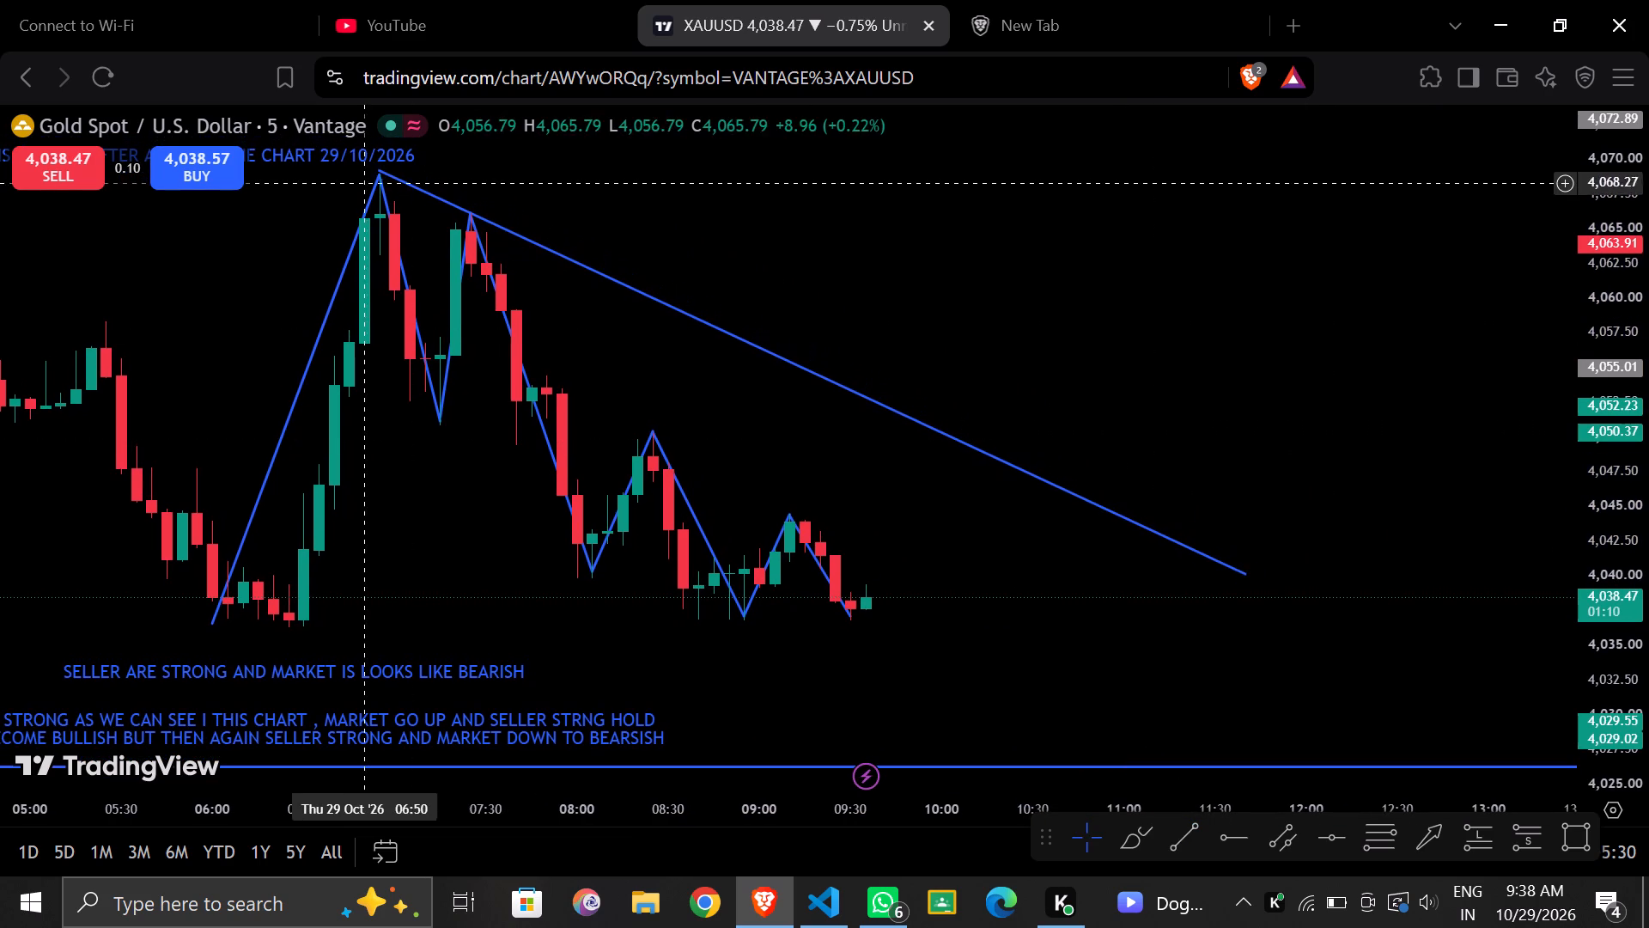
{"action": "left_click", "coordinate": [379, 169]}
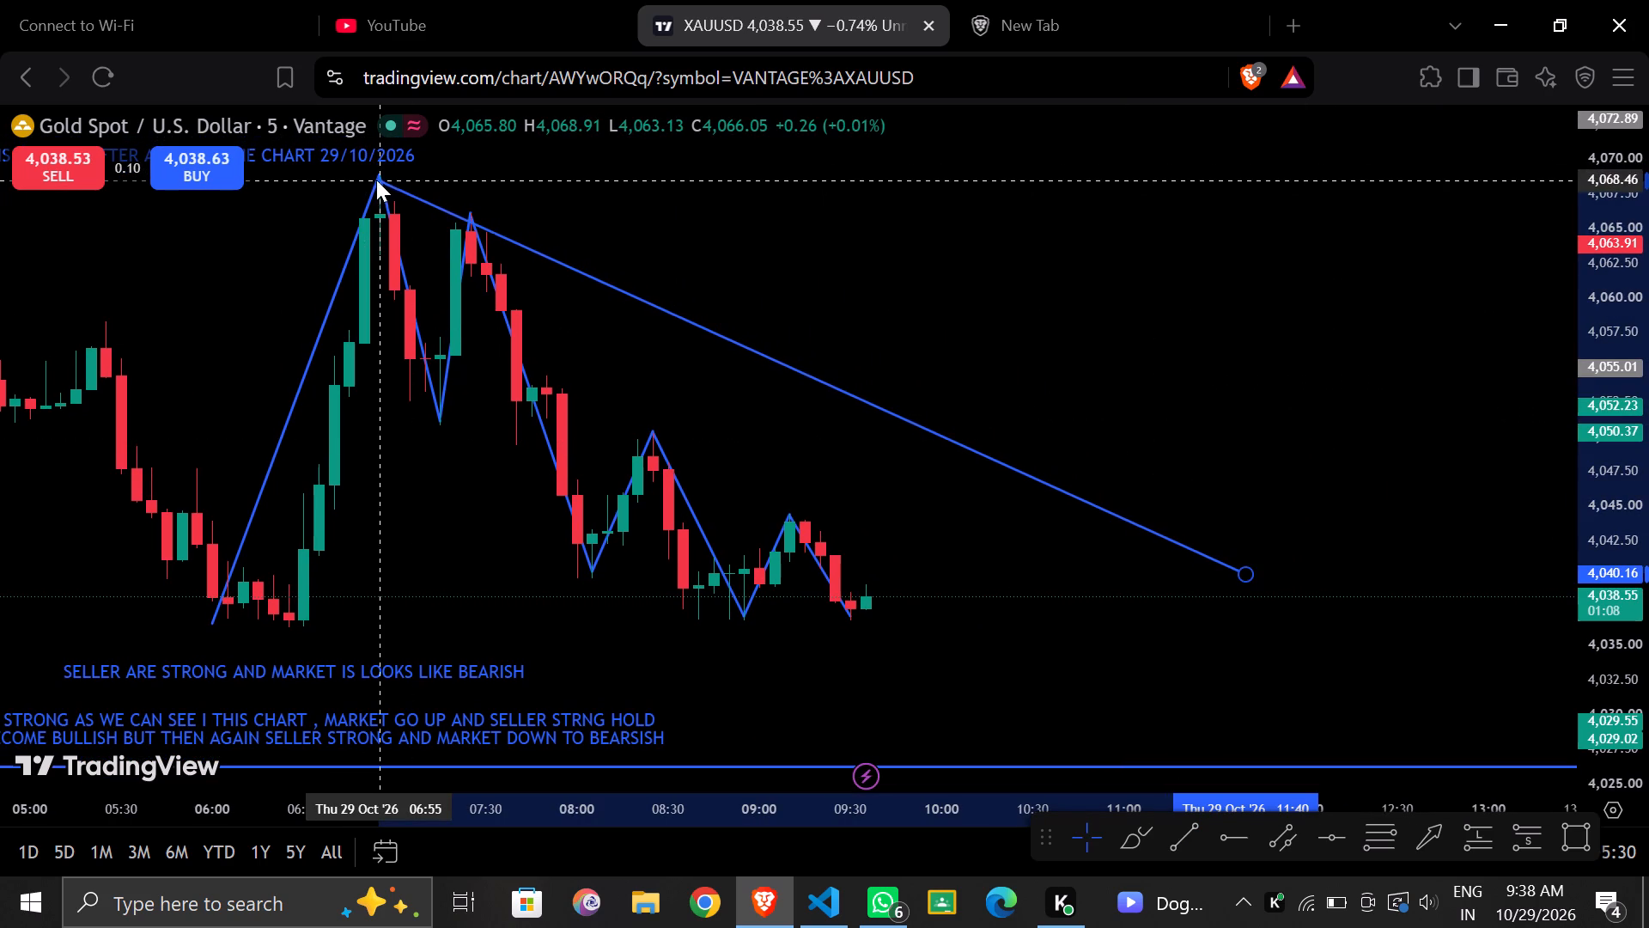
{"action": "left_click", "coordinate": [941, 238]}
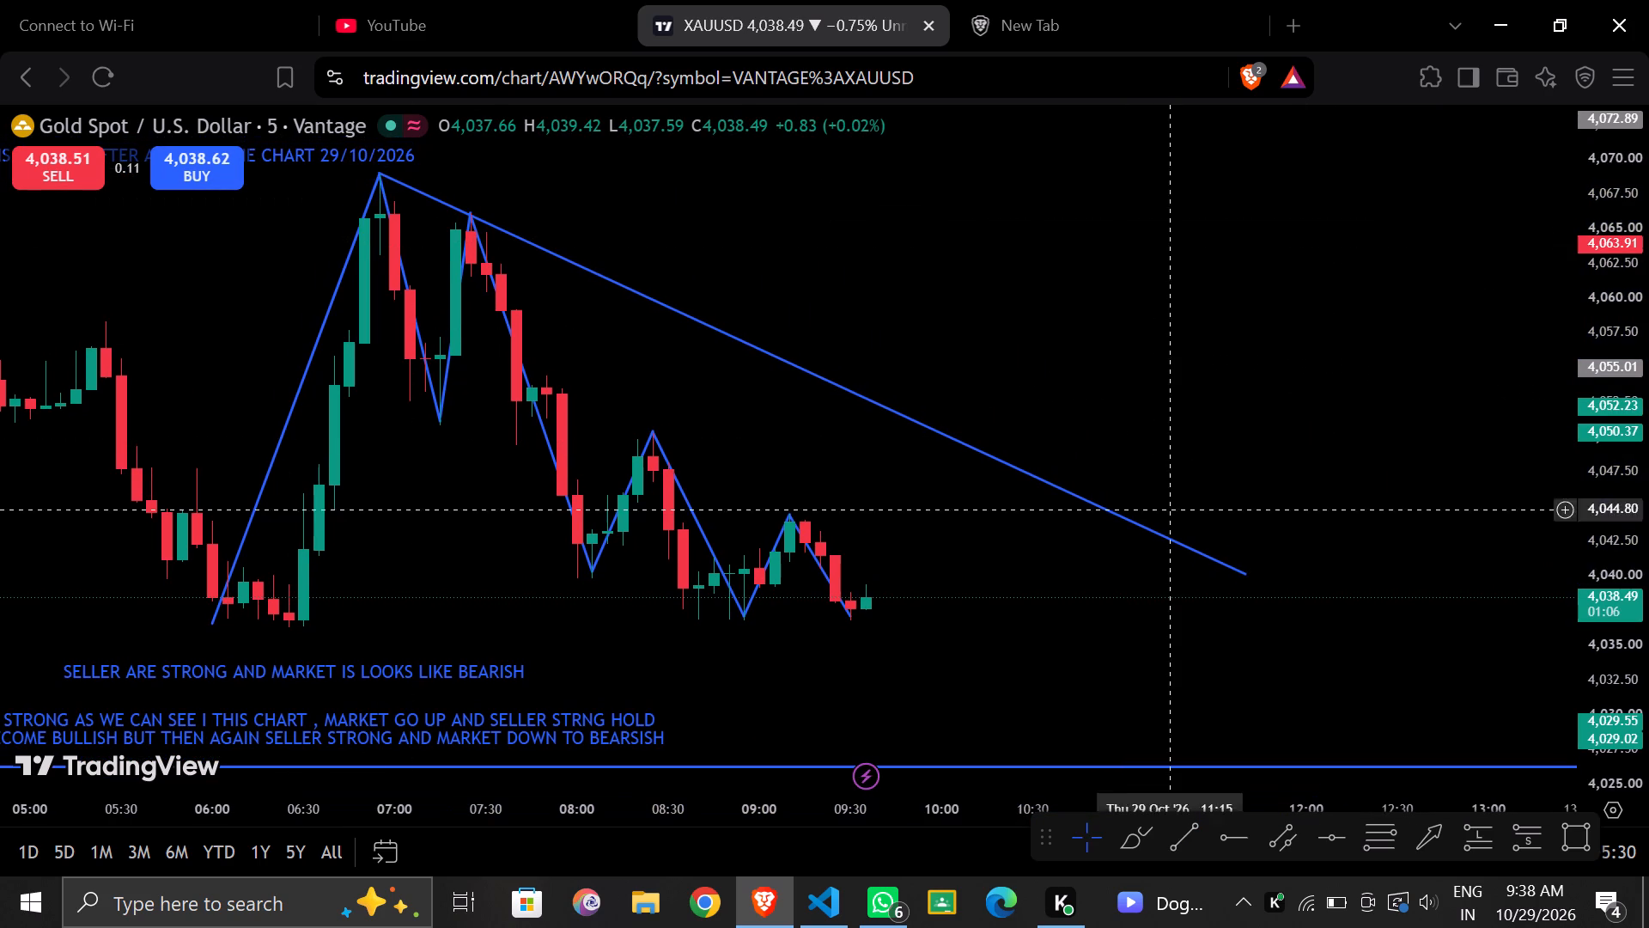
{"action": "left_click_drag", "start_coordinate": [1247, 577], "coordinate": [1497, 765]}
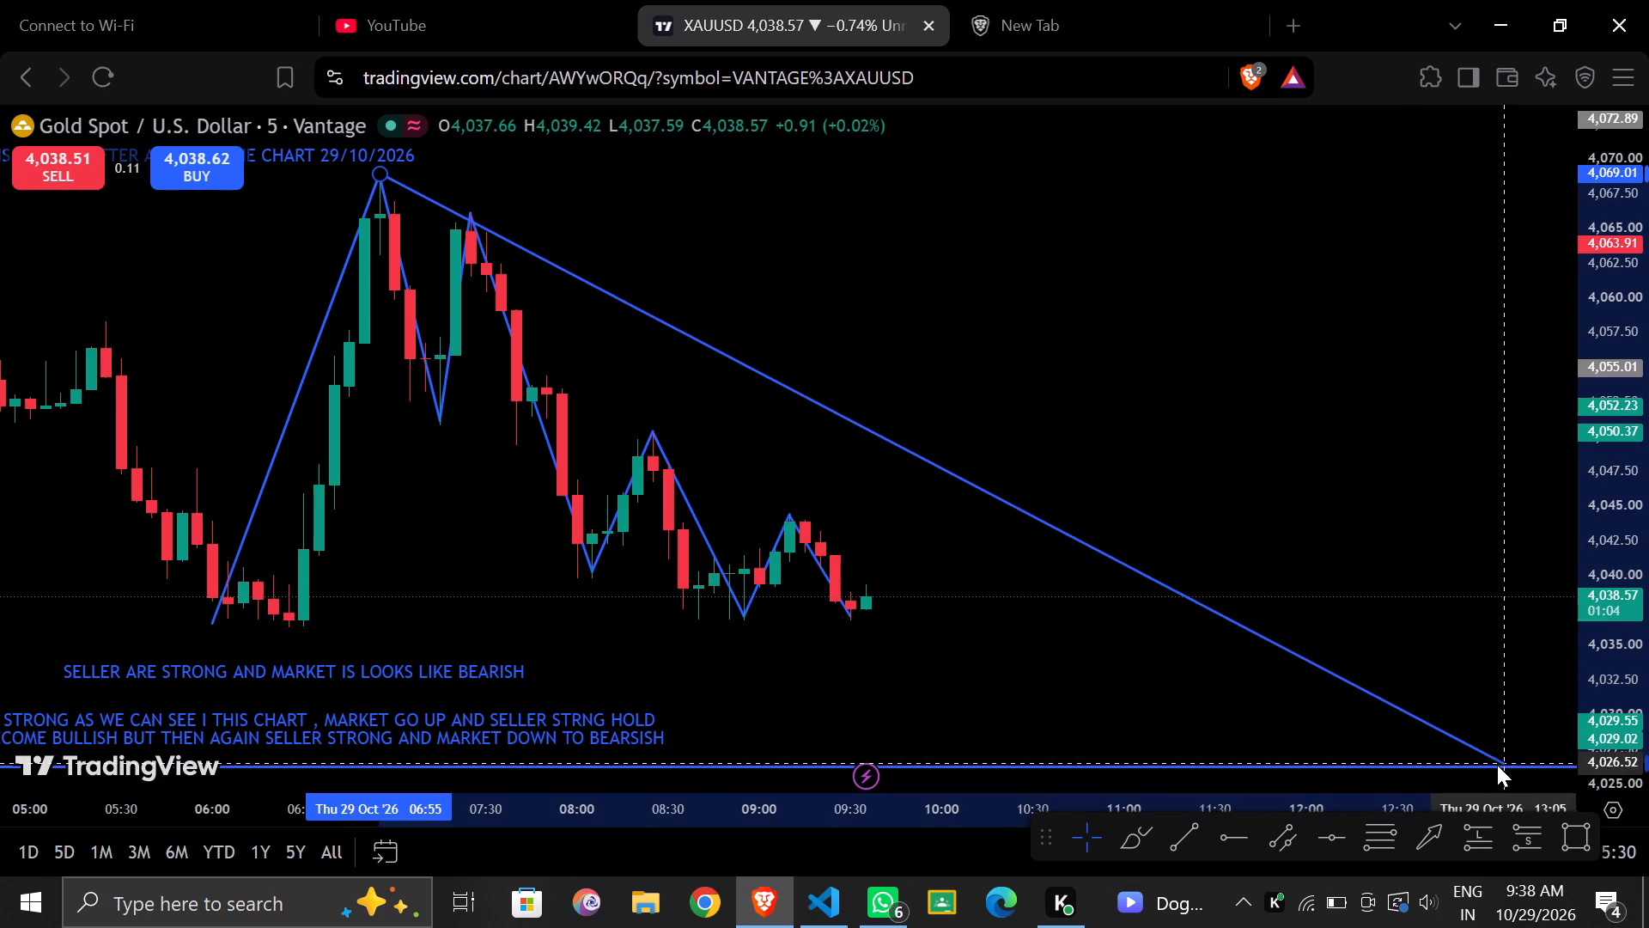
{"action": "left_click_drag", "start_coordinate": [1497, 765], "coordinate": [1496, 762]}
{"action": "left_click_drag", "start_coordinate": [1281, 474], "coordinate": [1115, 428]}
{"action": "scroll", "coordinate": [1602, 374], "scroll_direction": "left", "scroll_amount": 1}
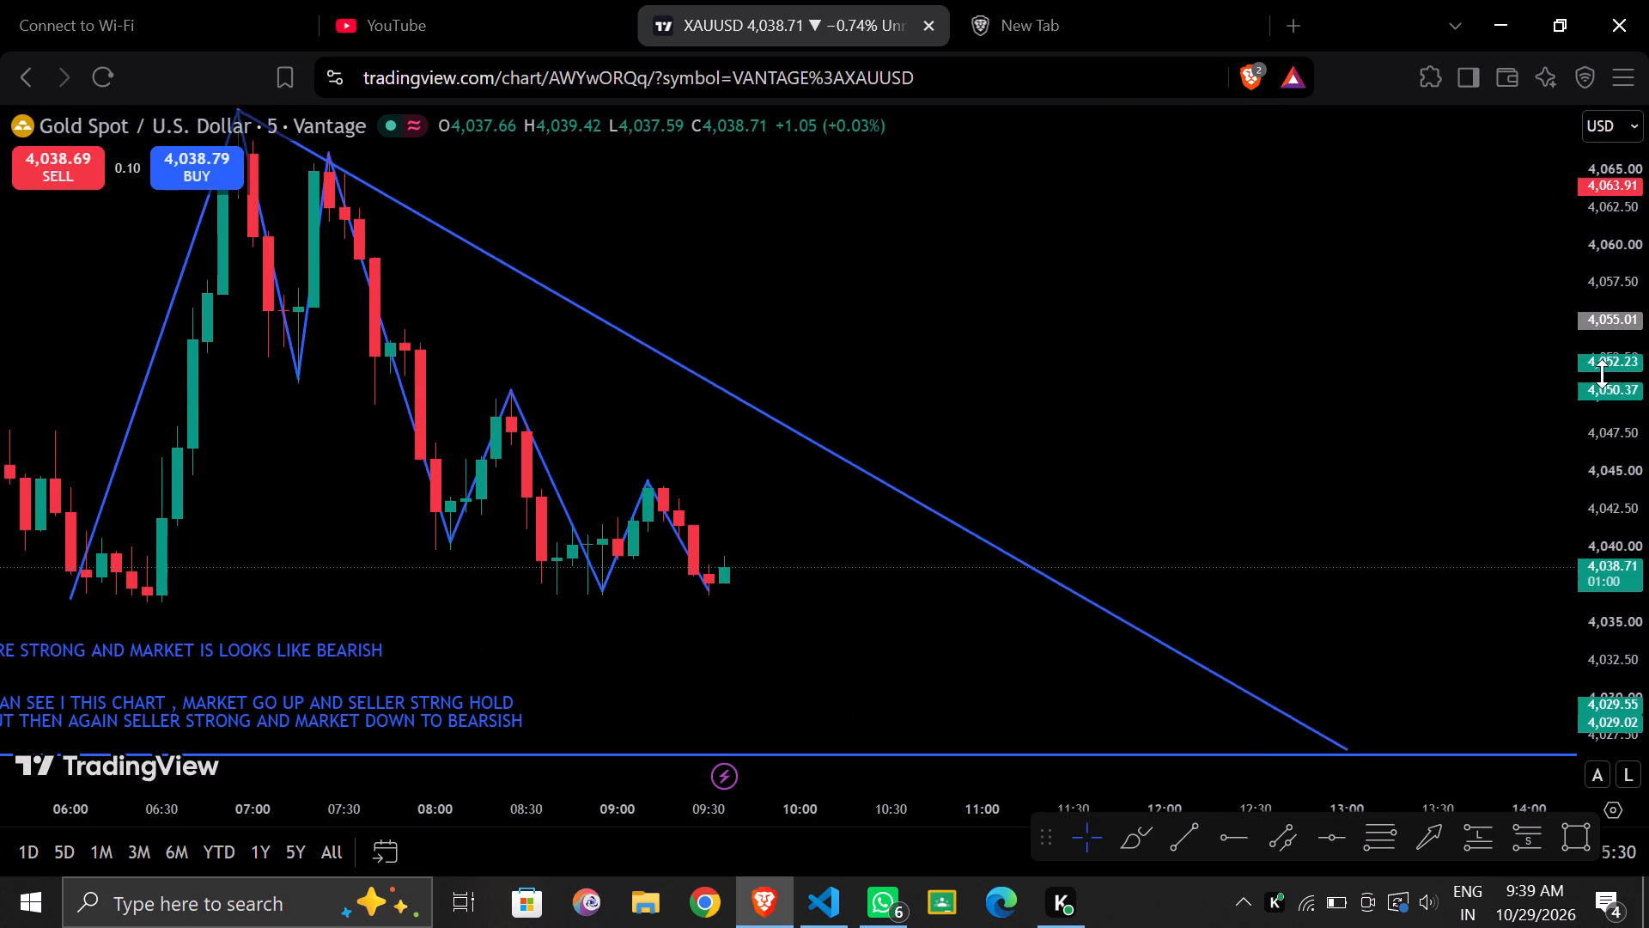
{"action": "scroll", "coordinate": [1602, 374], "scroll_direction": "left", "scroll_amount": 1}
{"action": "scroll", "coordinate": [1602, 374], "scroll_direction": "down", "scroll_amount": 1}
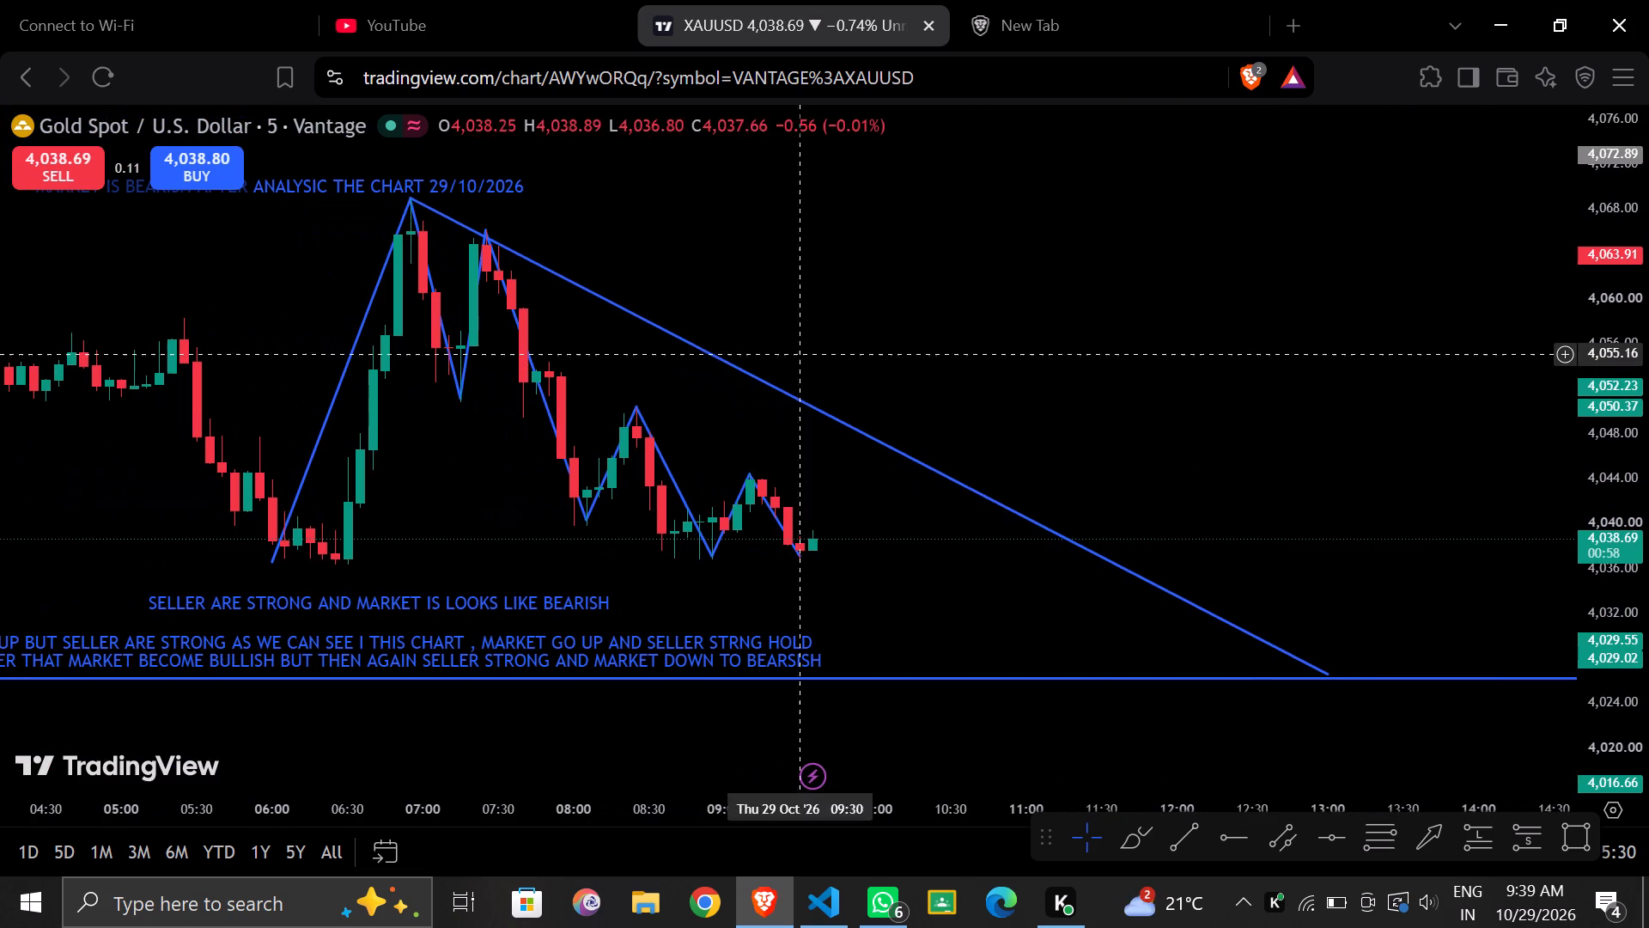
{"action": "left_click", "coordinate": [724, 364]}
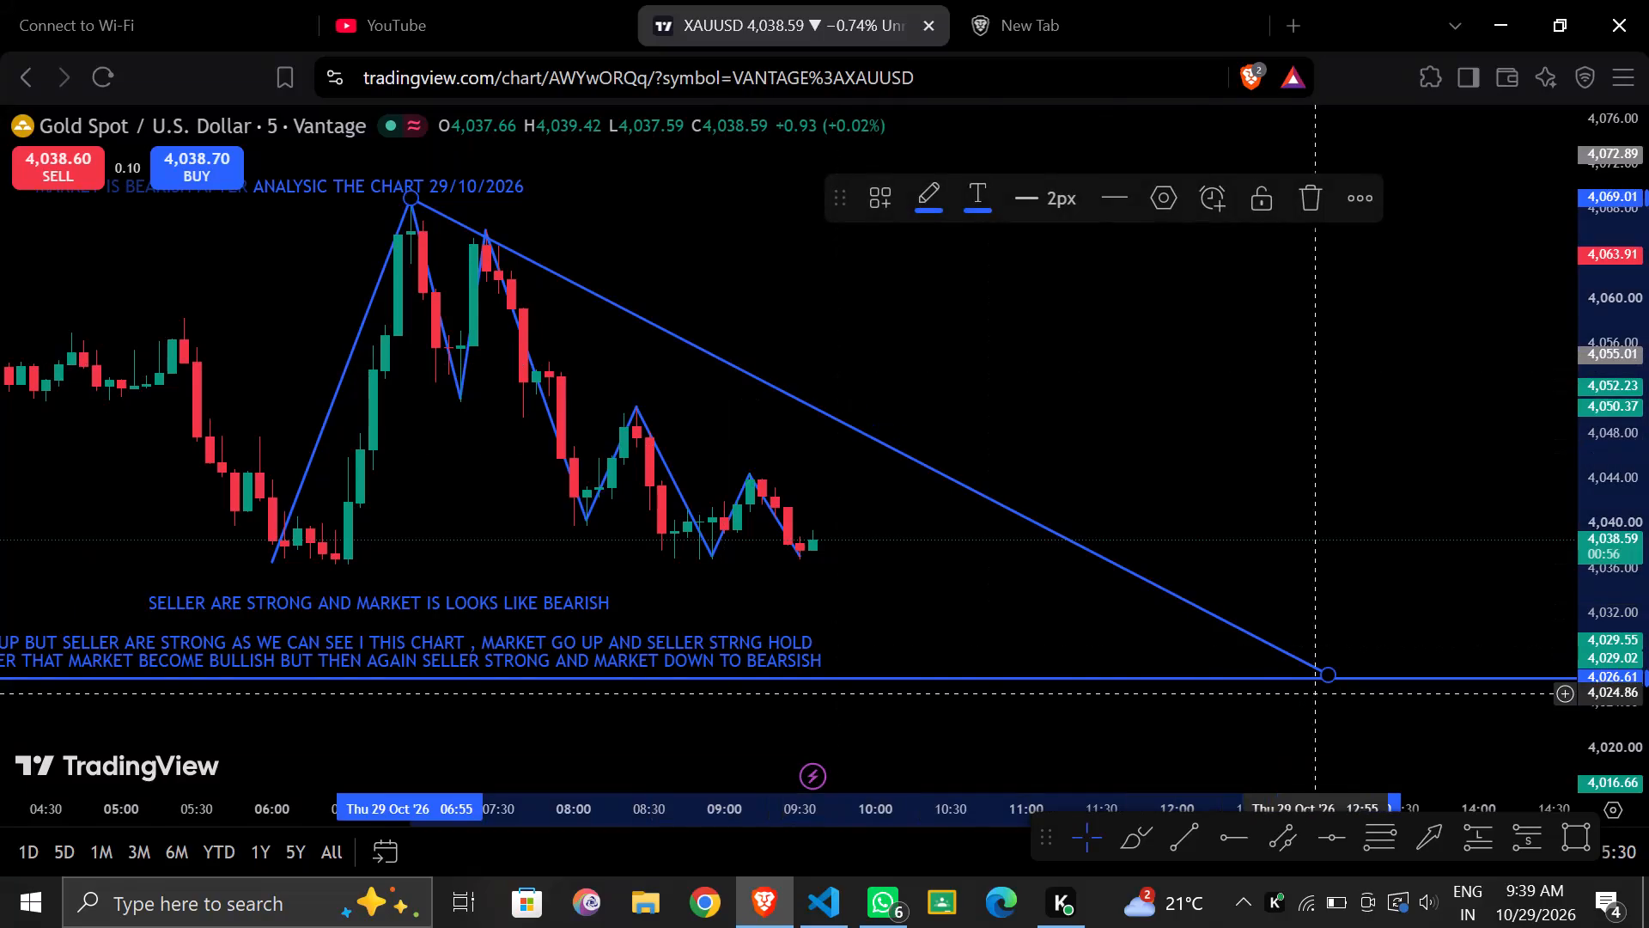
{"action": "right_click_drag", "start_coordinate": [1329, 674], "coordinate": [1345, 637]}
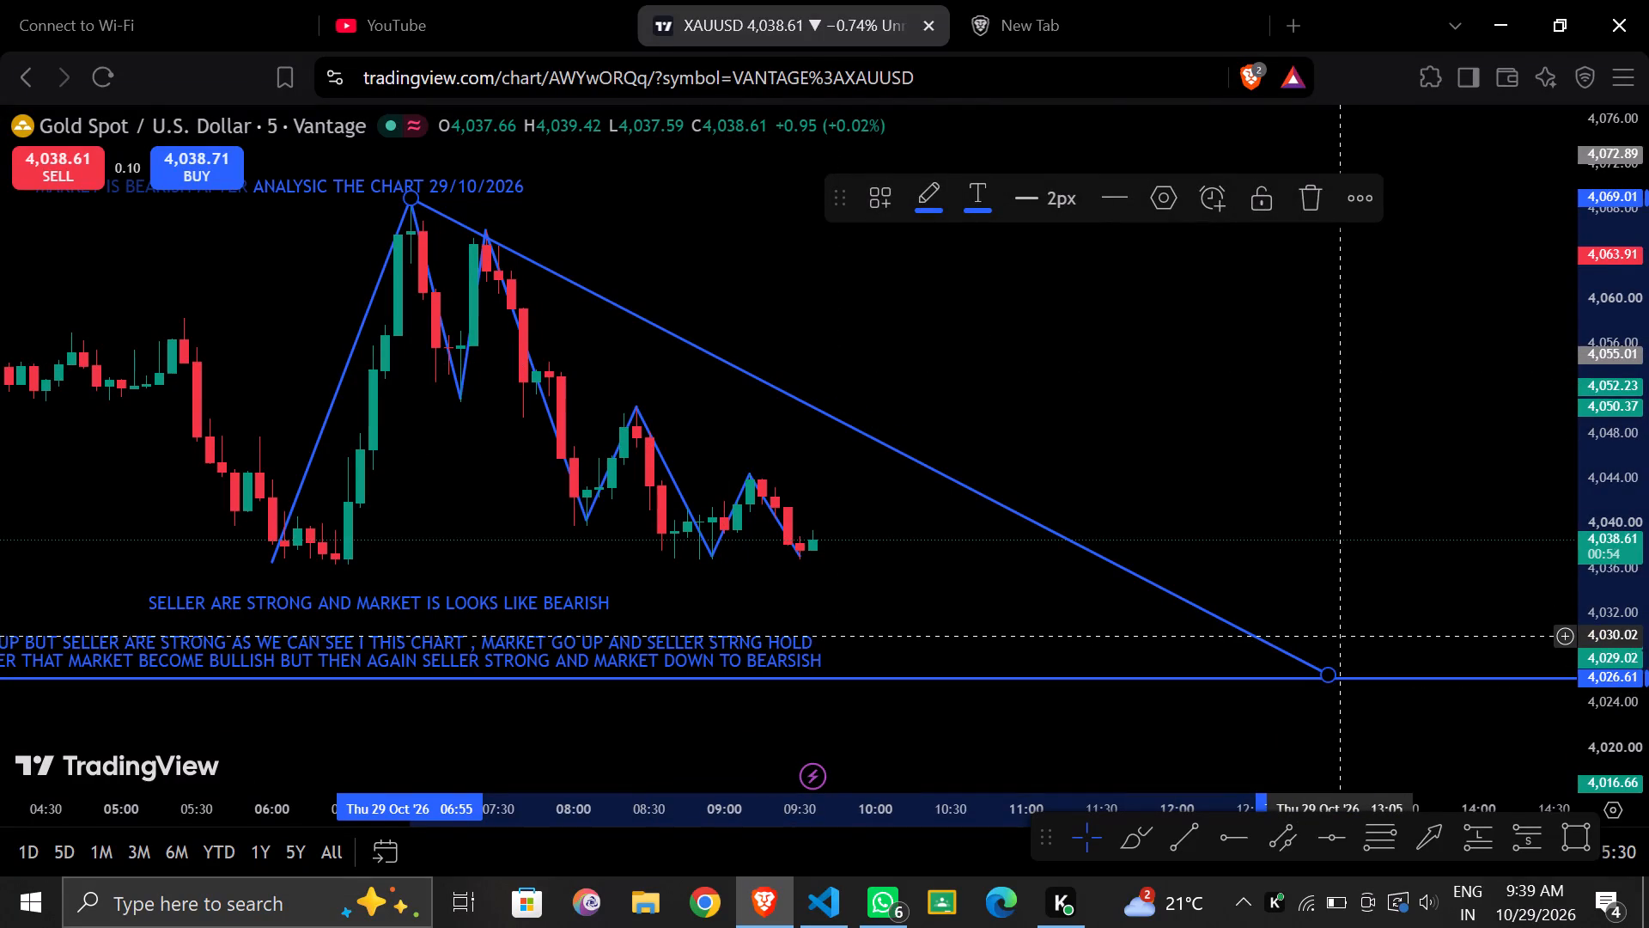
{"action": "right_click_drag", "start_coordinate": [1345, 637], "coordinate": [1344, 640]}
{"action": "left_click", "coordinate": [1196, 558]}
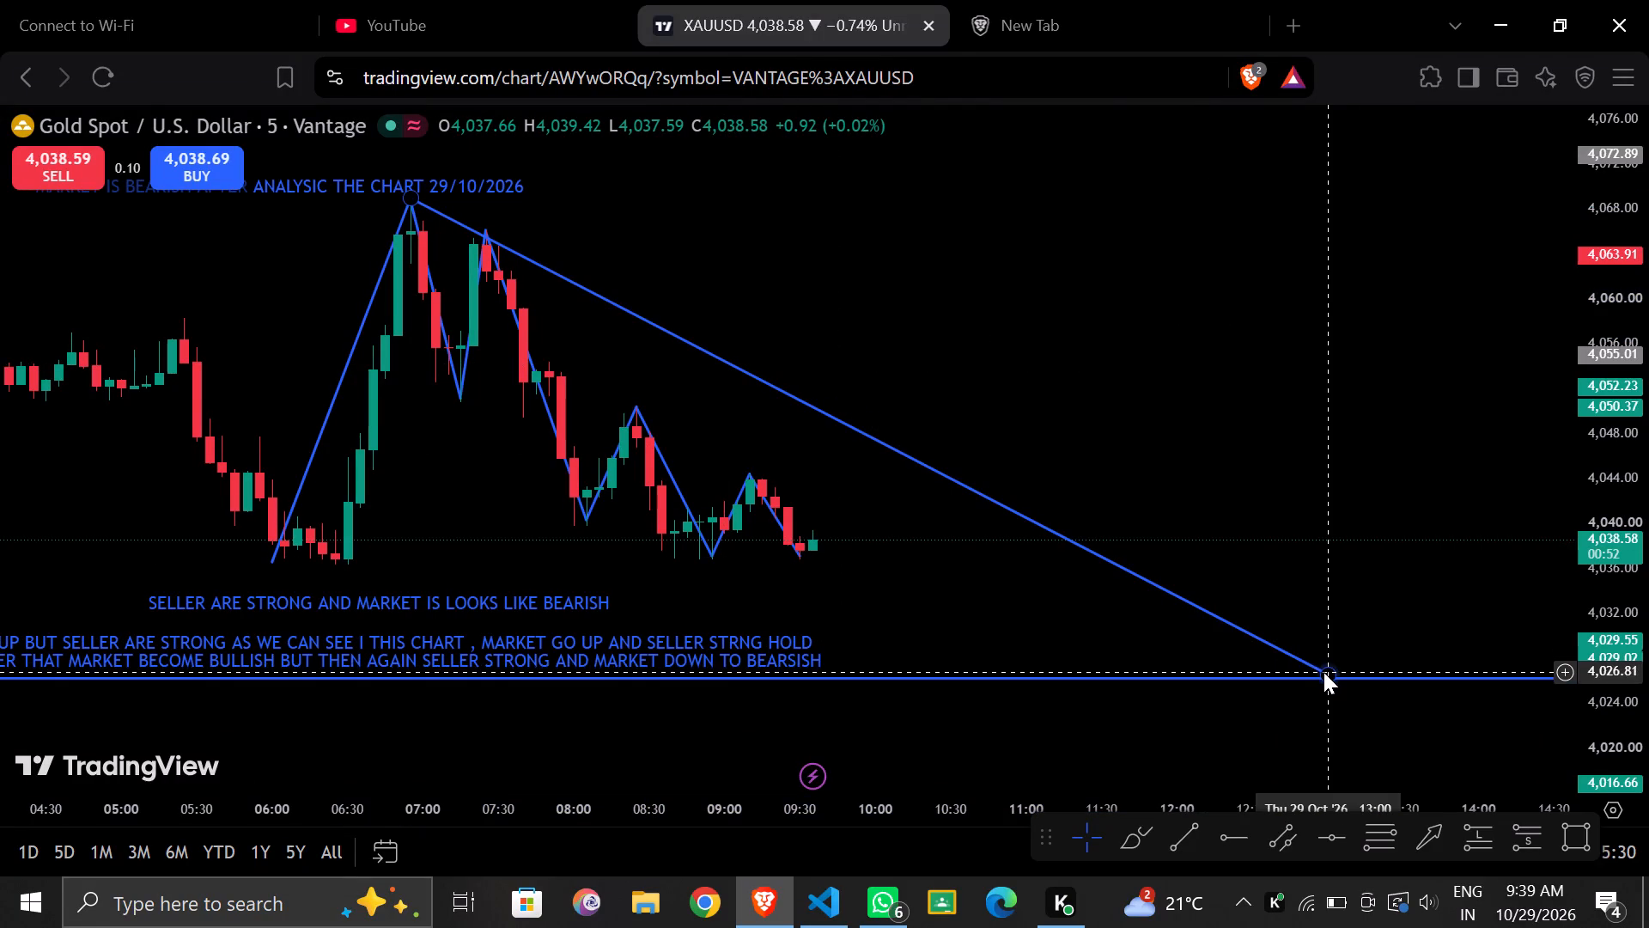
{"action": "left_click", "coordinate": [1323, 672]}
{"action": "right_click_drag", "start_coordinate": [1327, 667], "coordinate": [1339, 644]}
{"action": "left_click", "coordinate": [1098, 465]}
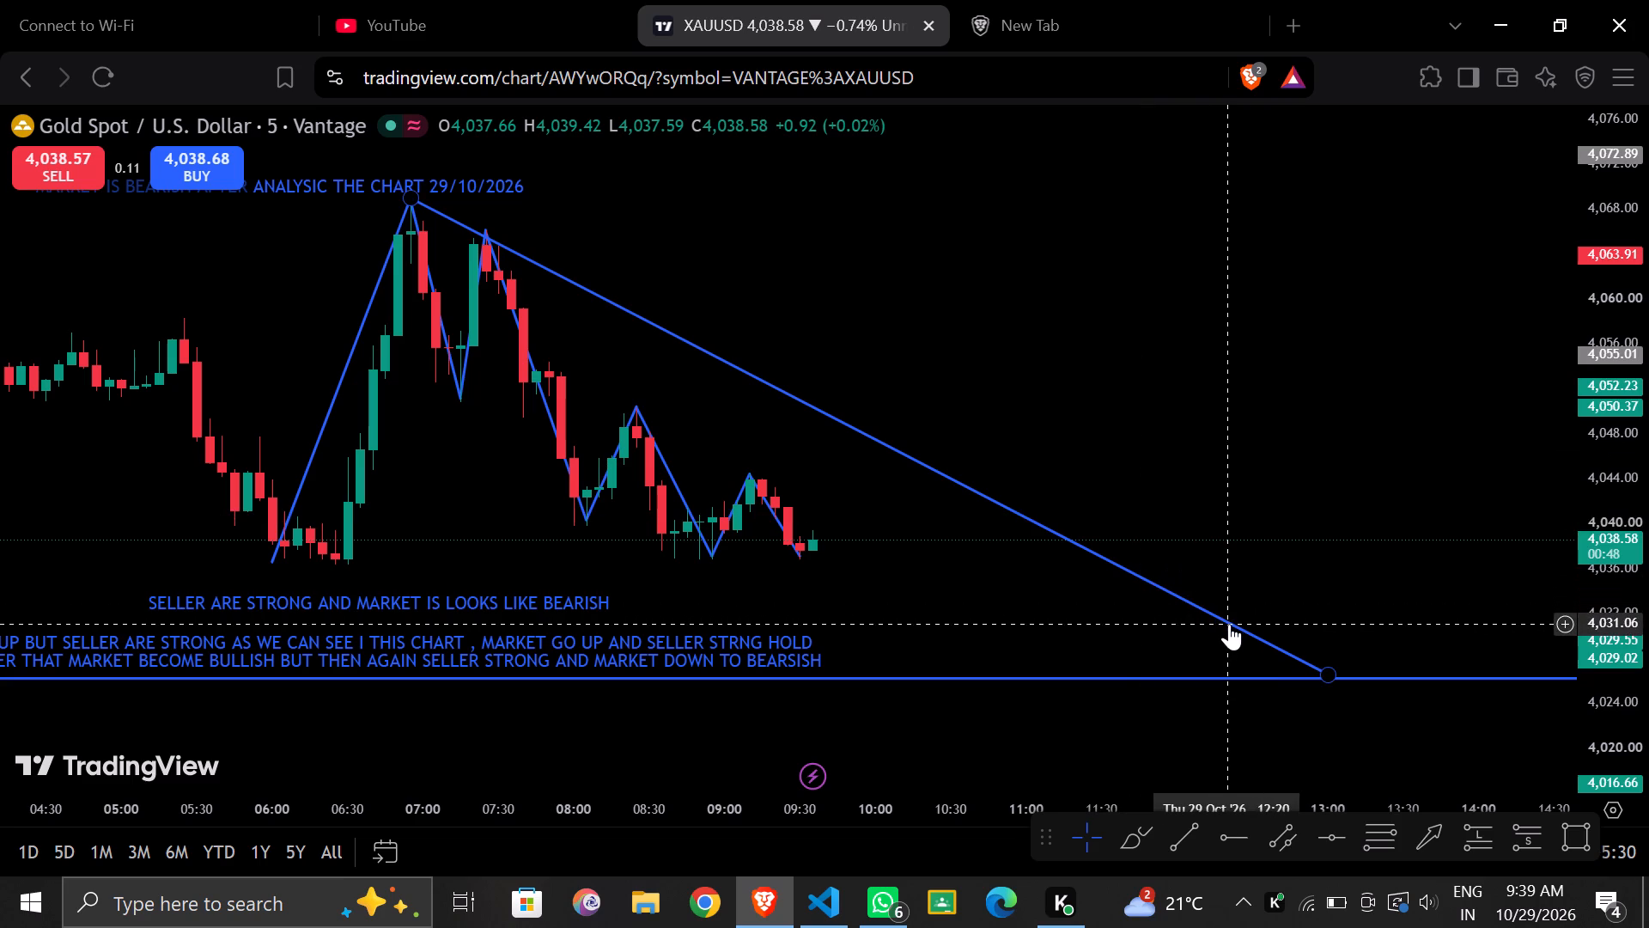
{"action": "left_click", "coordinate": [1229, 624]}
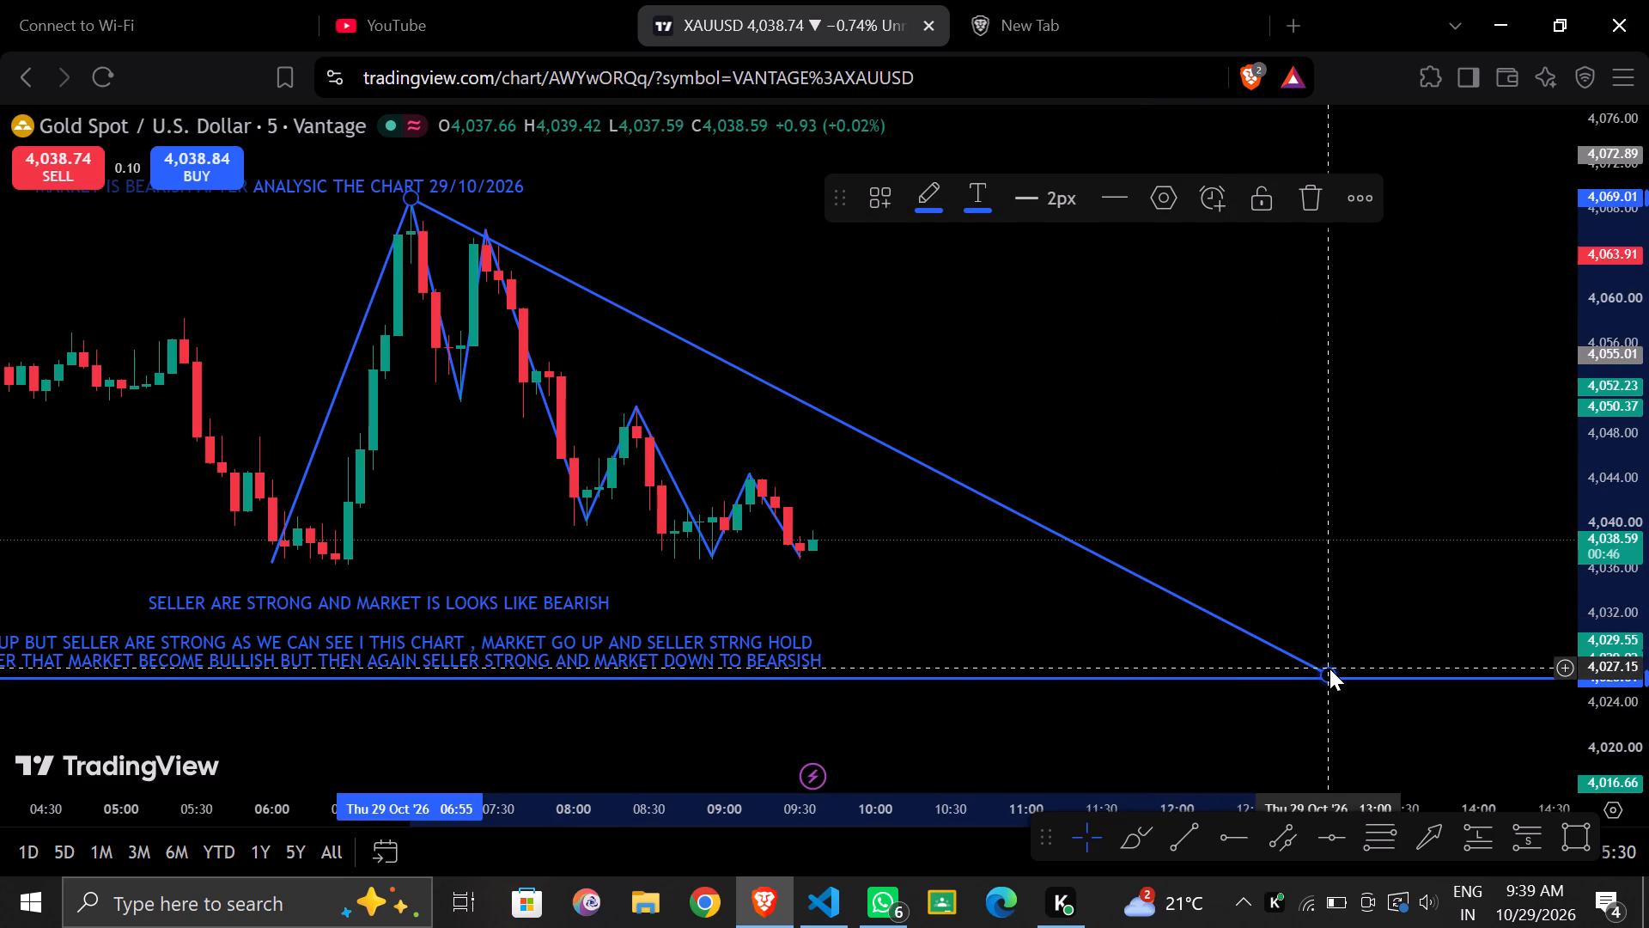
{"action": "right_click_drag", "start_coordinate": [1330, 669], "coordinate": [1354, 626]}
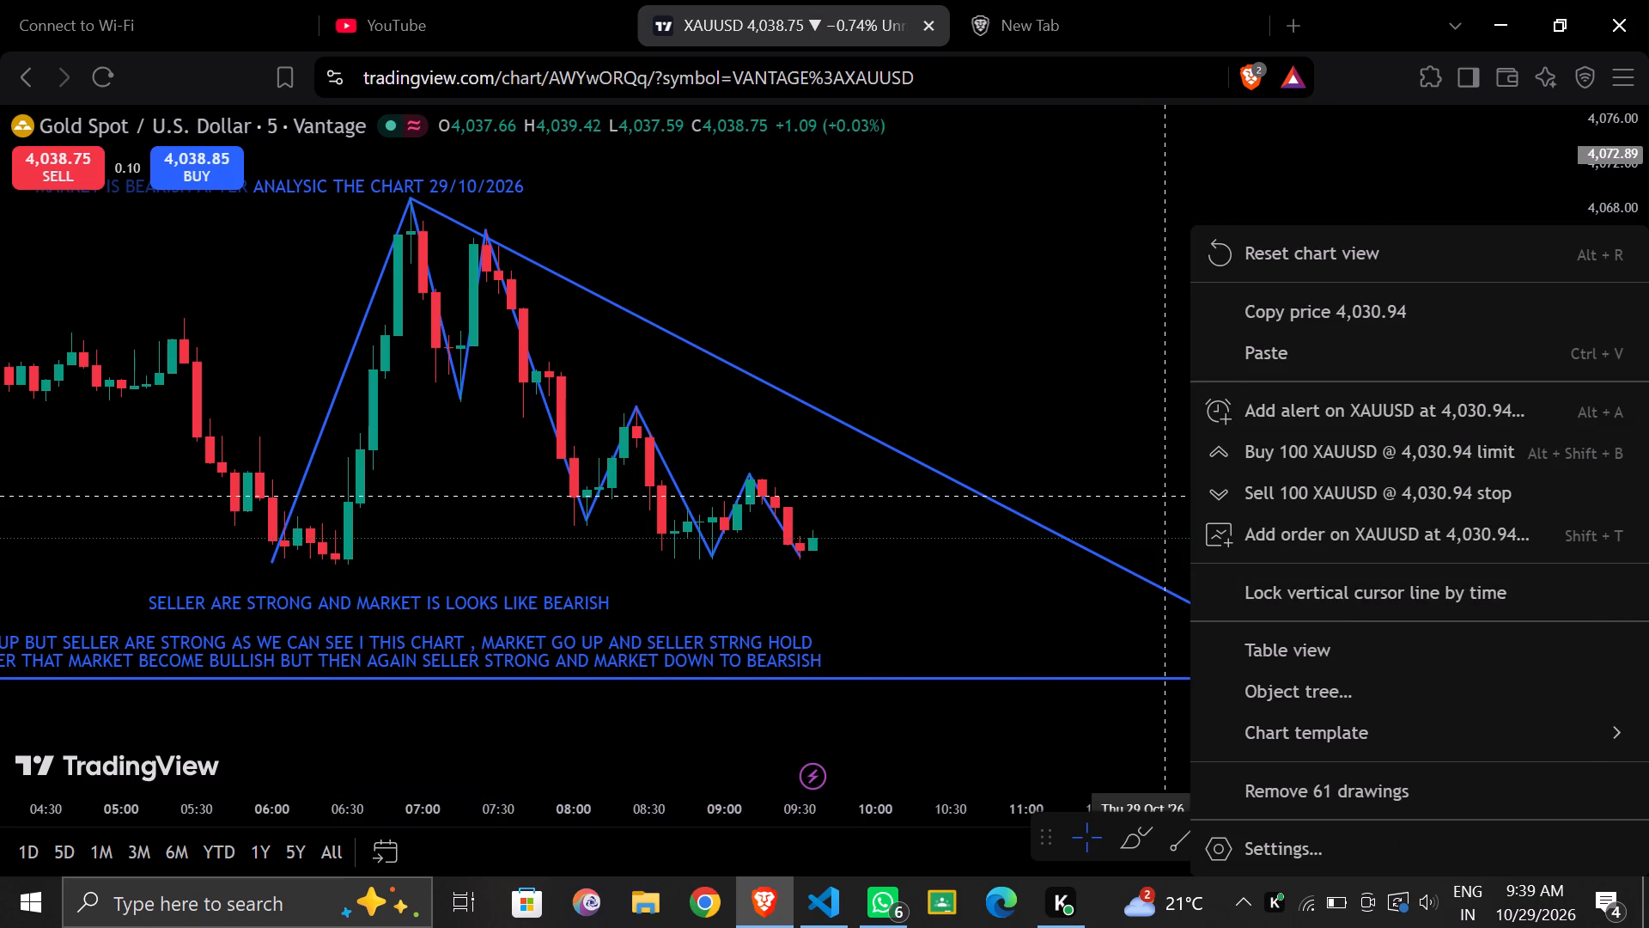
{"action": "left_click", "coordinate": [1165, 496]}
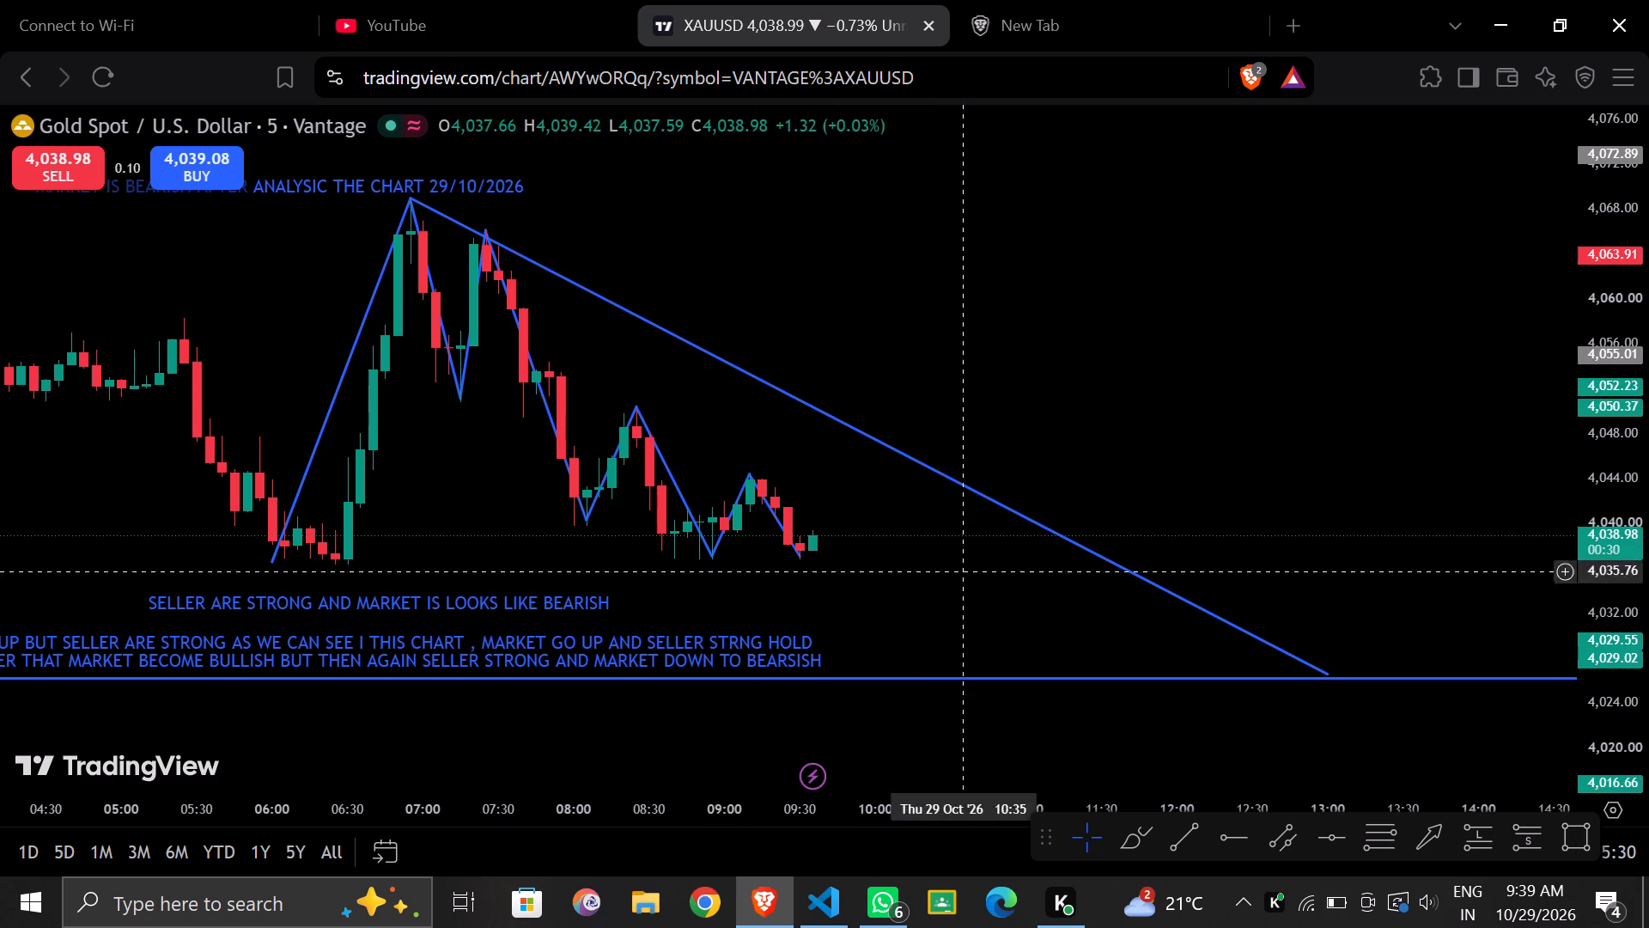
Extend the falling trend line's end to about 13:25, 4,024.9, just past the lower horizontal line, and recolour the line red.
{"action": "left_click_drag", "start_coordinate": [1329, 673], "coordinate": [1342, 673]}
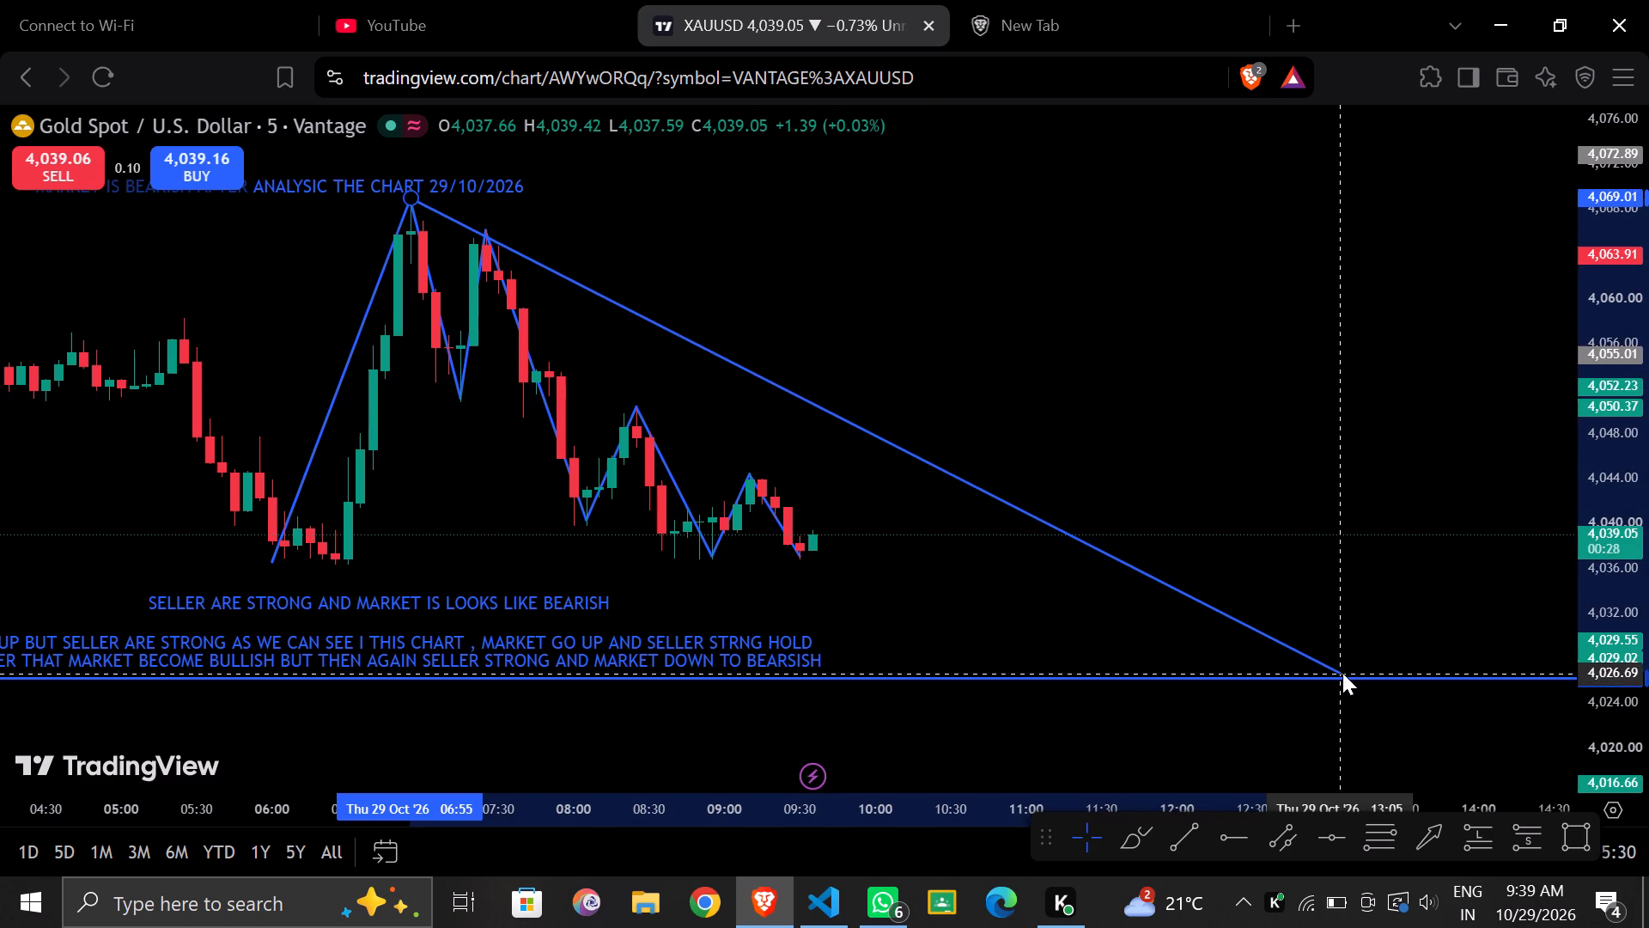
{"action": "left_click_drag", "start_coordinate": [1342, 673], "coordinate": [1387, 693]}
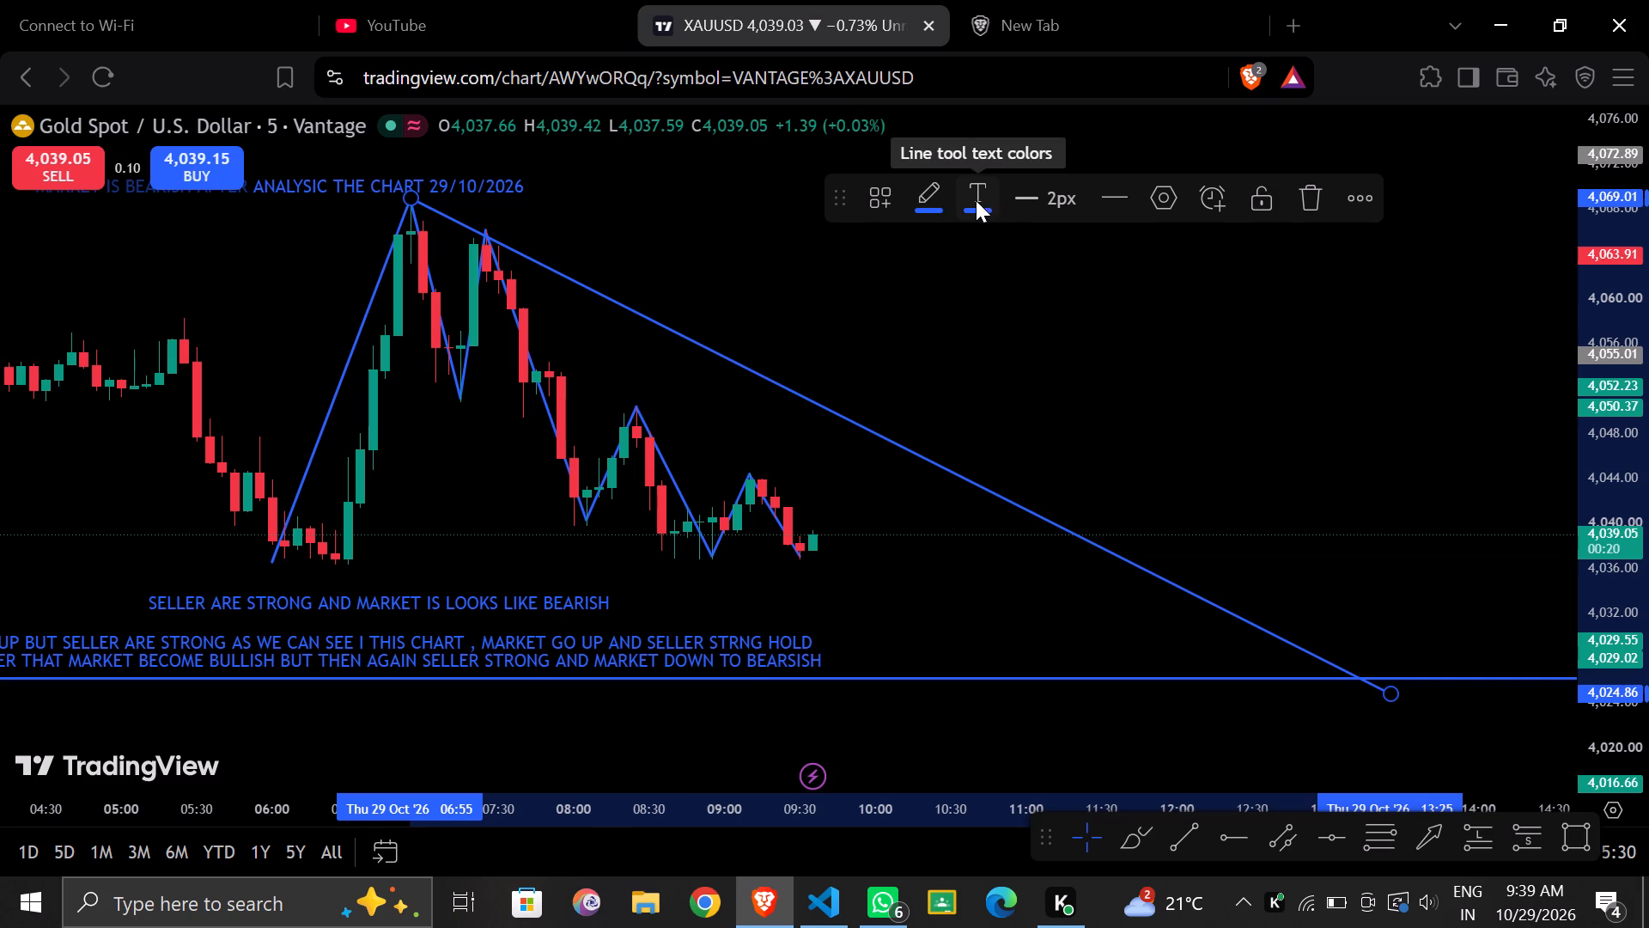
{"action": "left_click", "coordinate": [933, 201]}
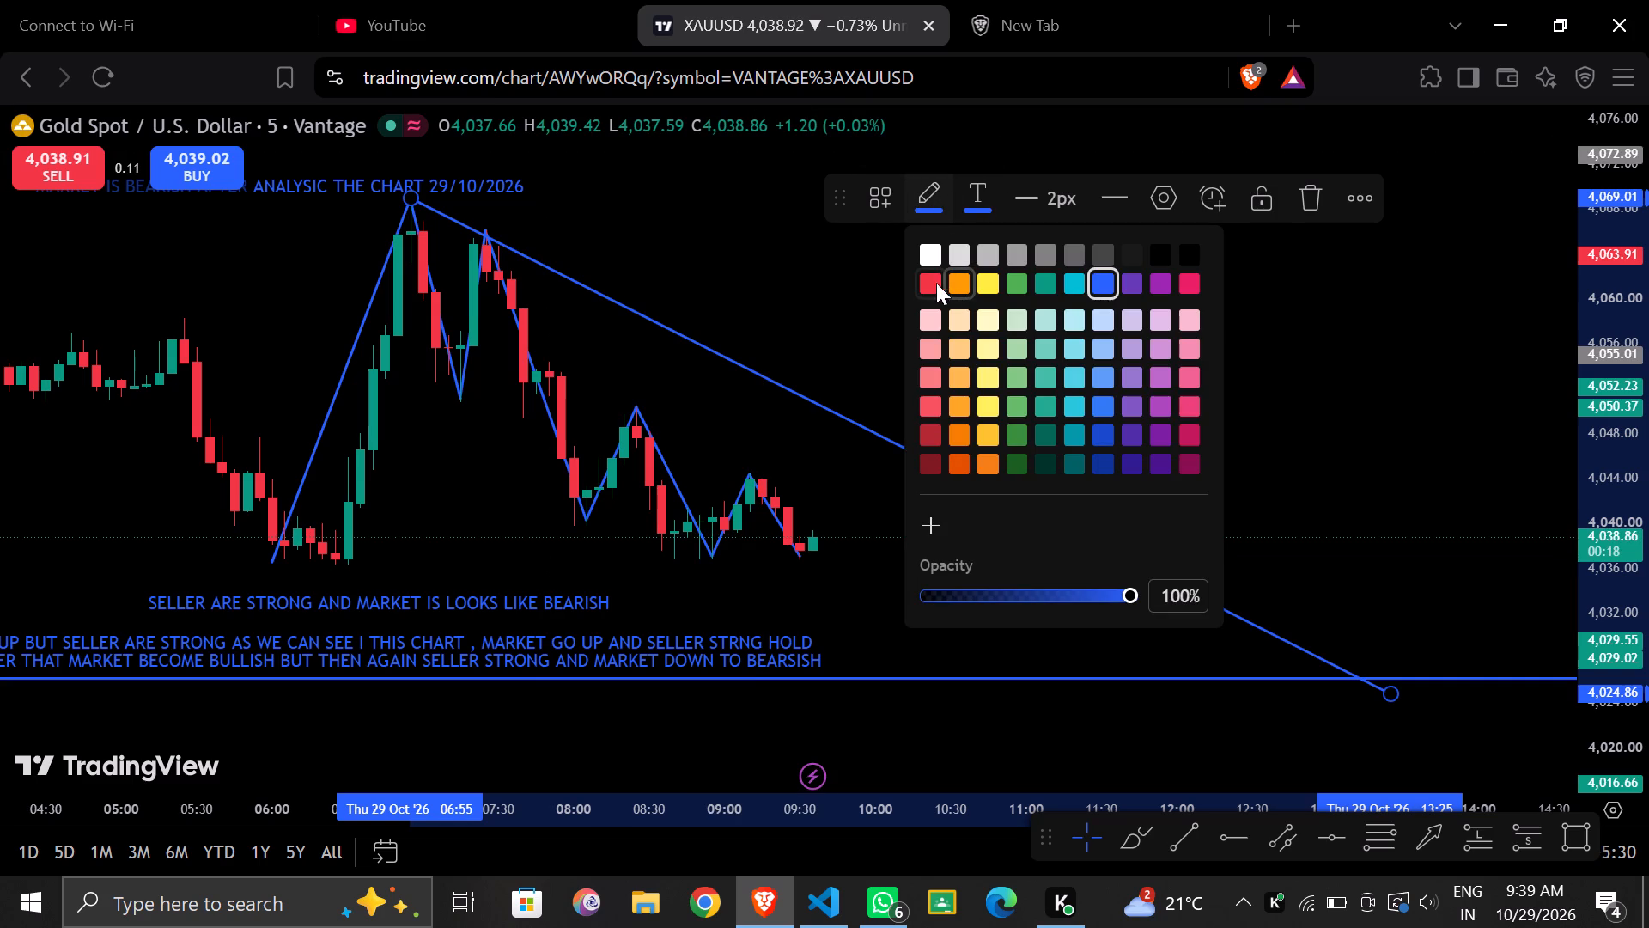
{"action": "left_click", "coordinate": [928, 284]}
{"action": "left_click", "coordinate": [1114, 386]}
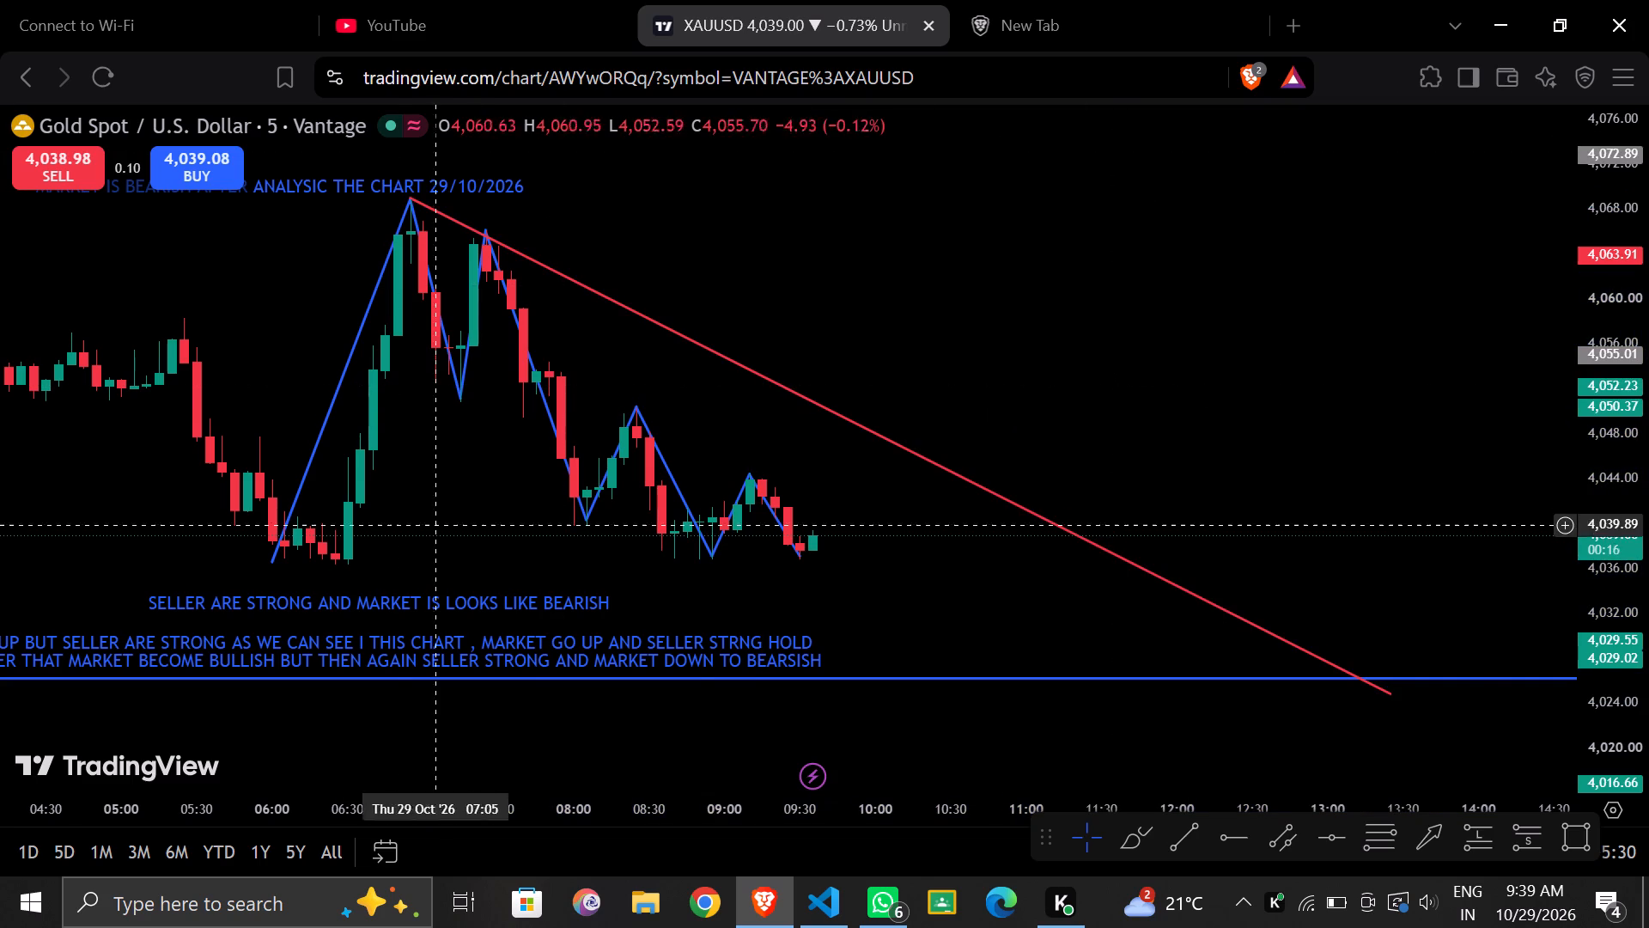
Draw a horizontal trend line along the swing lows at about 4,036.7, from 28 Oct 23:55 to about 29 Oct 11:00.
{"action": "left_click_drag", "start_coordinate": [364, 540], "coordinate": [823, 433]}
{"action": "left_click_drag", "start_coordinate": [556, 443], "coordinate": [727, 467]}
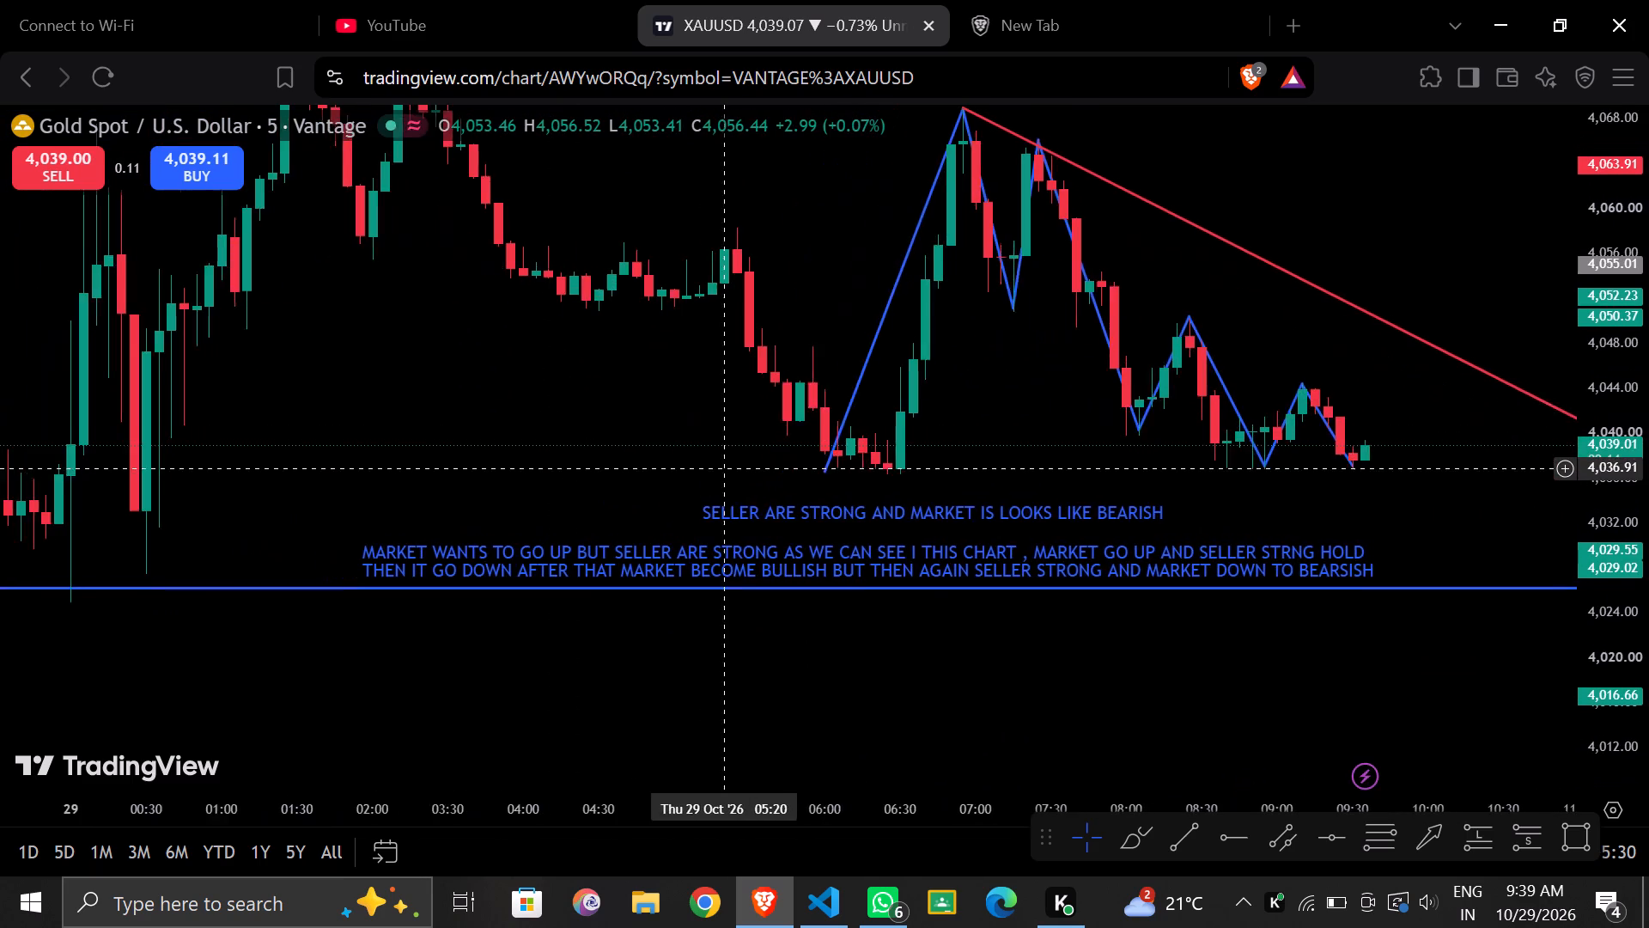
{"action": "left_click_drag", "start_coordinate": [727, 467], "coordinate": [693, 471]}
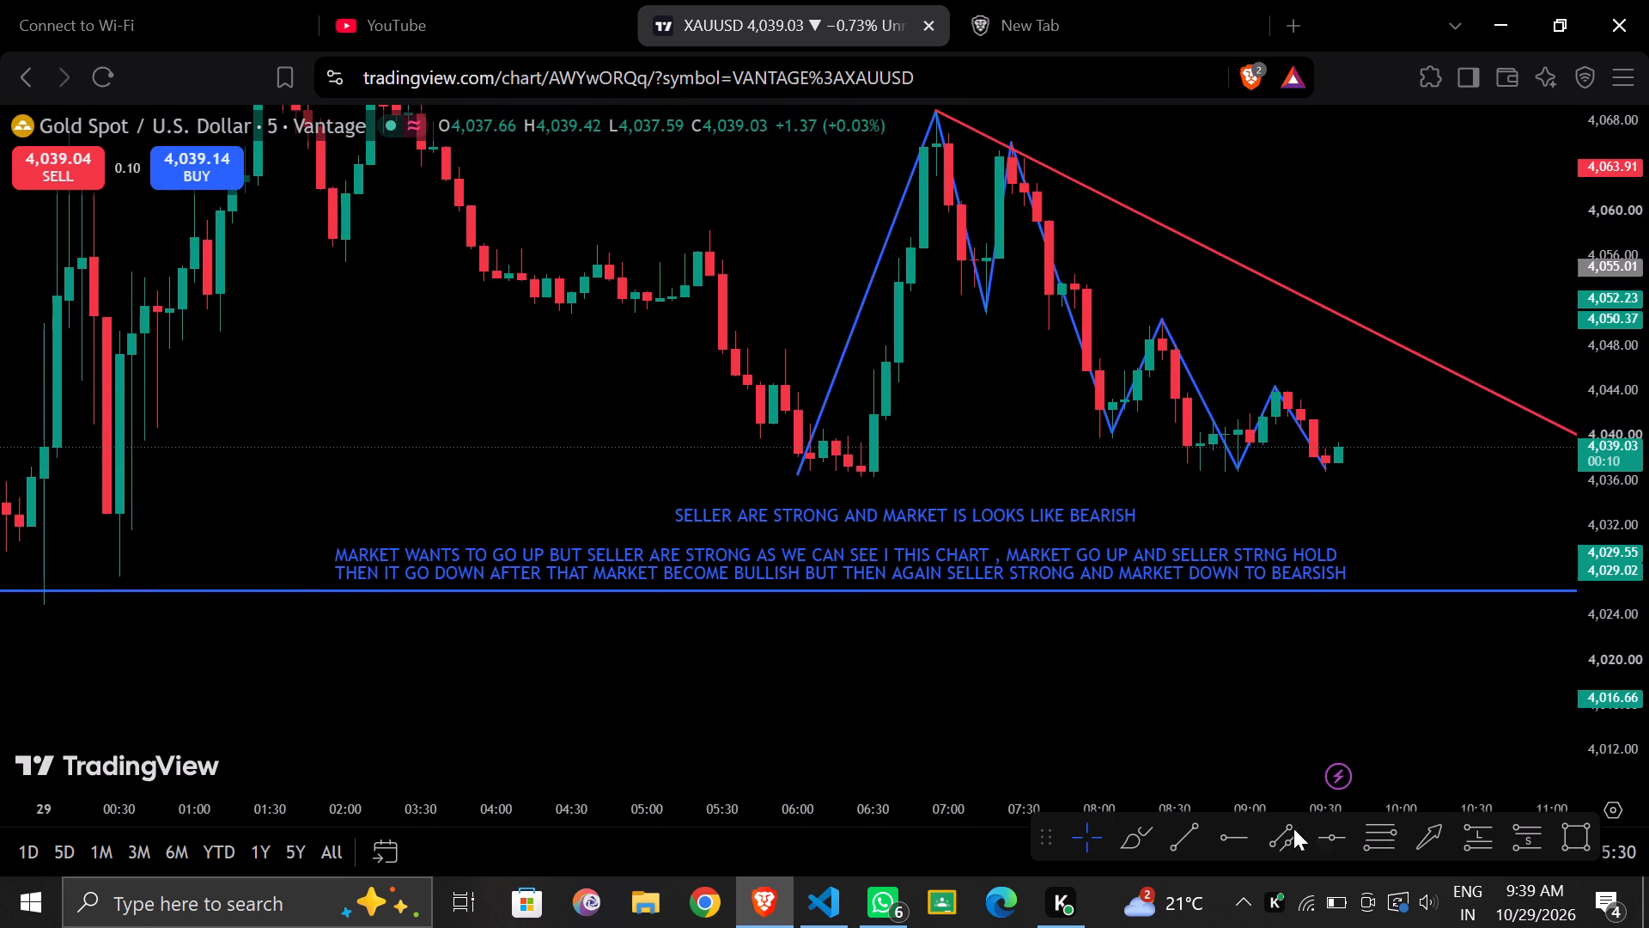
{"action": "double_click", "coordinate": [1184, 839]}
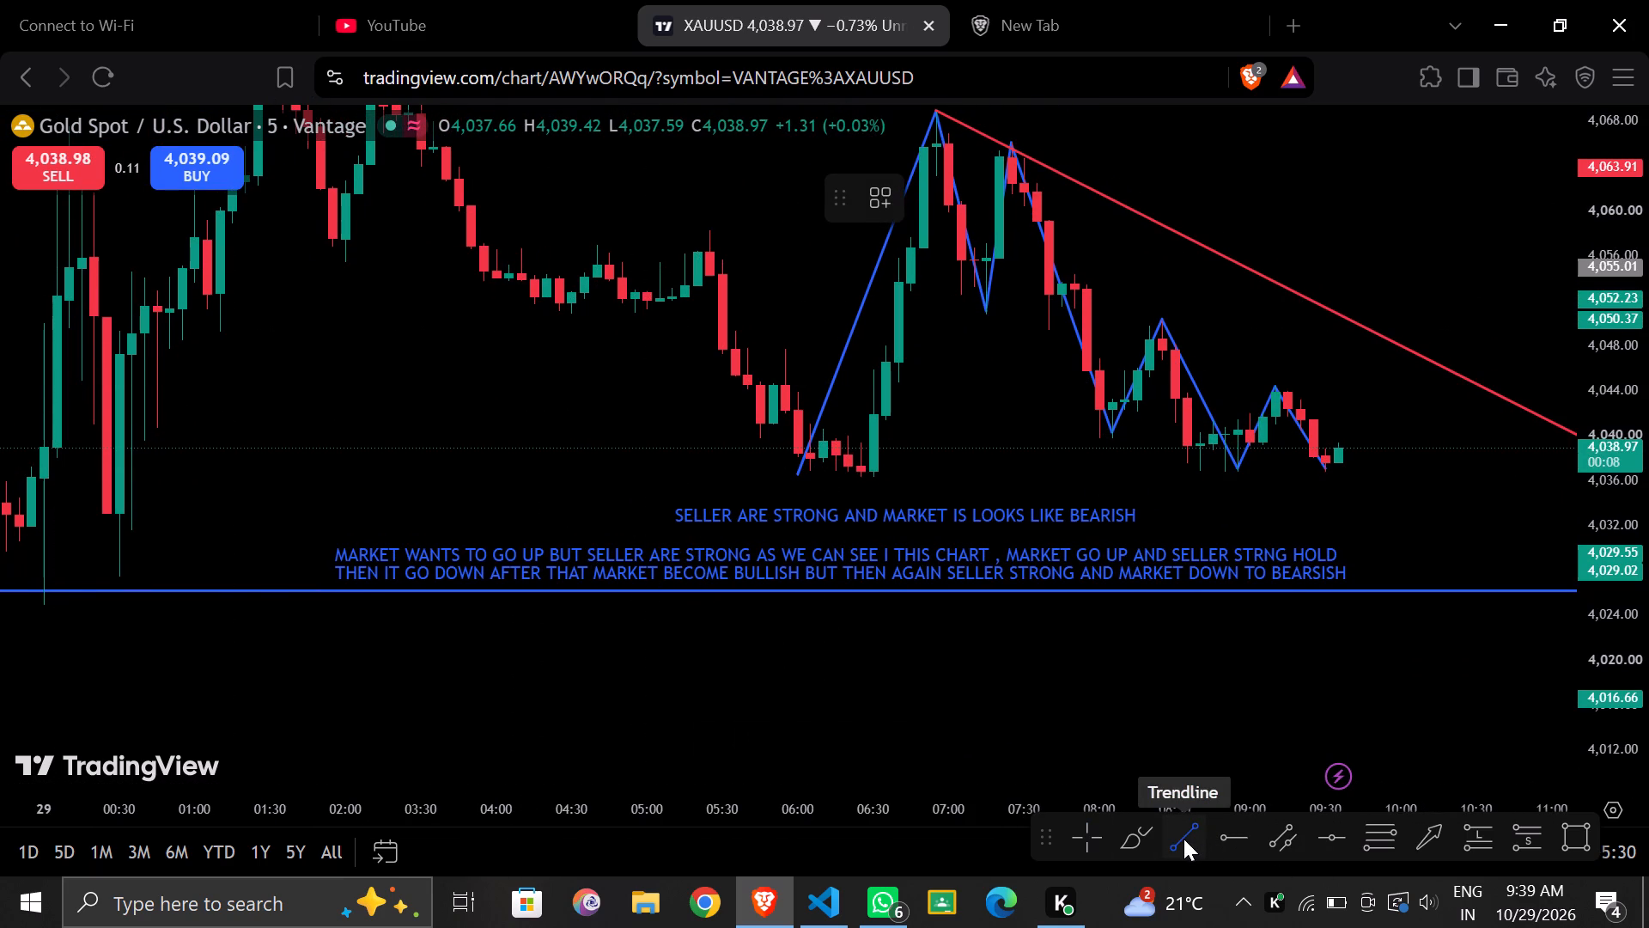
{"action": "left_click", "coordinate": [27, 473]}
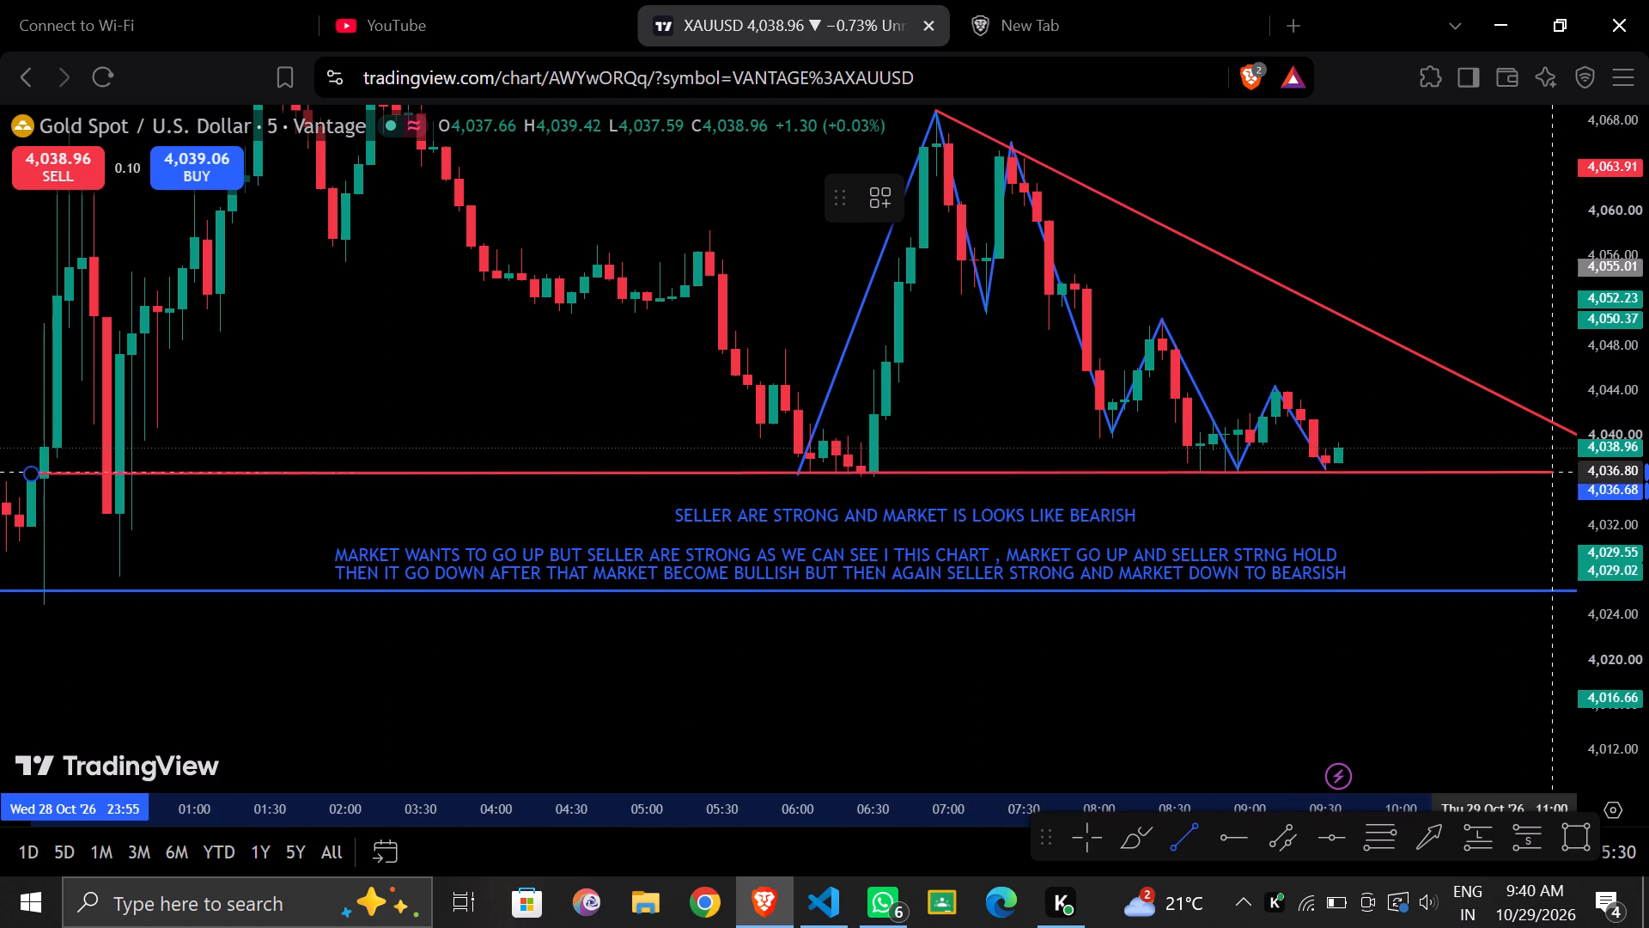
{"action": "left_click", "coordinate": [1555, 473]}
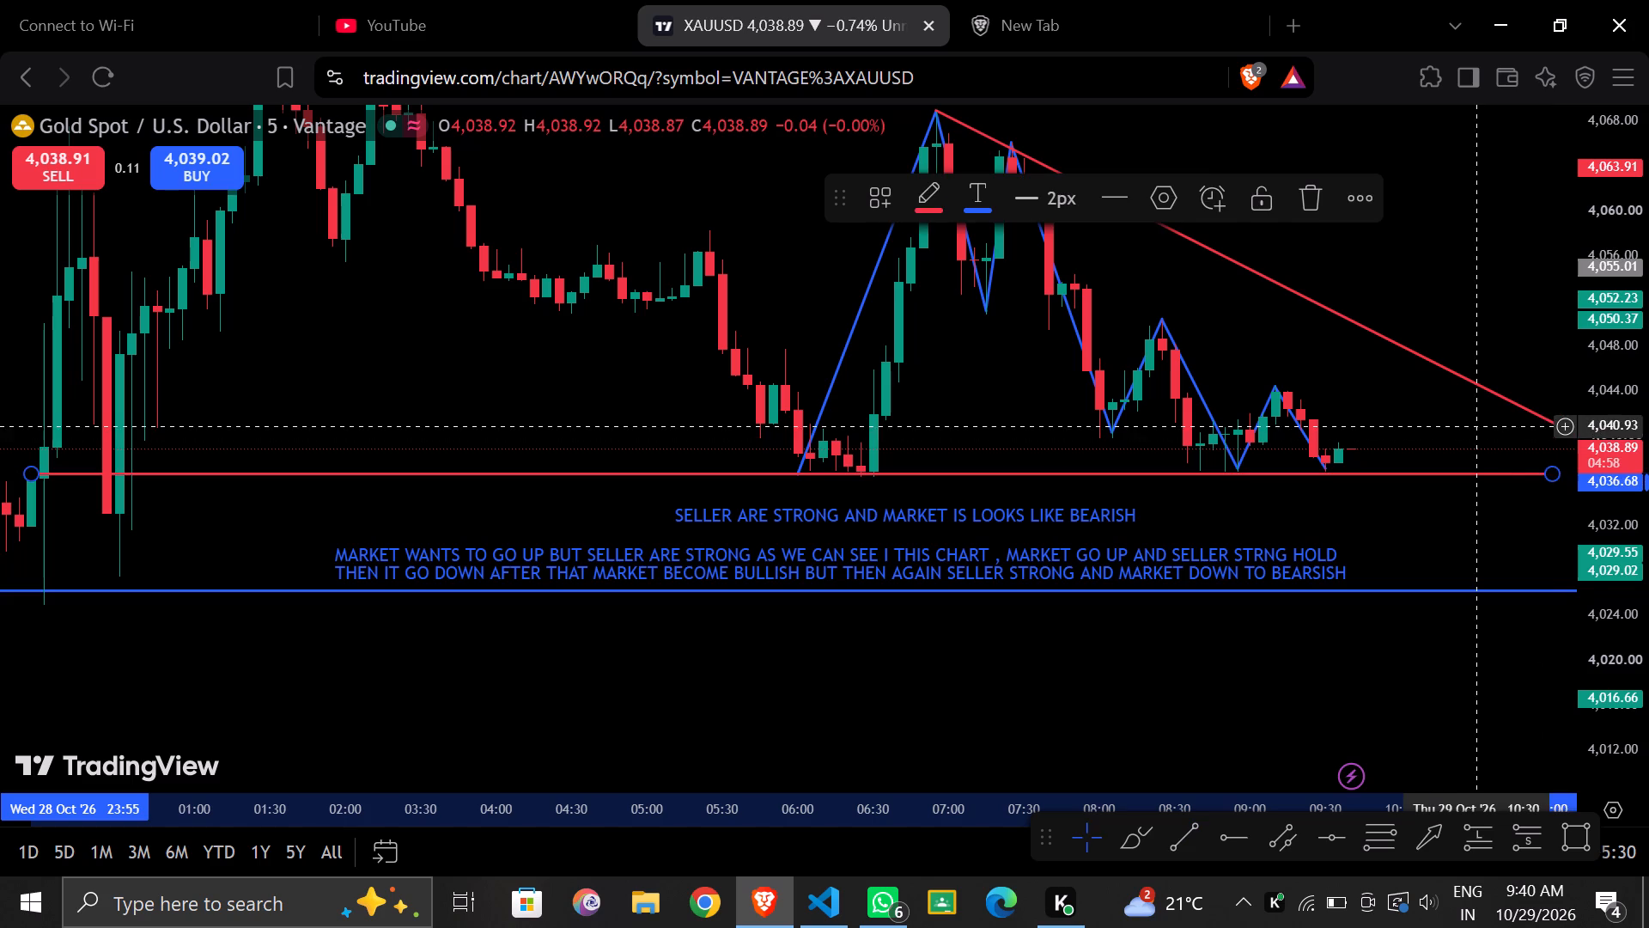
Extend the end of the red horizontal trend line to about 13:15, 4,036.8, beyond the falling trend line.
{"action": "left_click_drag", "start_coordinate": [1469, 420], "coordinate": [935, 464]}
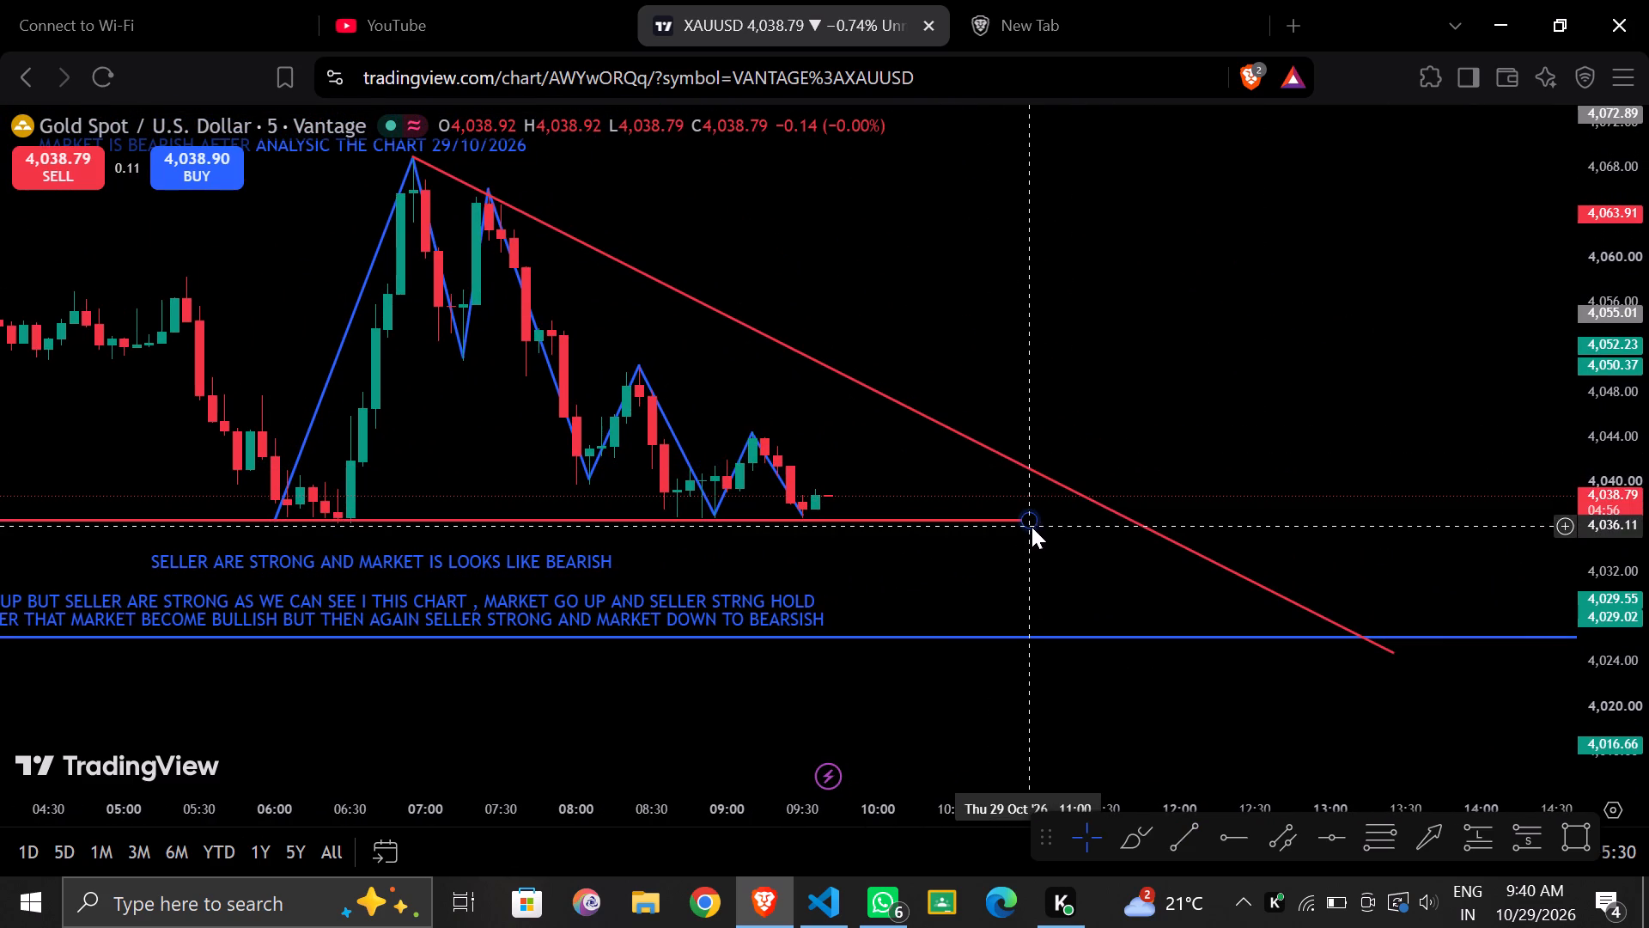
{"action": "left_click_drag", "start_coordinate": [1028, 519], "coordinate": [1310, 511]}
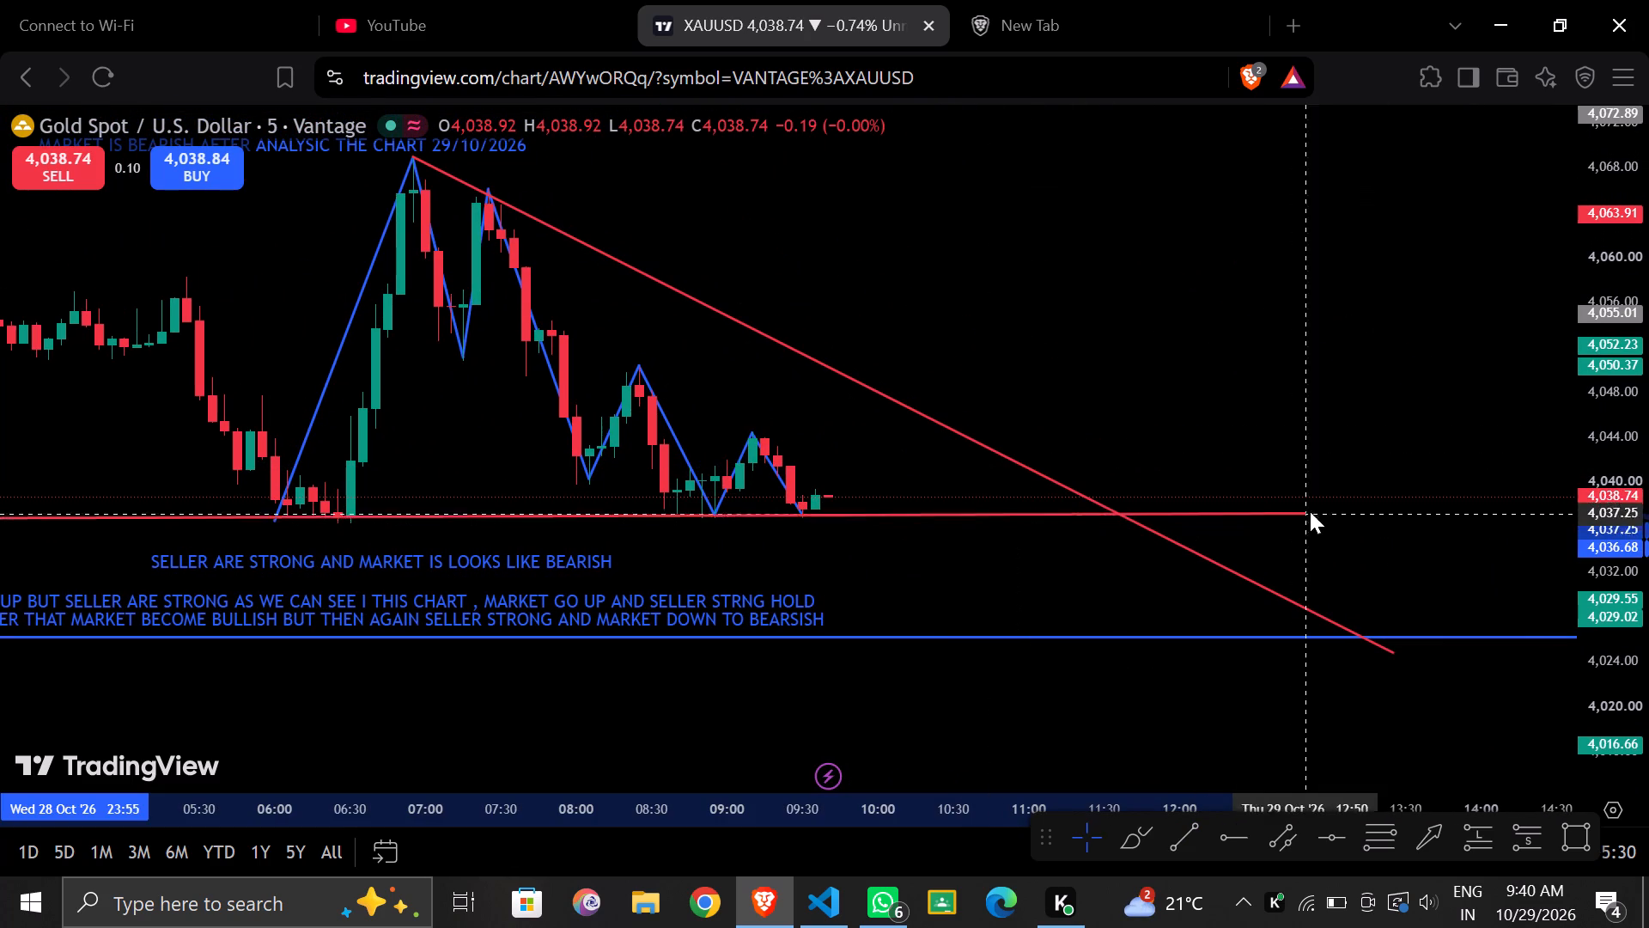
{"action": "left_click_drag", "start_coordinate": [1310, 511], "coordinate": [1369, 519]}
{"action": "left_click", "coordinate": [1369, 519]}
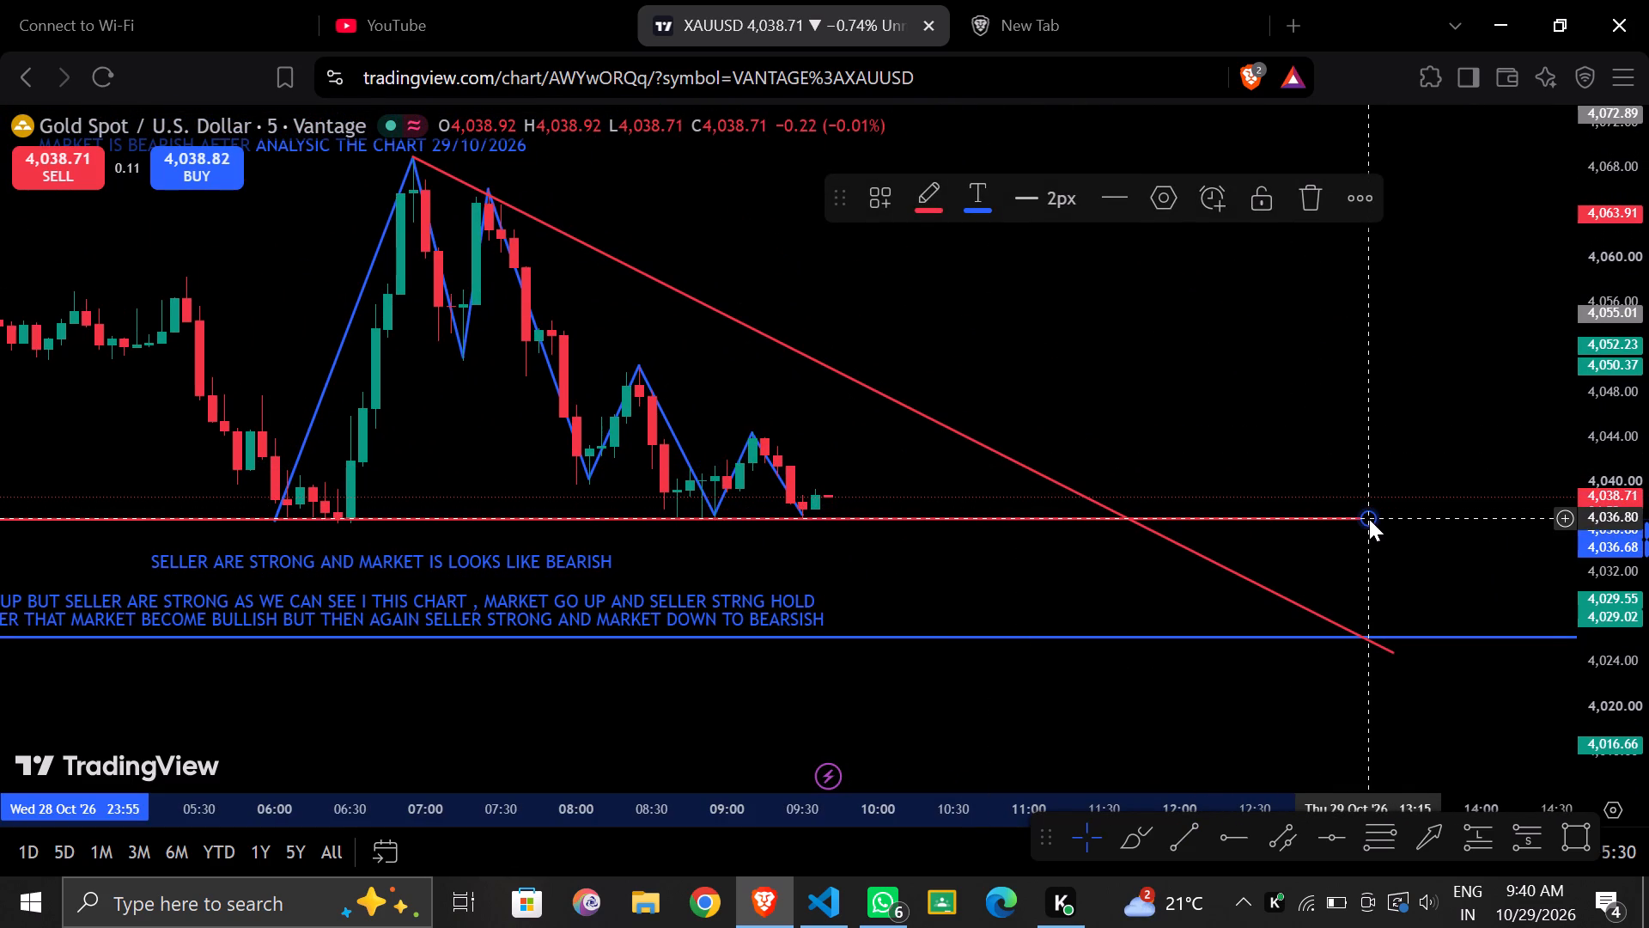
{"action": "left_click", "coordinate": [1348, 415]}
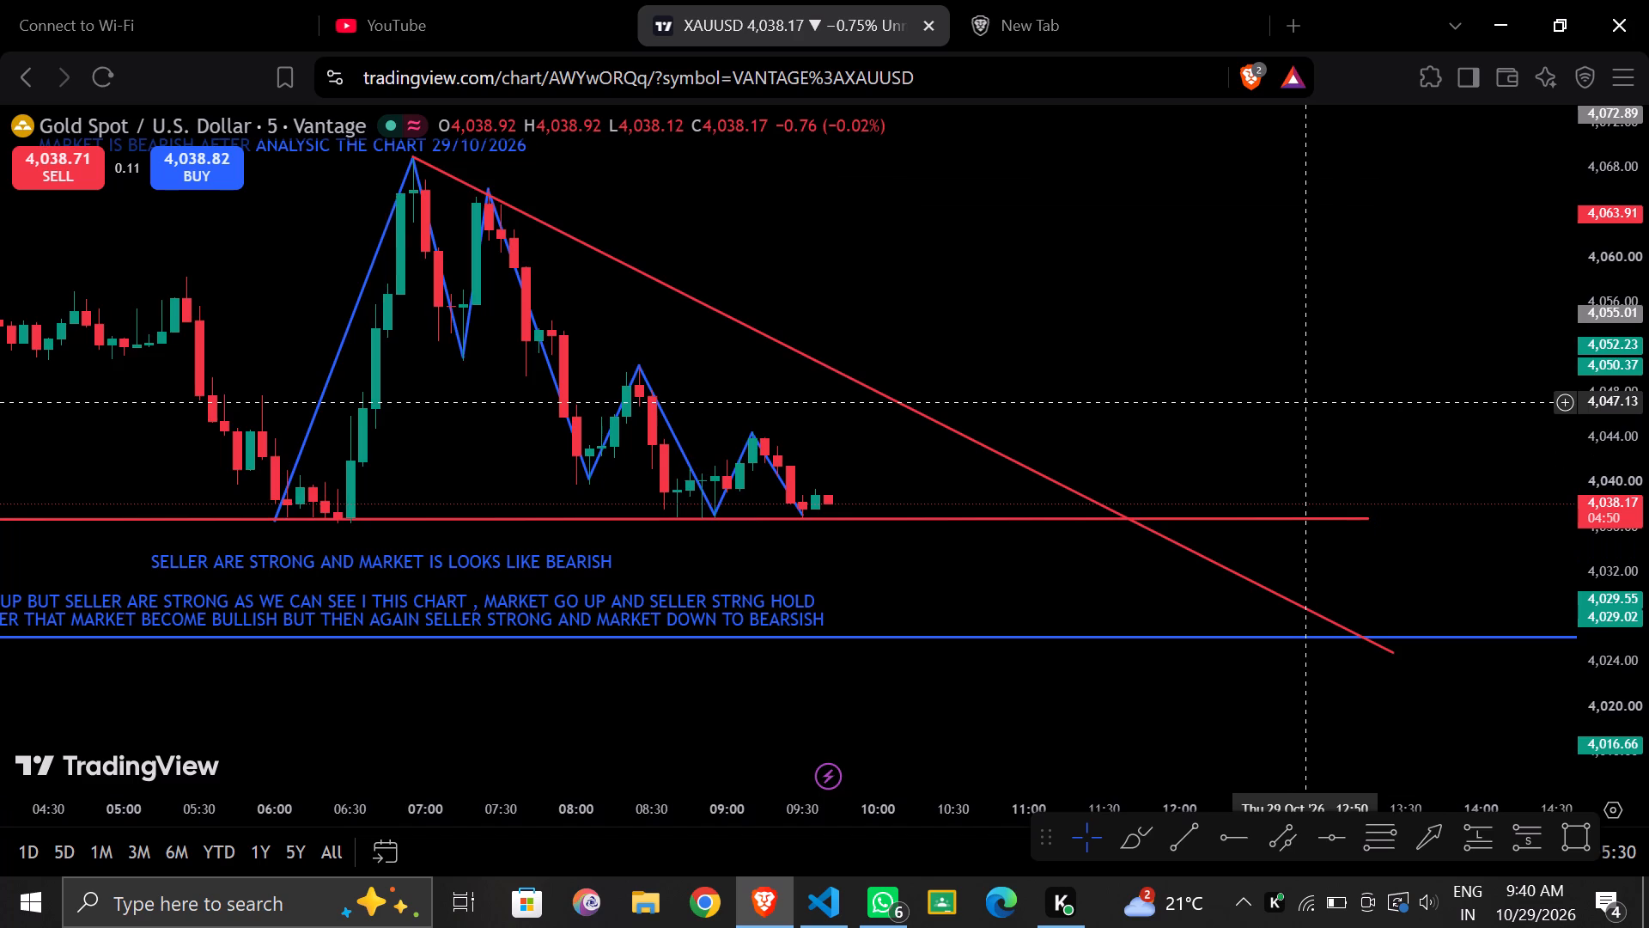
Leave the chart's fullscreen mode.
{"action": "left_click_drag", "start_coordinate": [1213, 364], "coordinate": [1217, 428]}
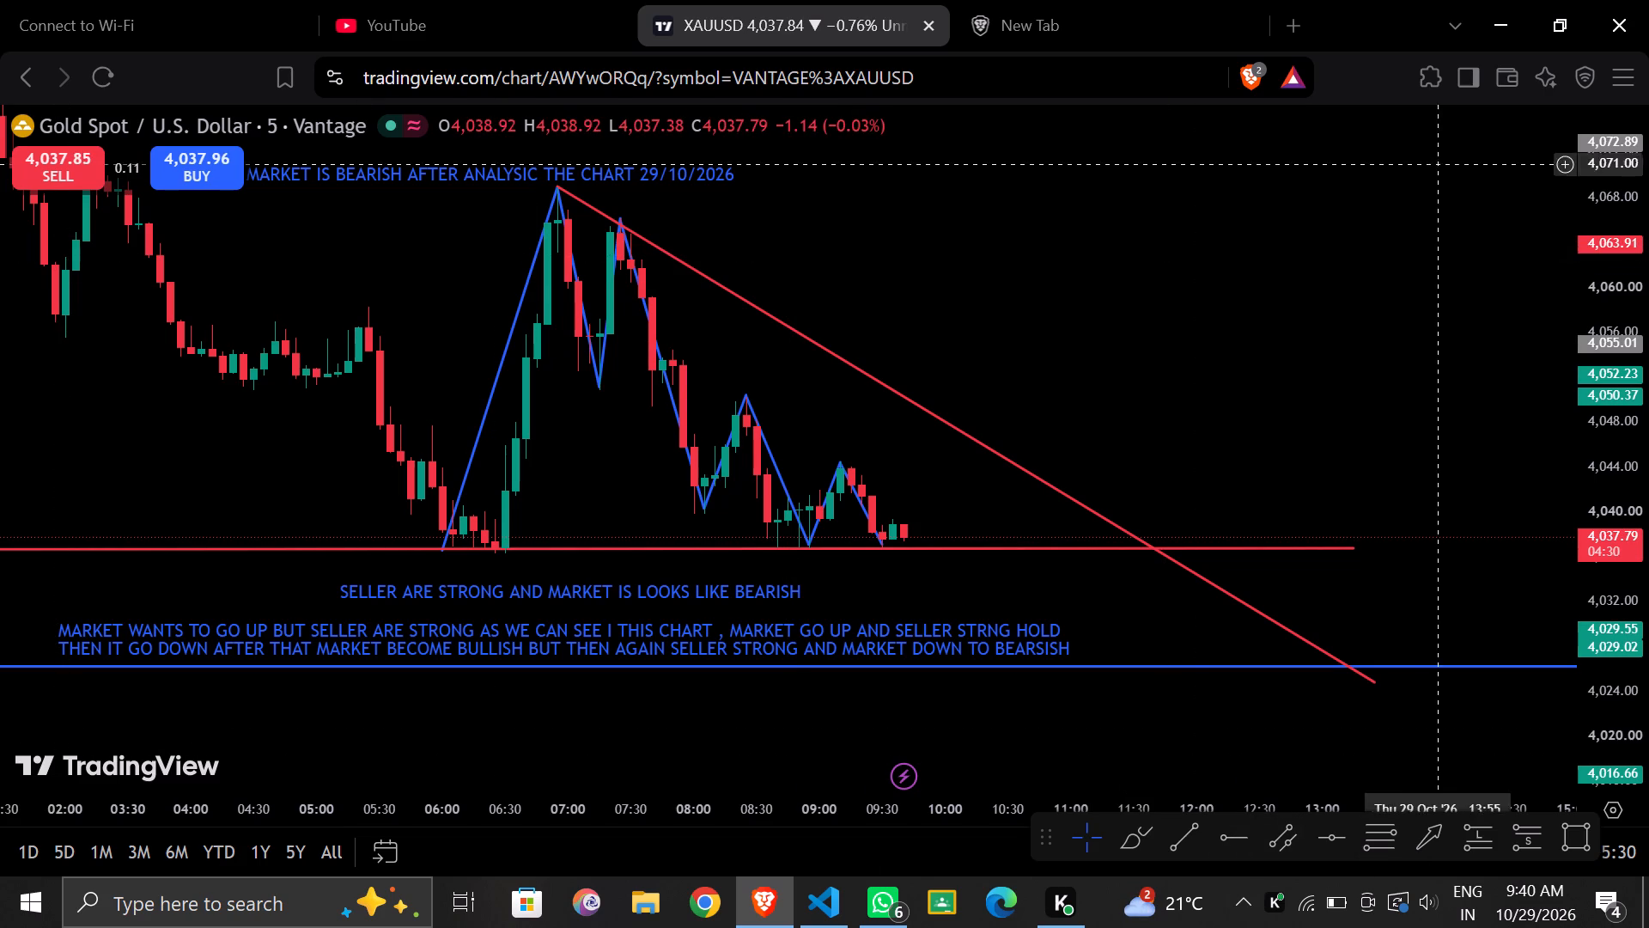
{"action": "key", "text": "Escape"}
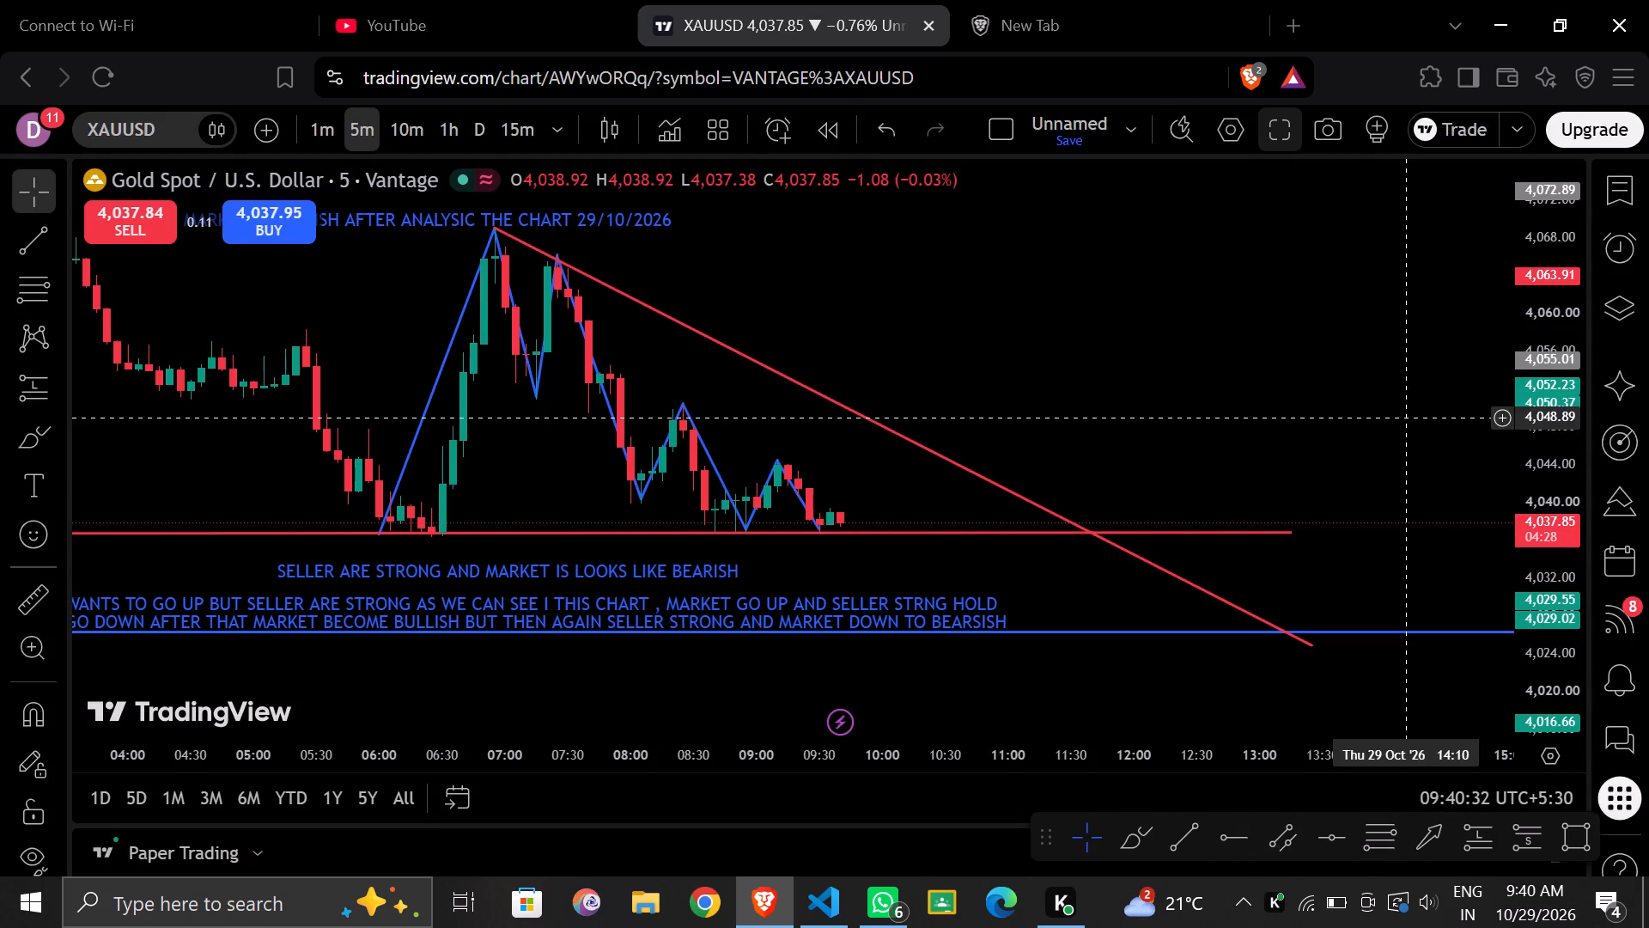
Add the text label "RESISTANCE" above the falling red trend line, at about 09:00, 4,062.
{"action": "left_click", "coordinate": [29, 485]}
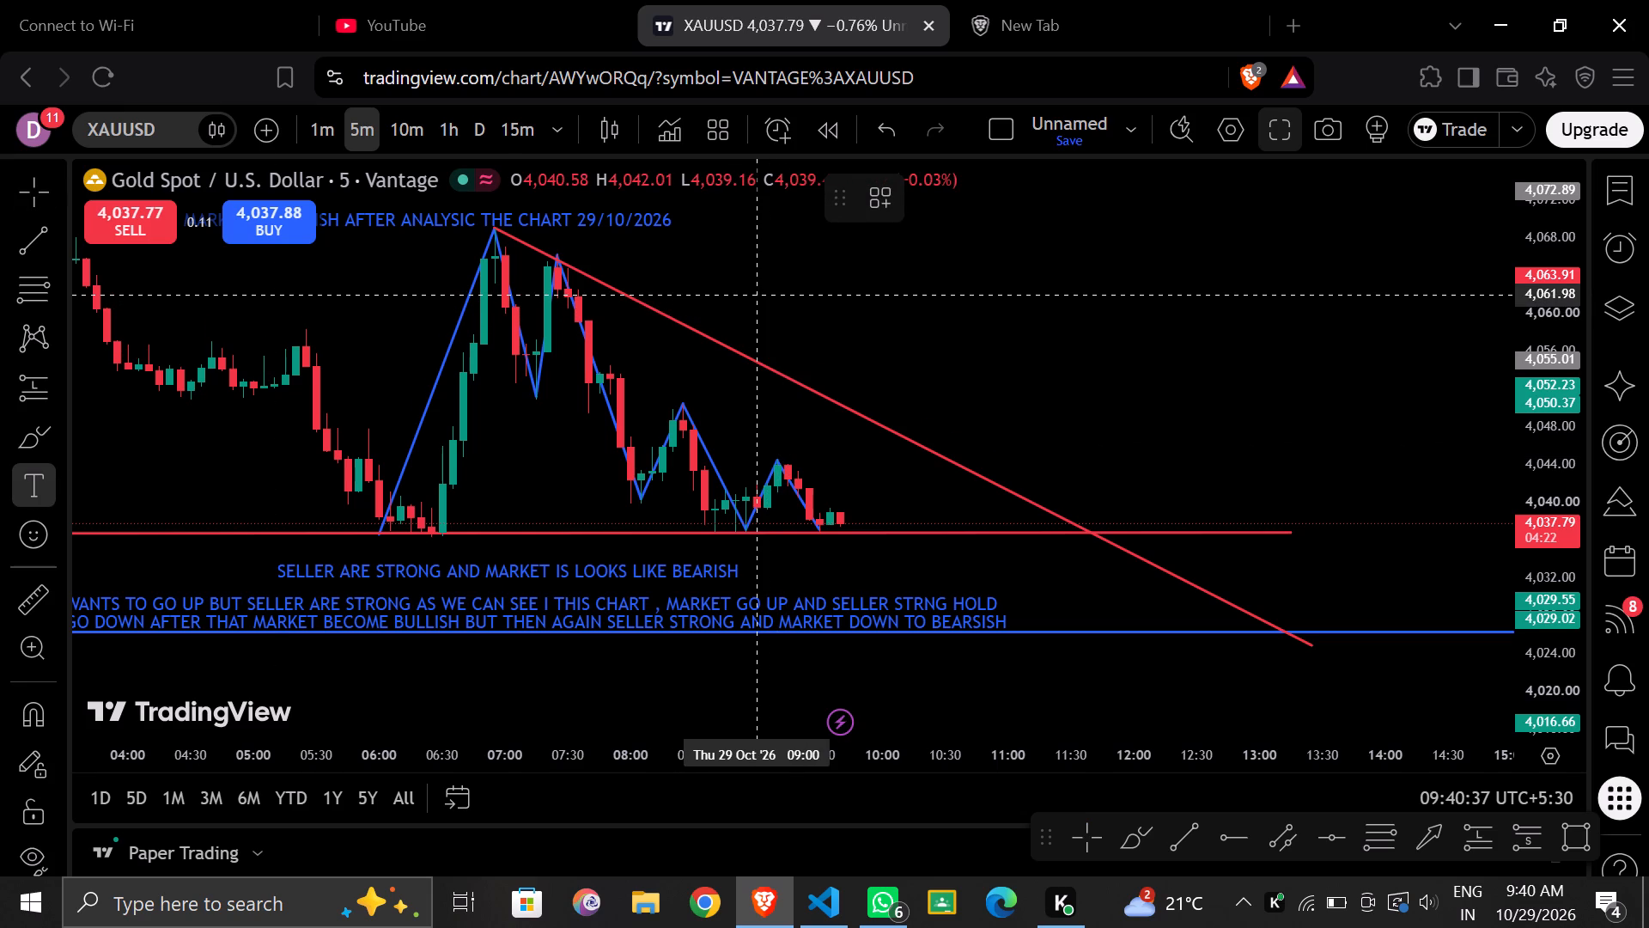
{"action": "left_click", "coordinate": [752, 294]}
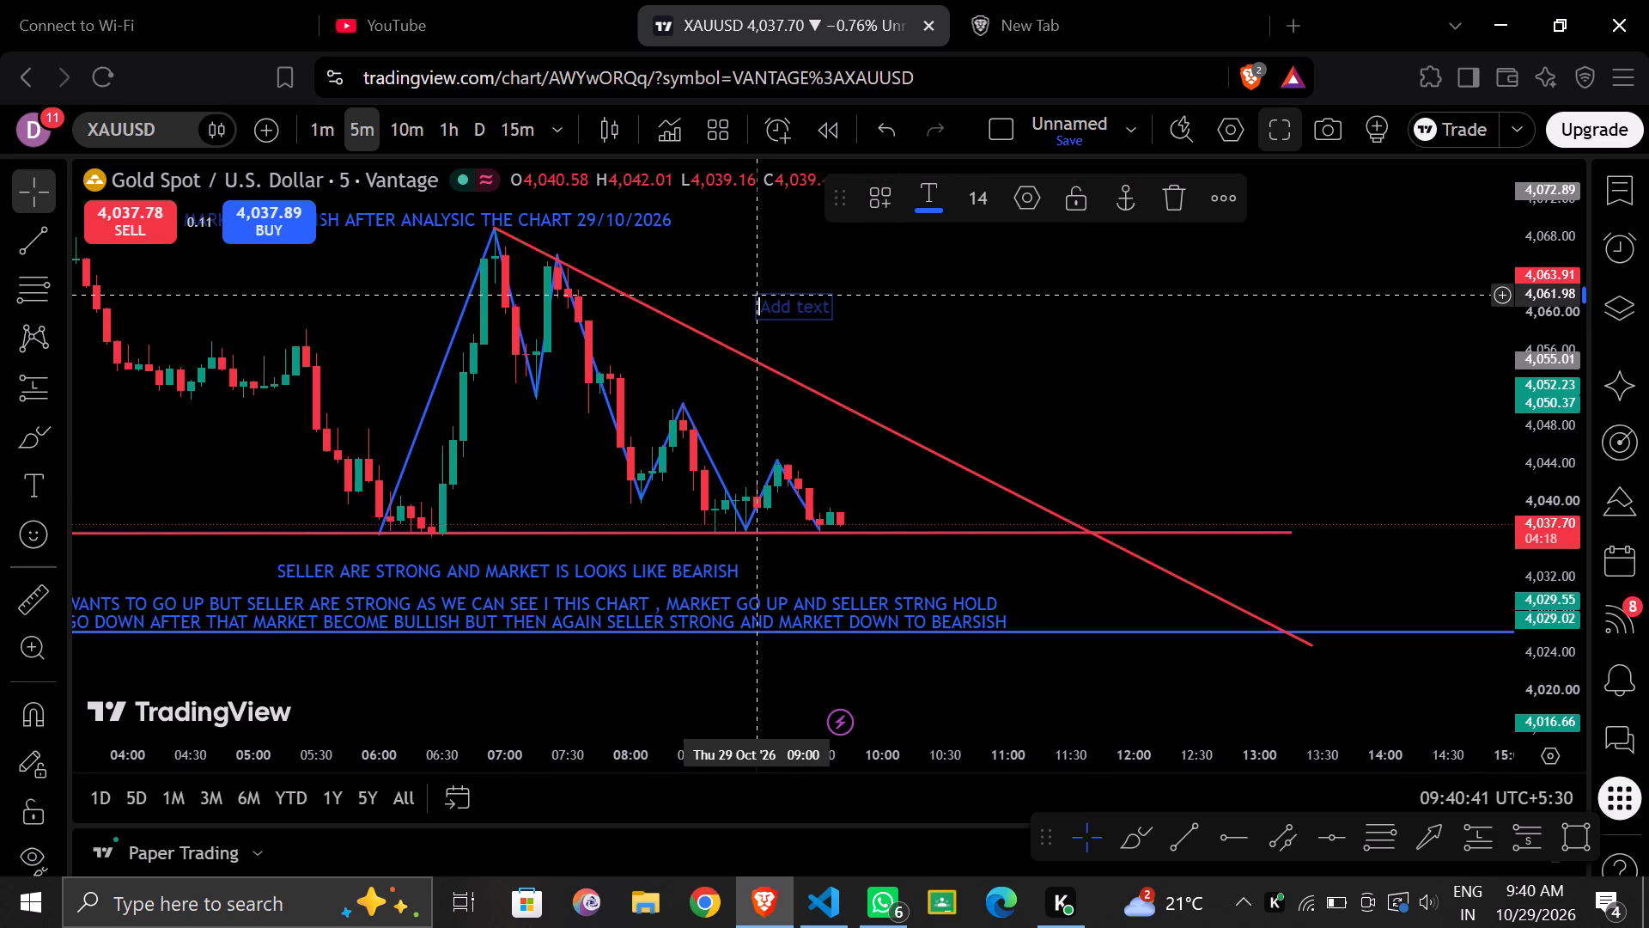
{"action": "type", "text": "rES\\\\\\"}
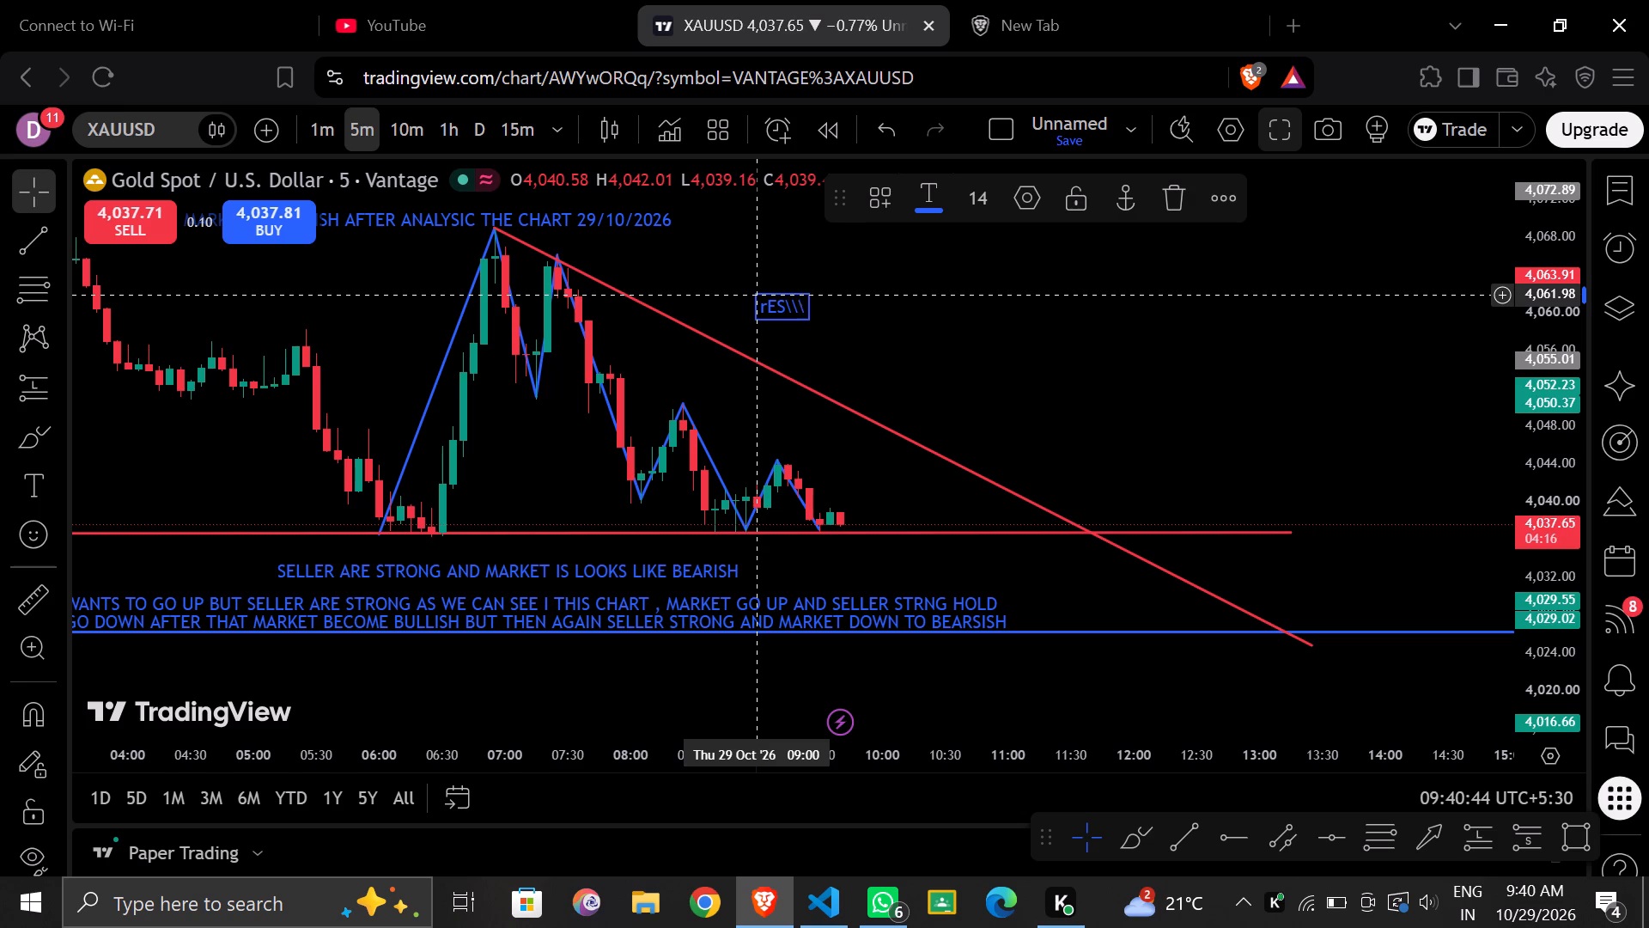
{"action": "key", "text": "BackSpace"}
{"action": "key", "text": "BackSpace"}
{"action": "key", "text": "BackSpace"}
{"action": "key", "text": "BackSpace"}
{"action": "key", "text": "BackSpace"}
{"action": "key", "text": "BackSpace"}
{"action": "key", "text": "BackSpace"}
{"action": "key", "text": "BackSpace"}
{"action": "key", "text": "BackSpace"}
{"action": "key", "text": "BackSpace"}
{"action": "key", "text": "BackSpace"}
{"action": "key", "text": "BackSpace"}
{"action": "key", "text": "BackSpace"}
{"action": "key", "text": "BackSpace"}
{"action": "key", "text": "BackSpace"}
{"action": "key", "text": "BackSpace"}
{"action": "key", "text": "BackSpace"}
{"action": "type", "text": "RESISTANCE"}
{"action": "key", "text": "space"}
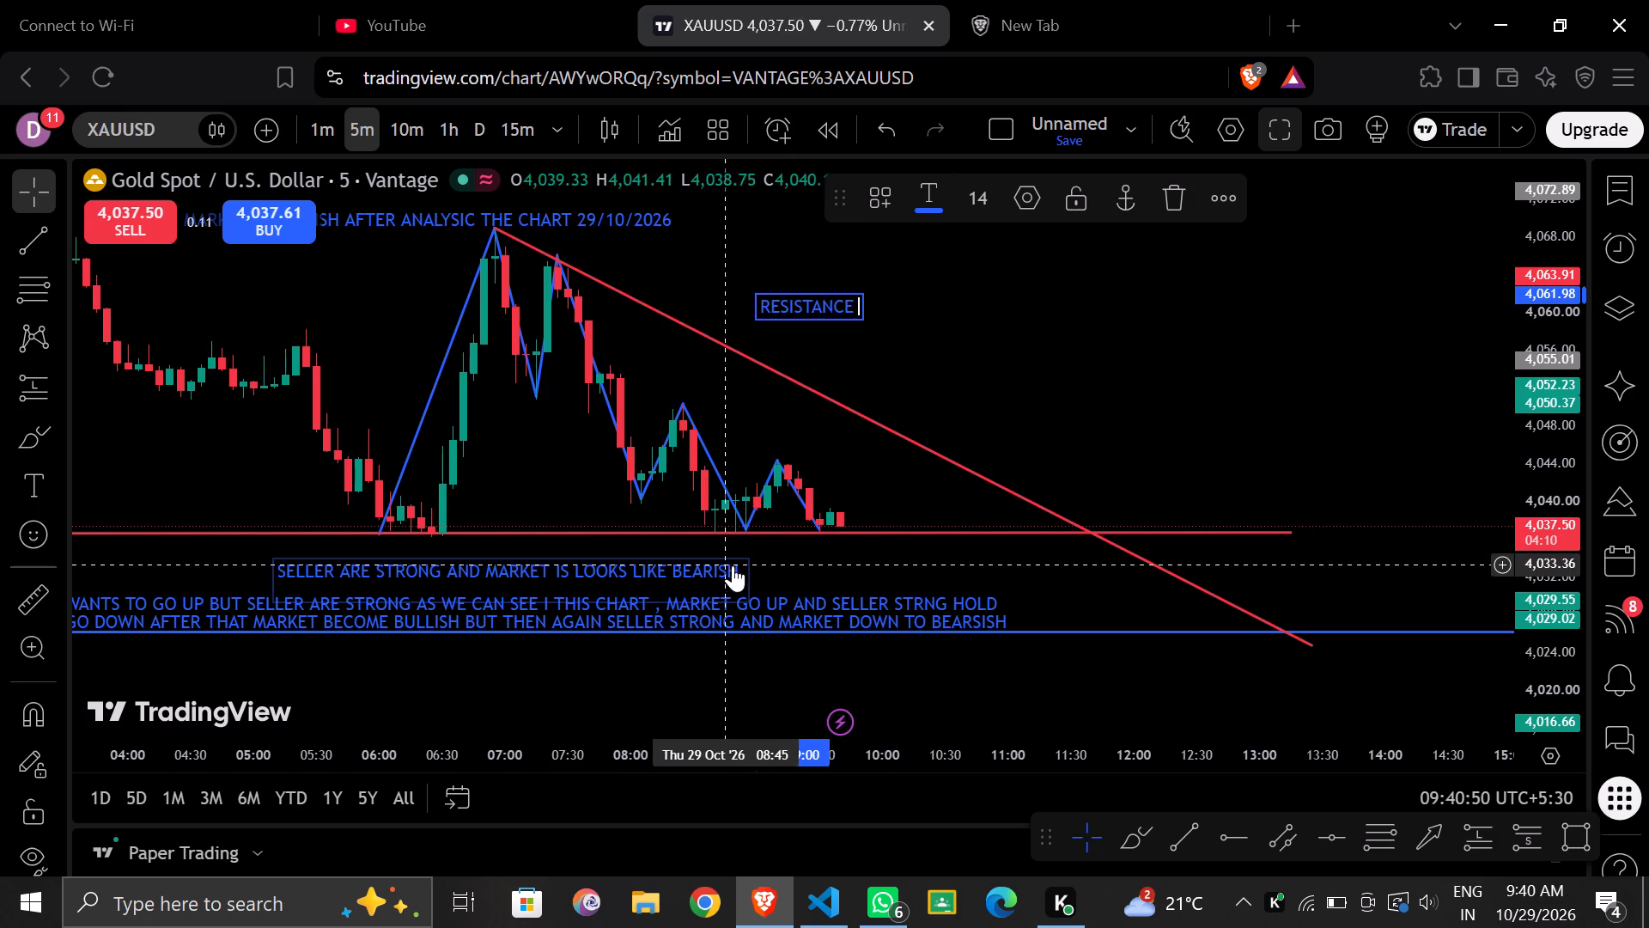
{"action": "left_click", "coordinate": [875, 563]}
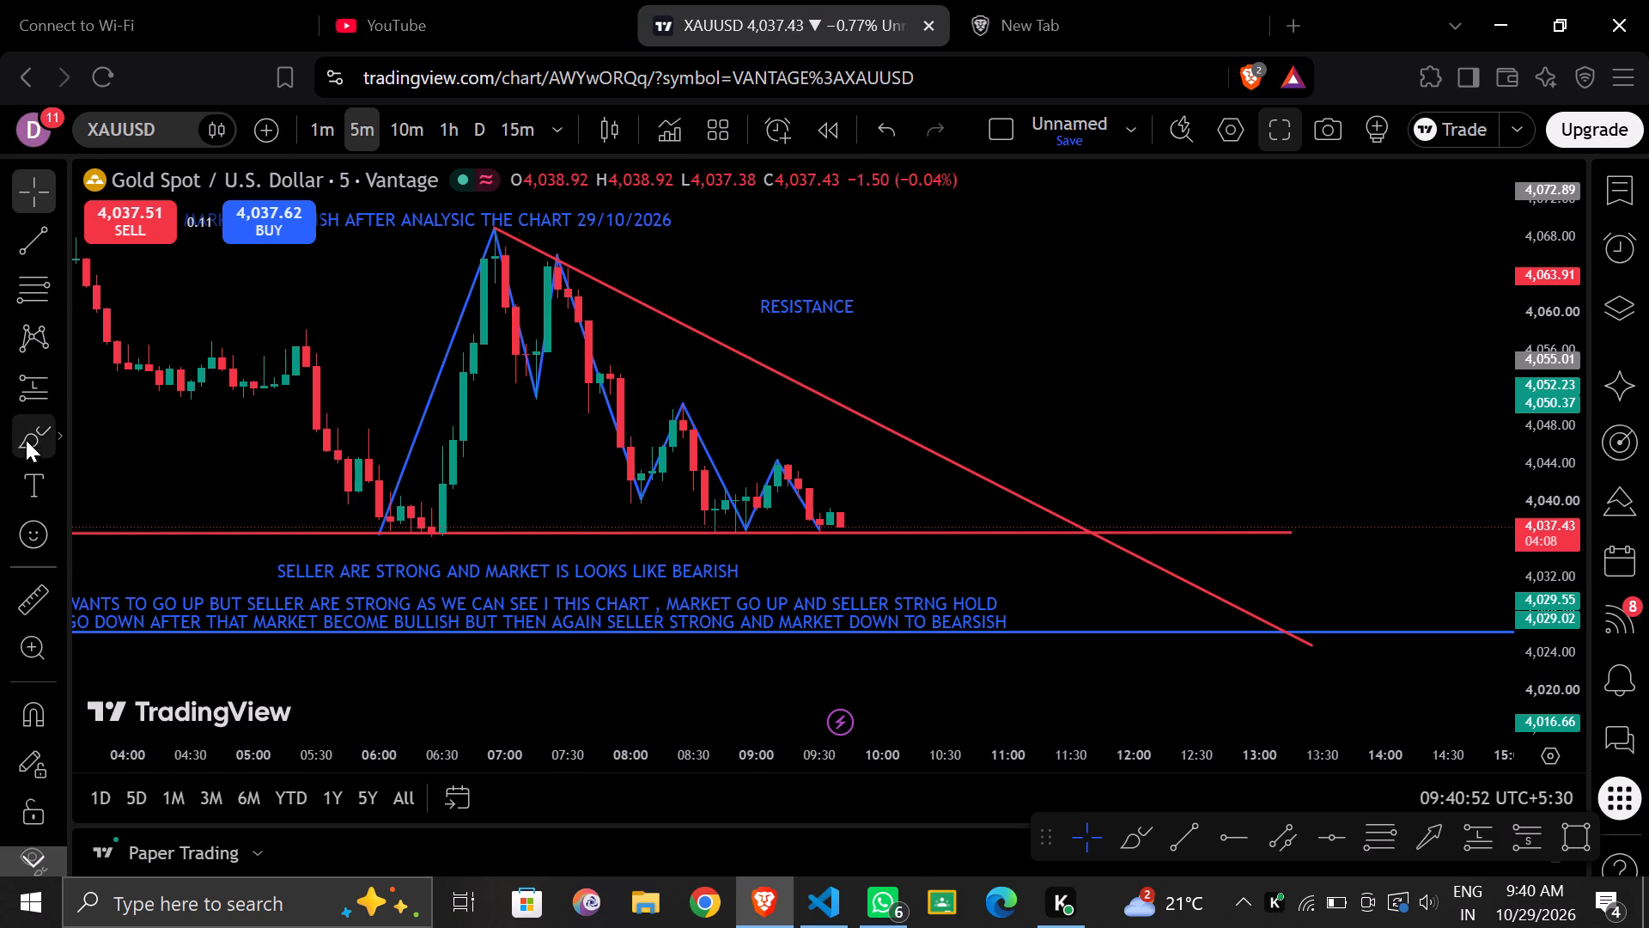
Add the text label "SUPPORT" just below the red horizontal trend line, at about 09:40, 4,034.7.
{"action": "left_click", "coordinate": [38, 492]}
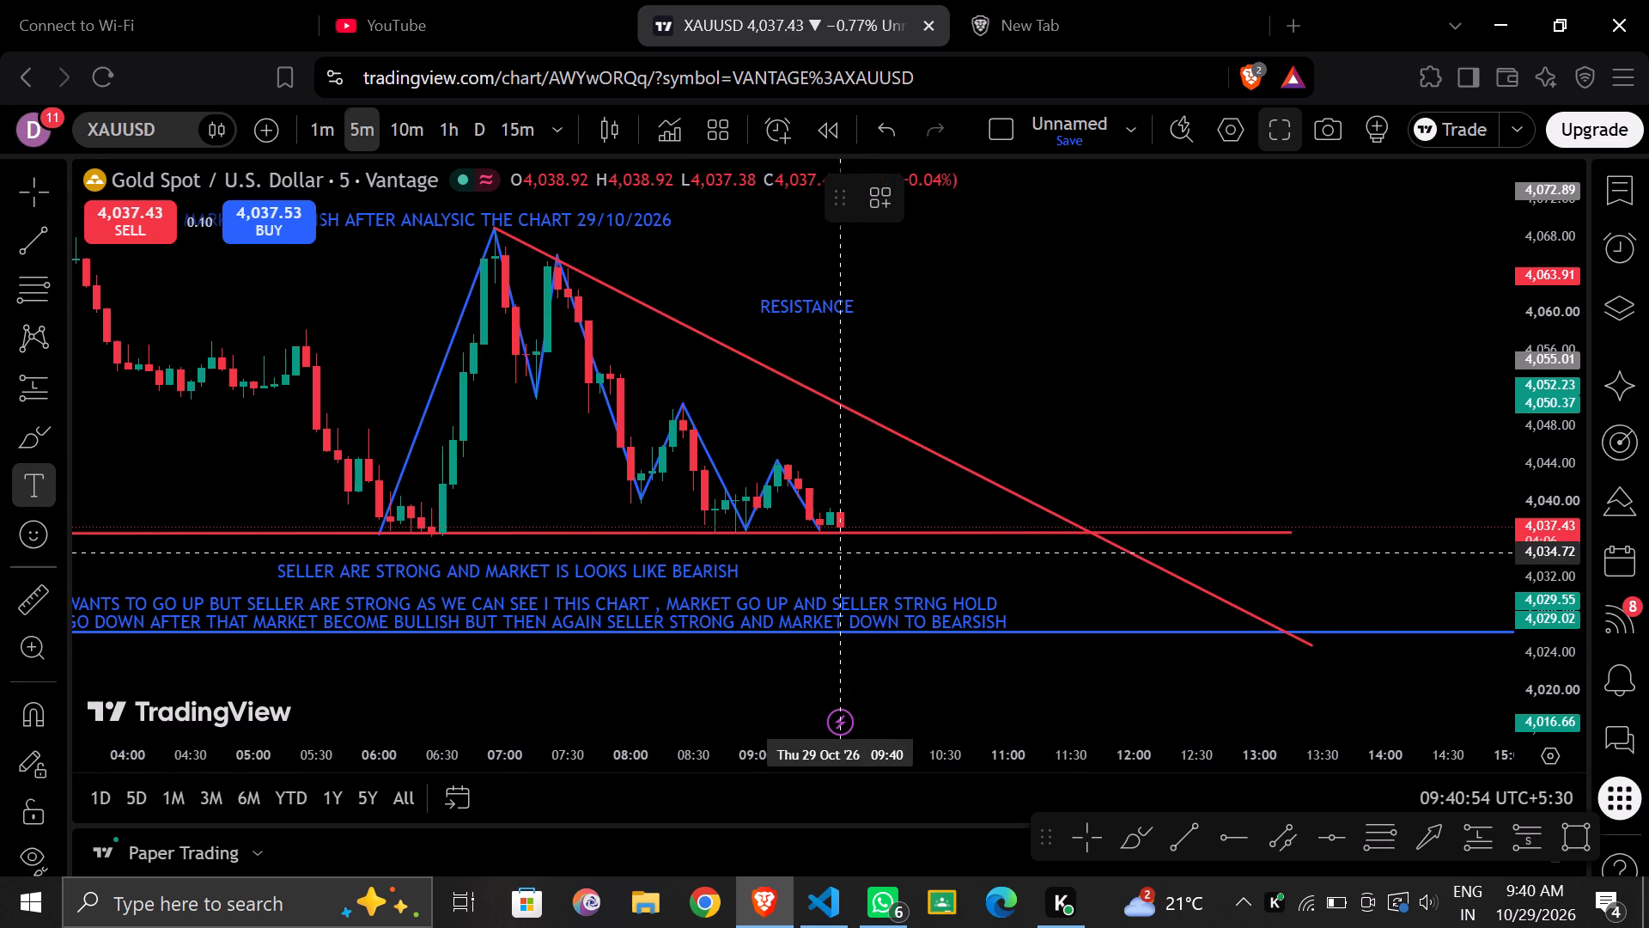
{"action": "left_click", "coordinate": [839, 553]}
{"action": "key", "text": "shift+s"}
{"action": "key", "text": "BackSpace"}
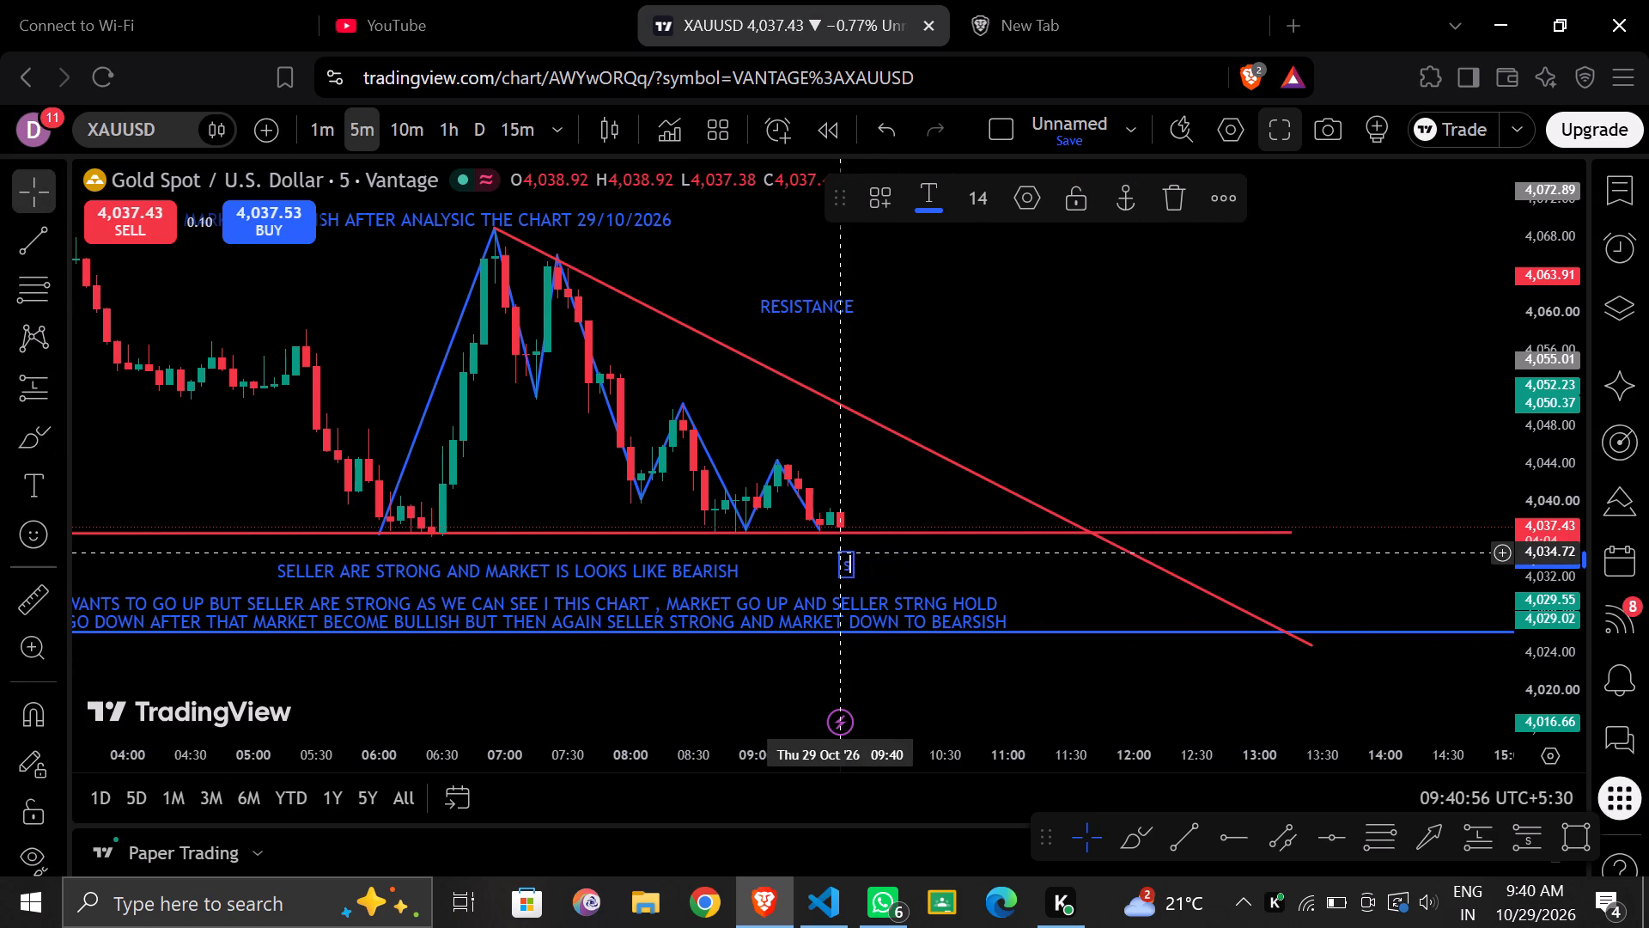
{"action": "type", "text": "SUPPORT"}
{"action": "left_click", "coordinate": [1142, 439]}
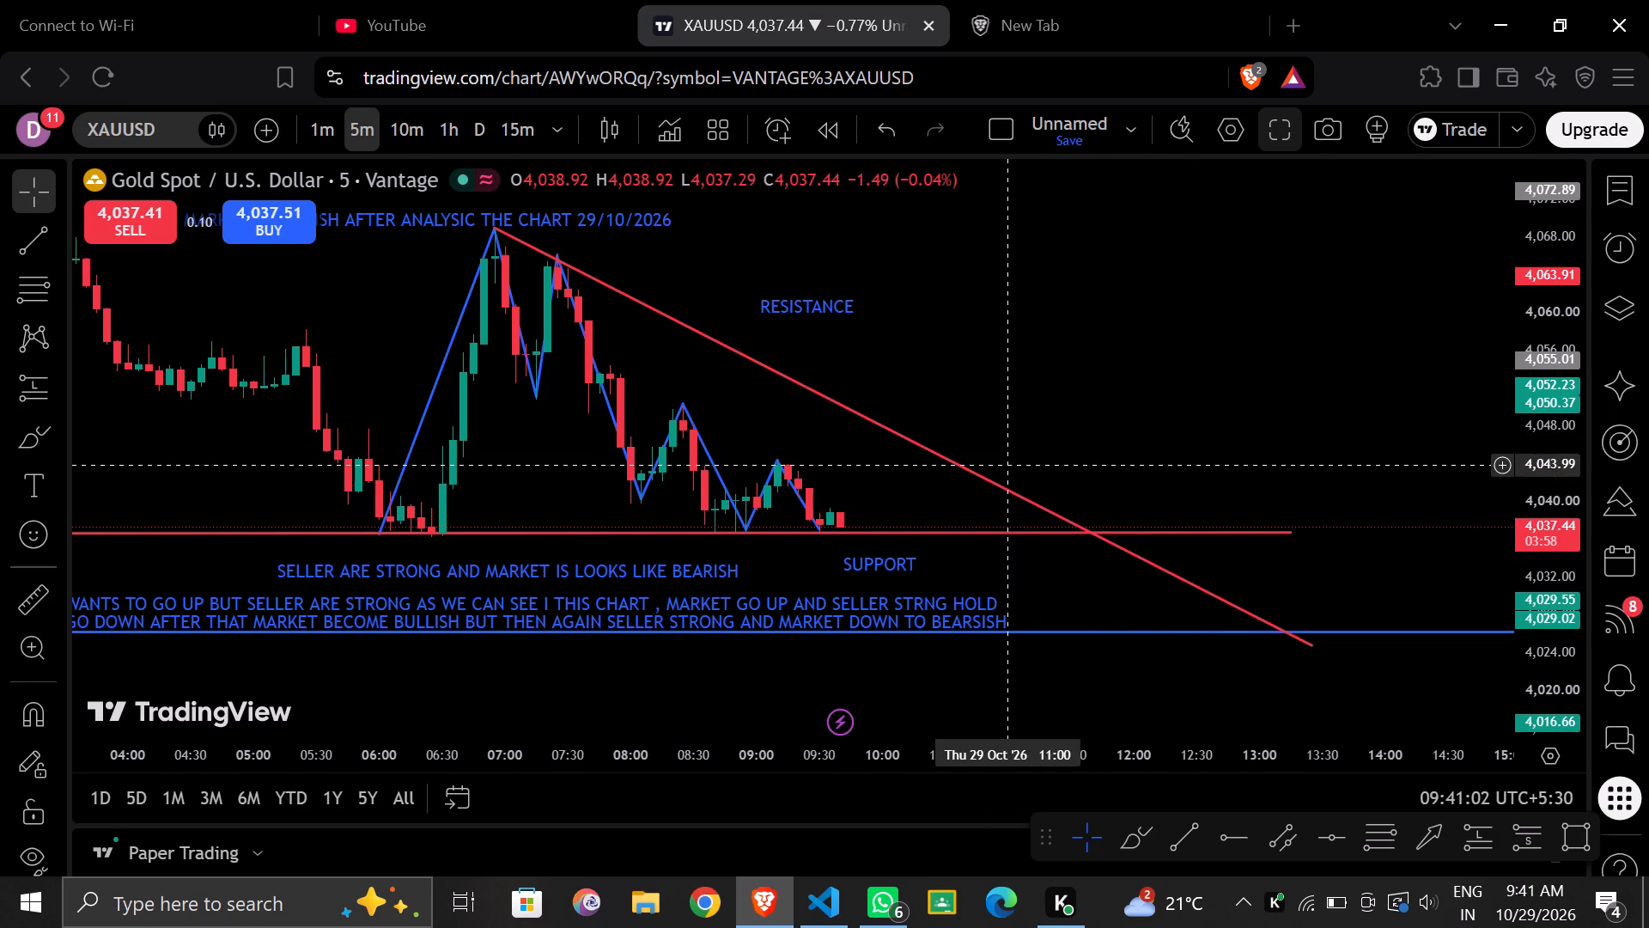
{"action": "left_click", "coordinate": [1008, 410]}
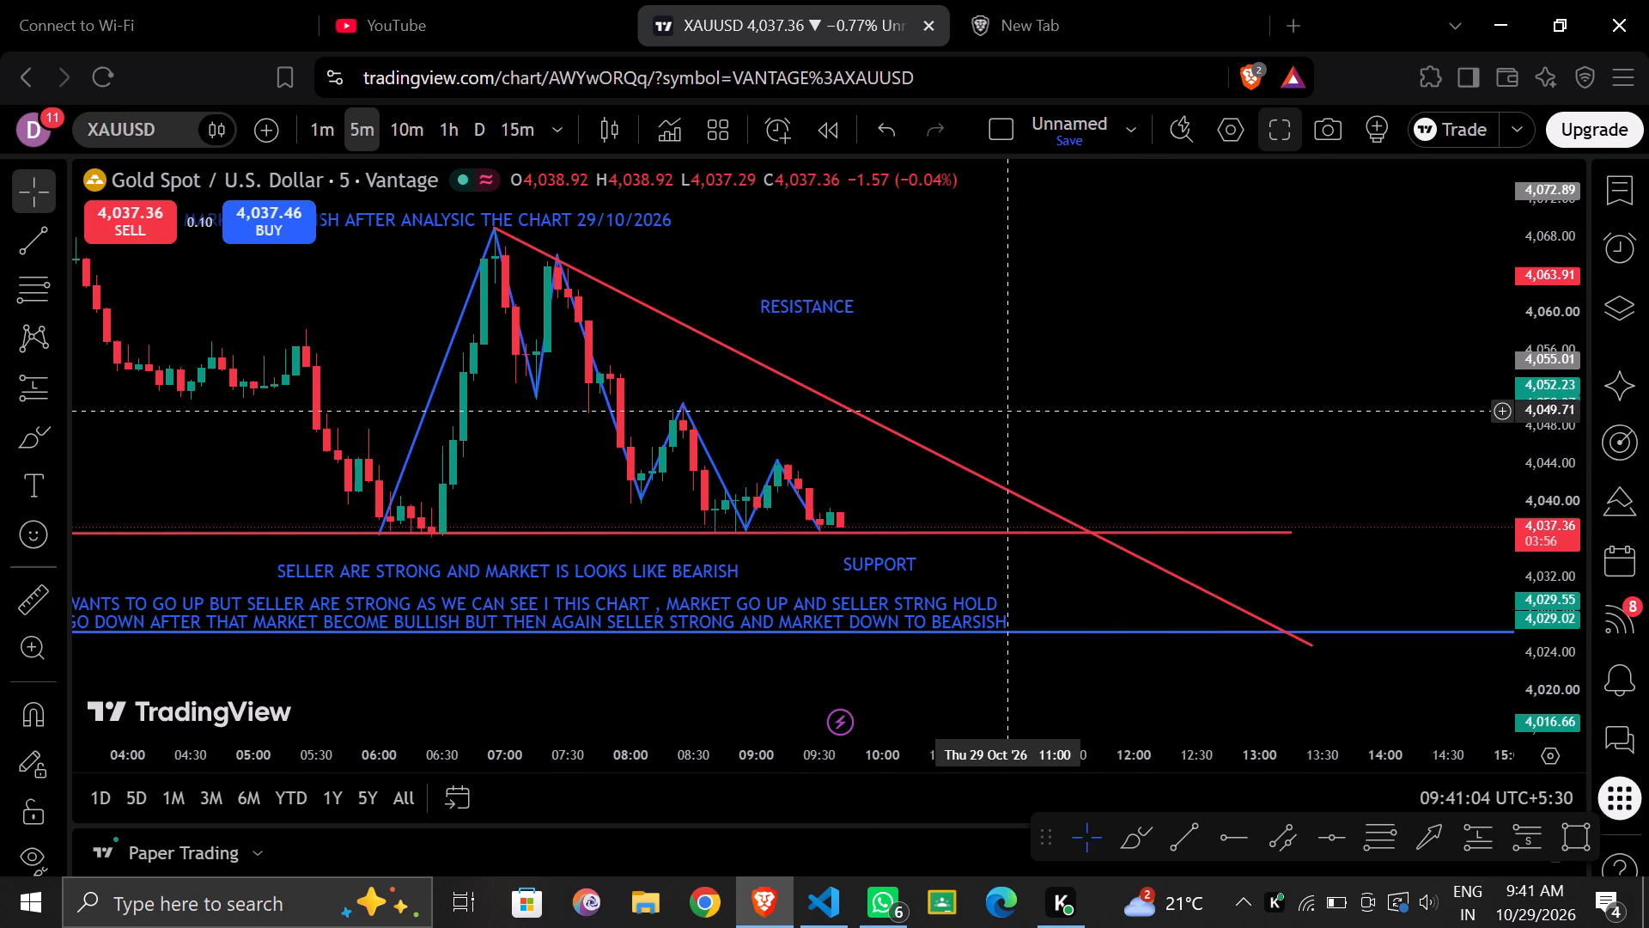
Add the text note "DO ENTRY AFTER BREAKING OF RESISTANCE / SUPPORT" below the blue horizontal line, at about 06:05, 4,018.
{"action": "left_click_drag", "start_coordinate": [1123, 401], "coordinate": [1234, 299]}
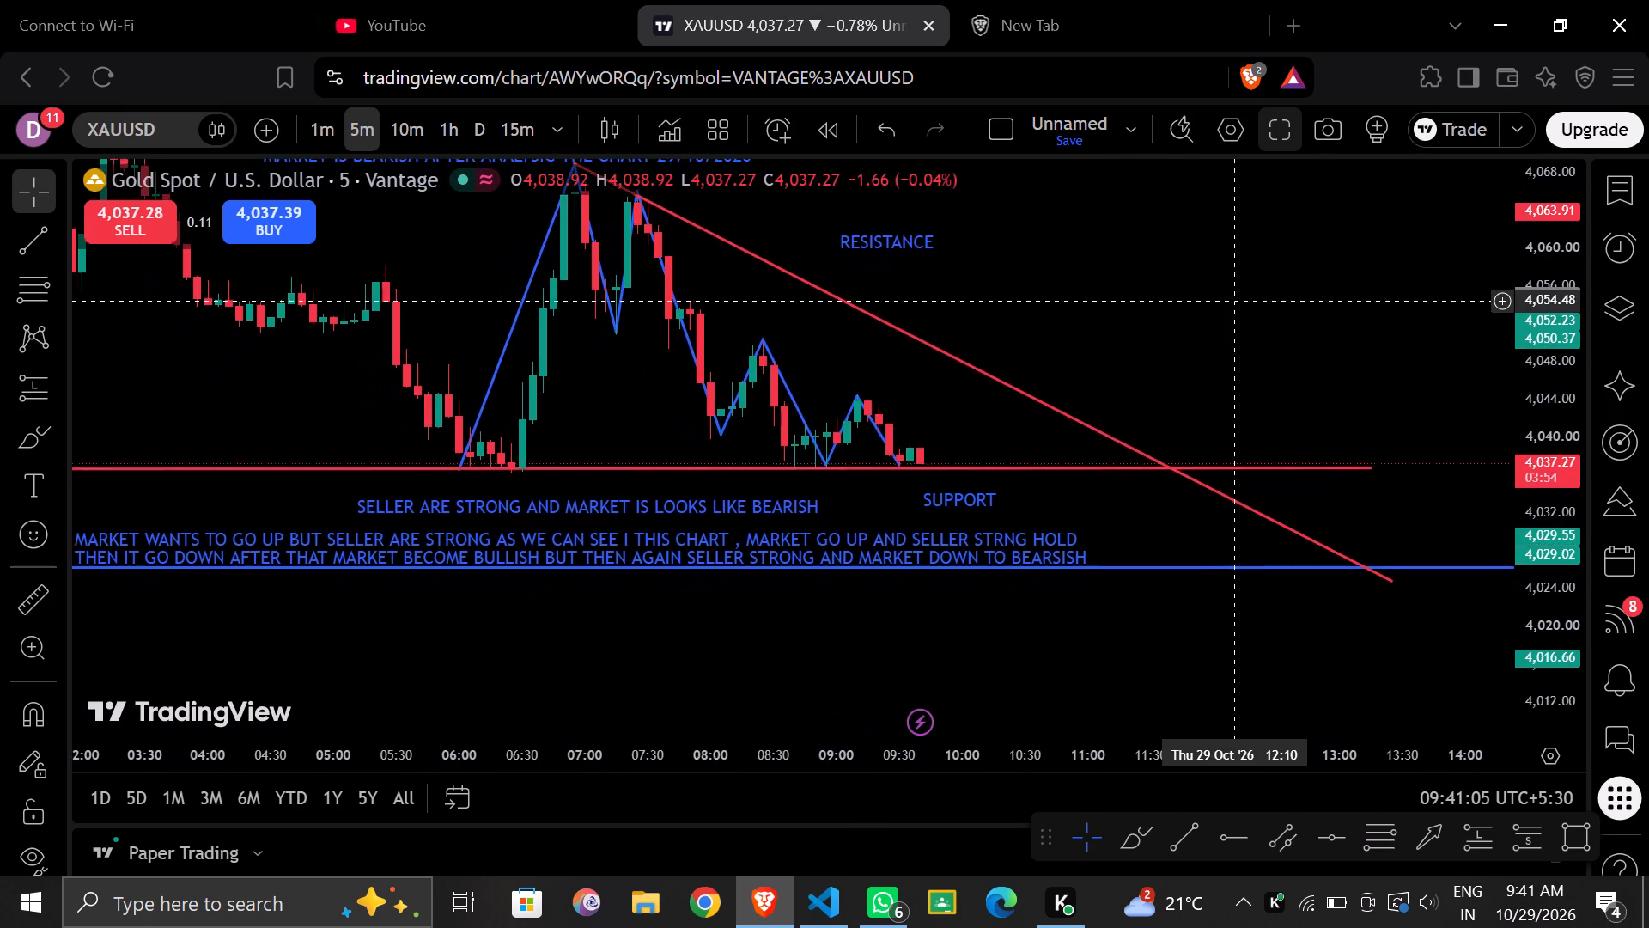
{"action": "left_click_drag", "start_coordinate": [1234, 299], "coordinate": [1232, 302]}
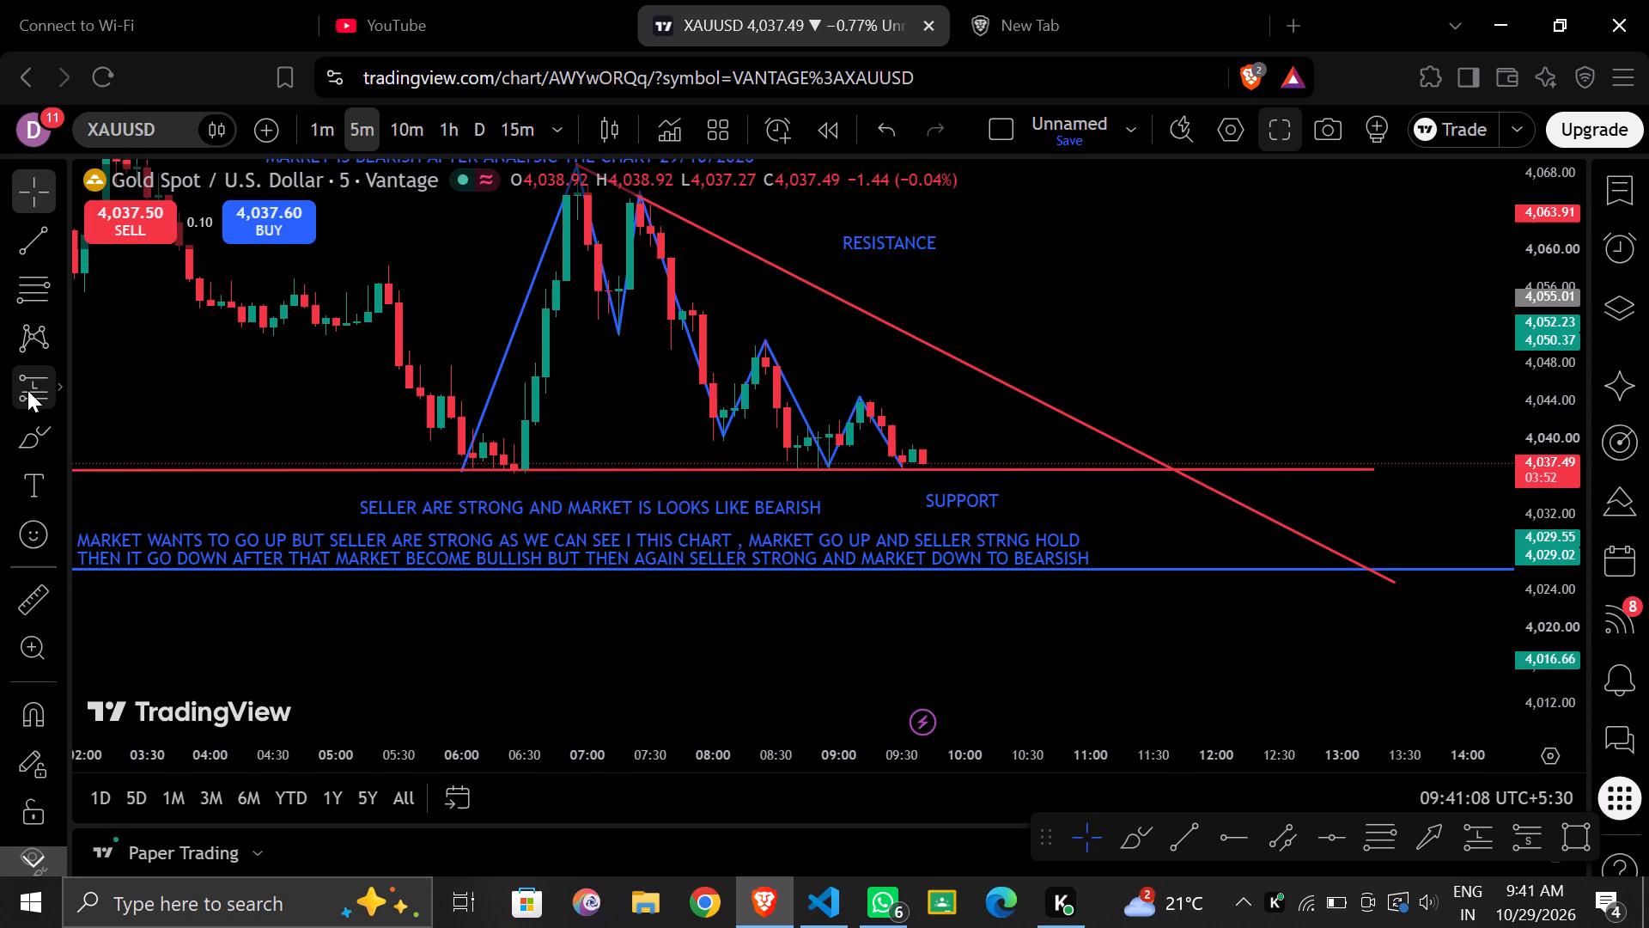
{"action": "left_click", "coordinate": [40, 496]}
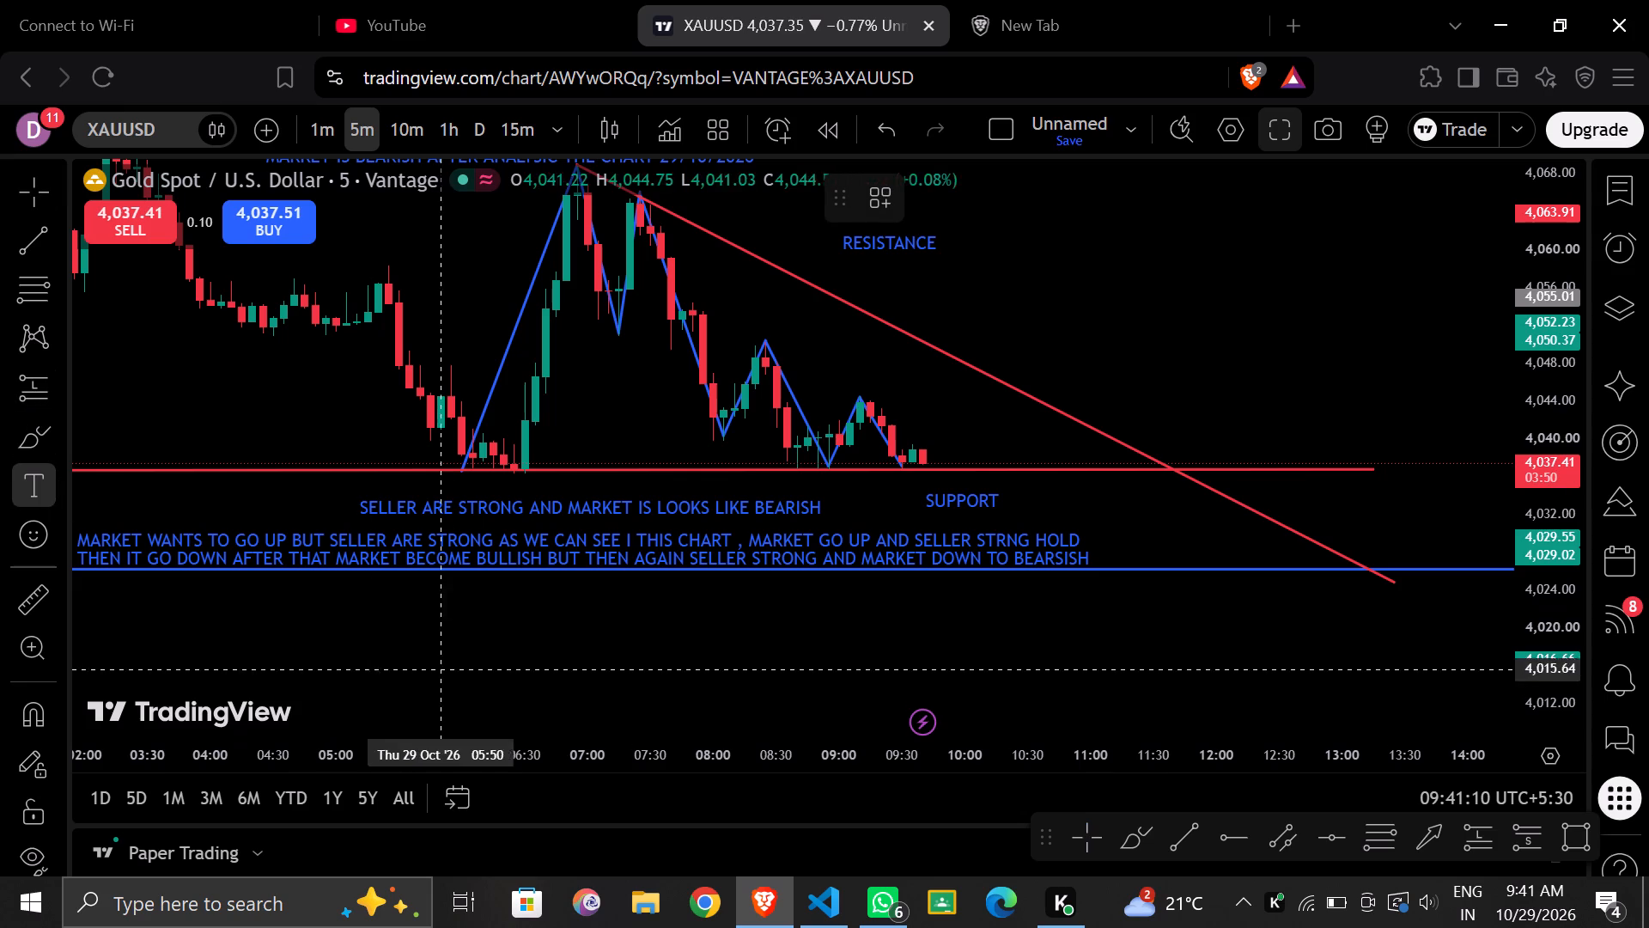
{"action": "left_click", "coordinate": [478, 648]}
{"action": "type", "text": "DO ENTRY AFTER"}
{"action": "key", "text": "space"}
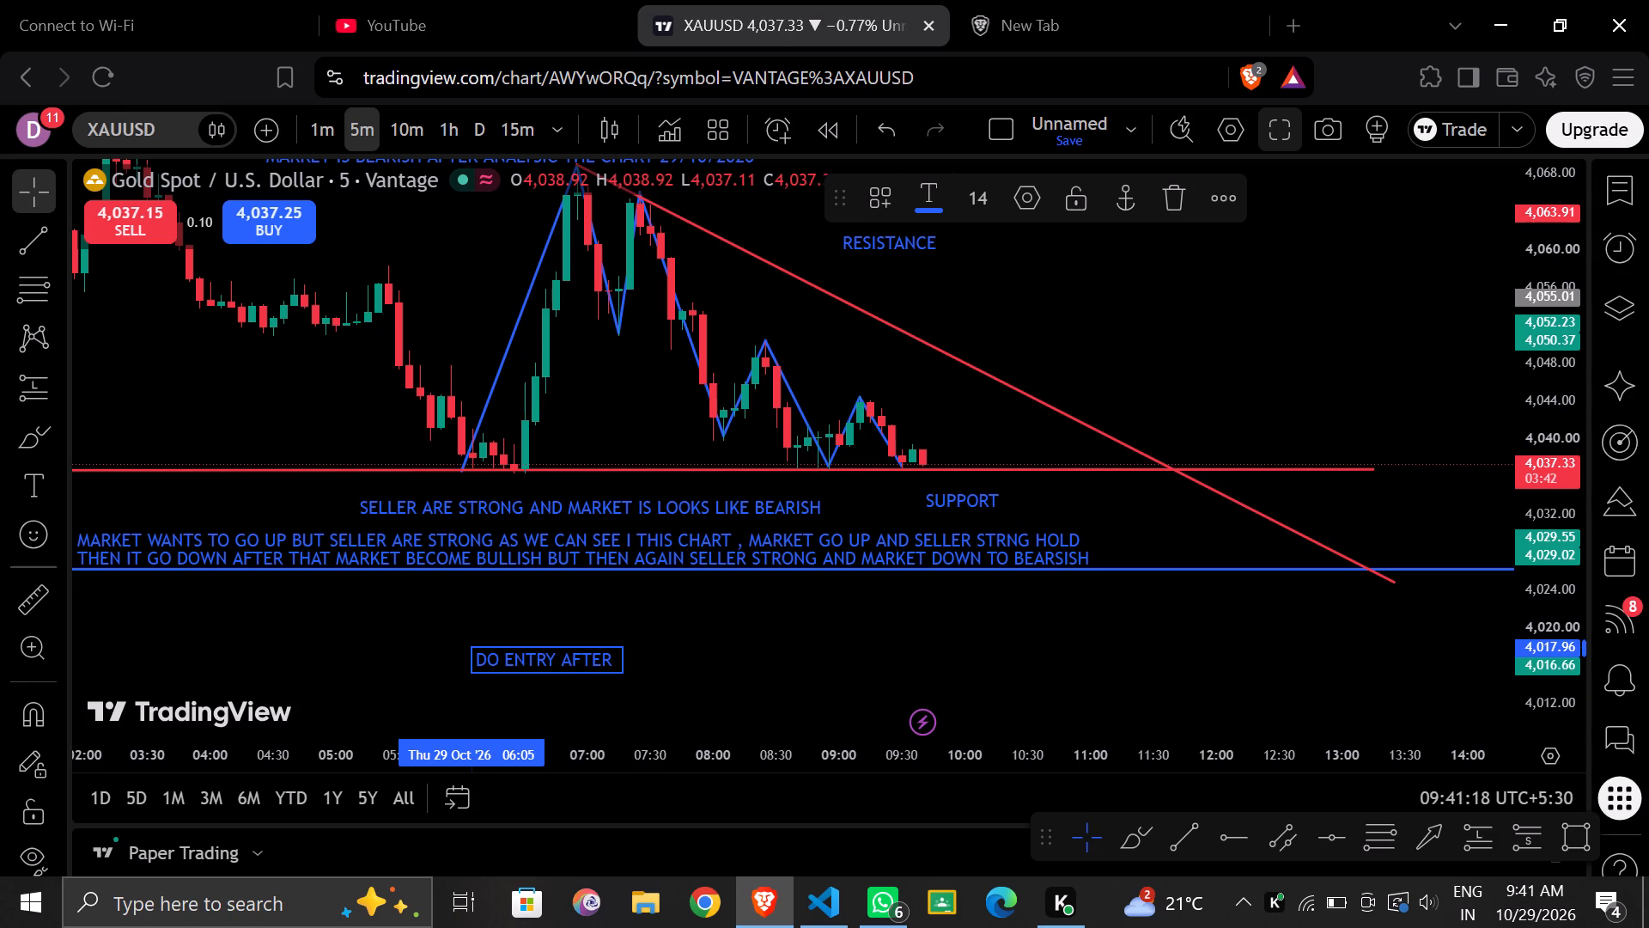
{"action": "type", "text": "BREAK"}
{"action": "key", "text": "space"}
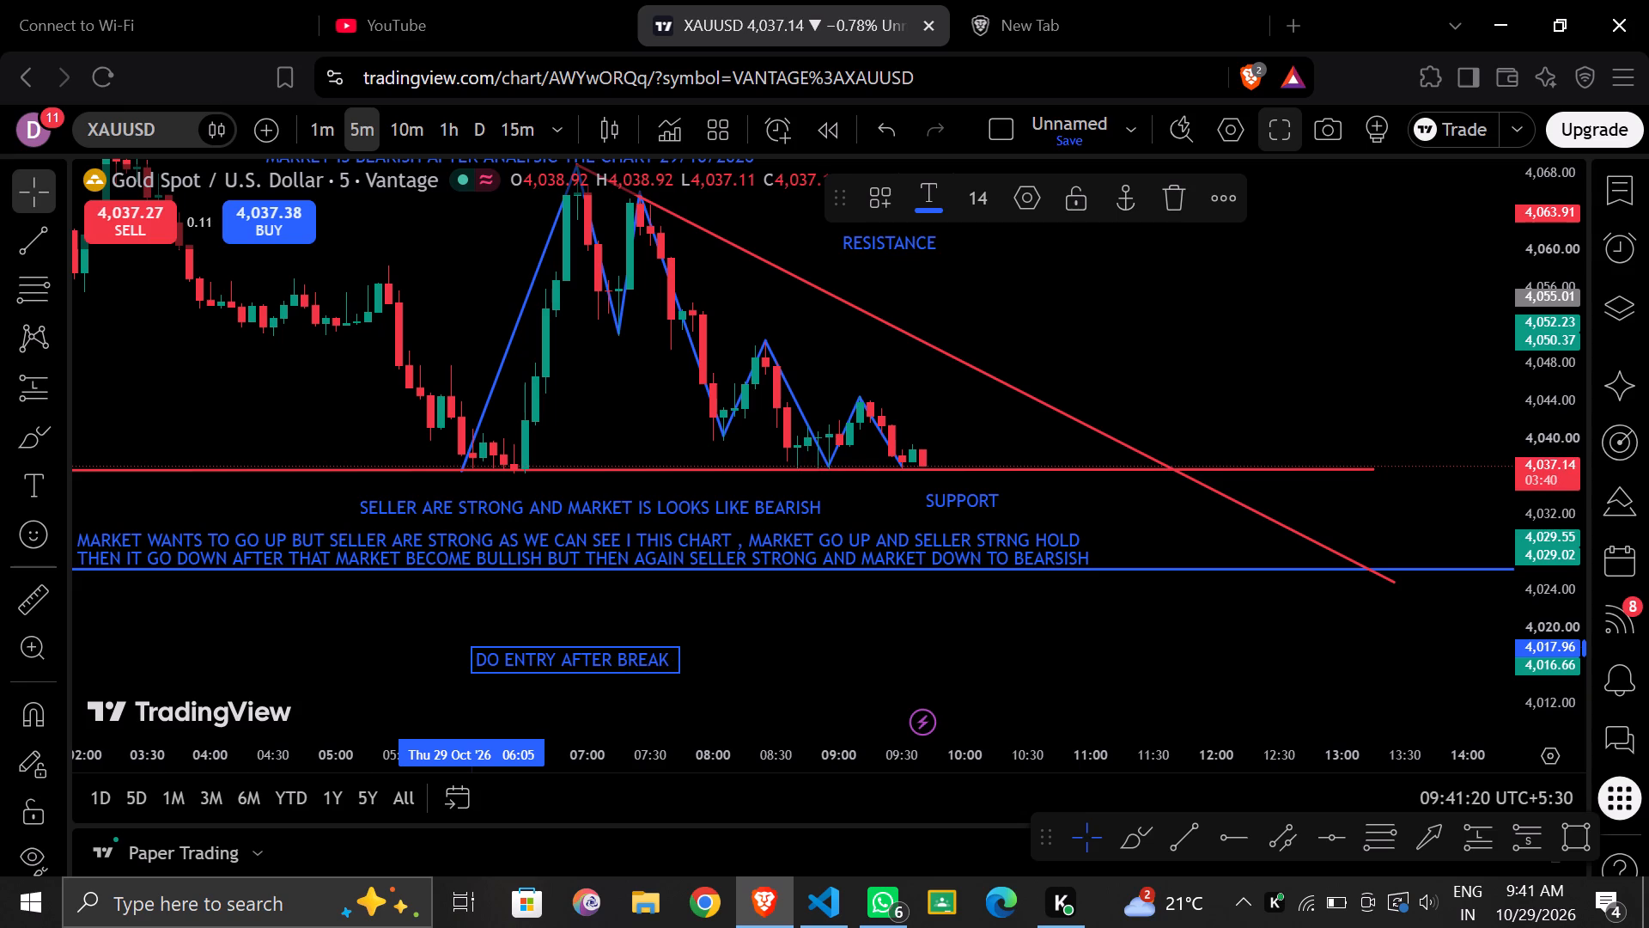
{"action": "key", "text": "BackSpace"}
{"action": "type", "text": "ING"}
{"action": "key", "text": "space"}
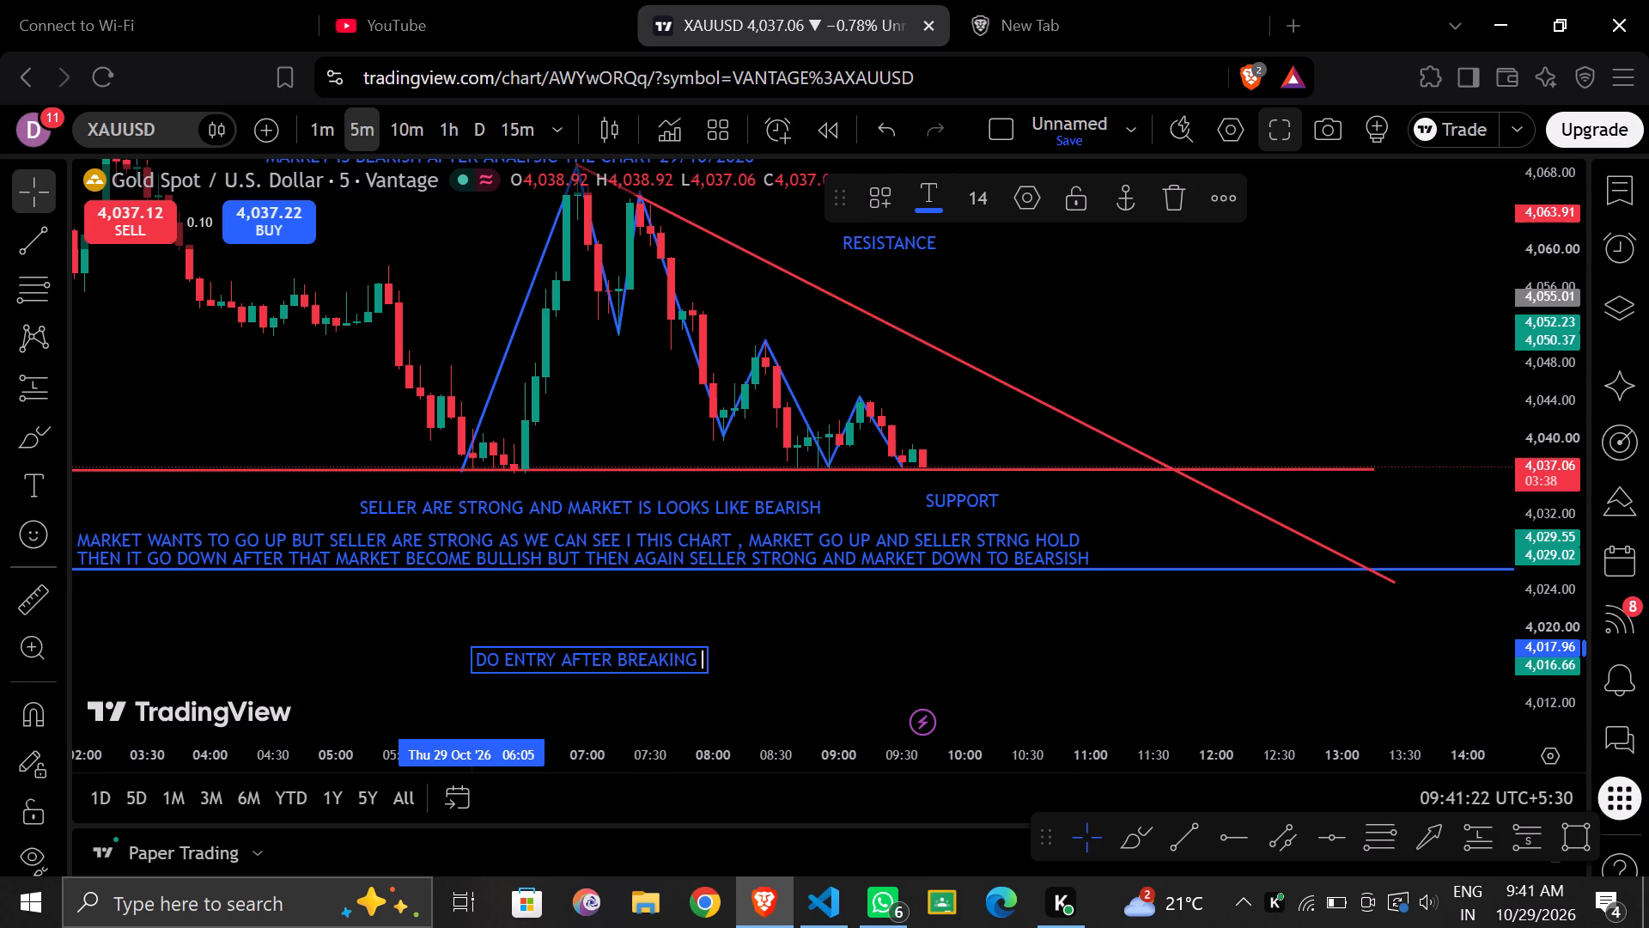
{"action": "type", "text": "OF"}
{"action": "key", "text": "space"}
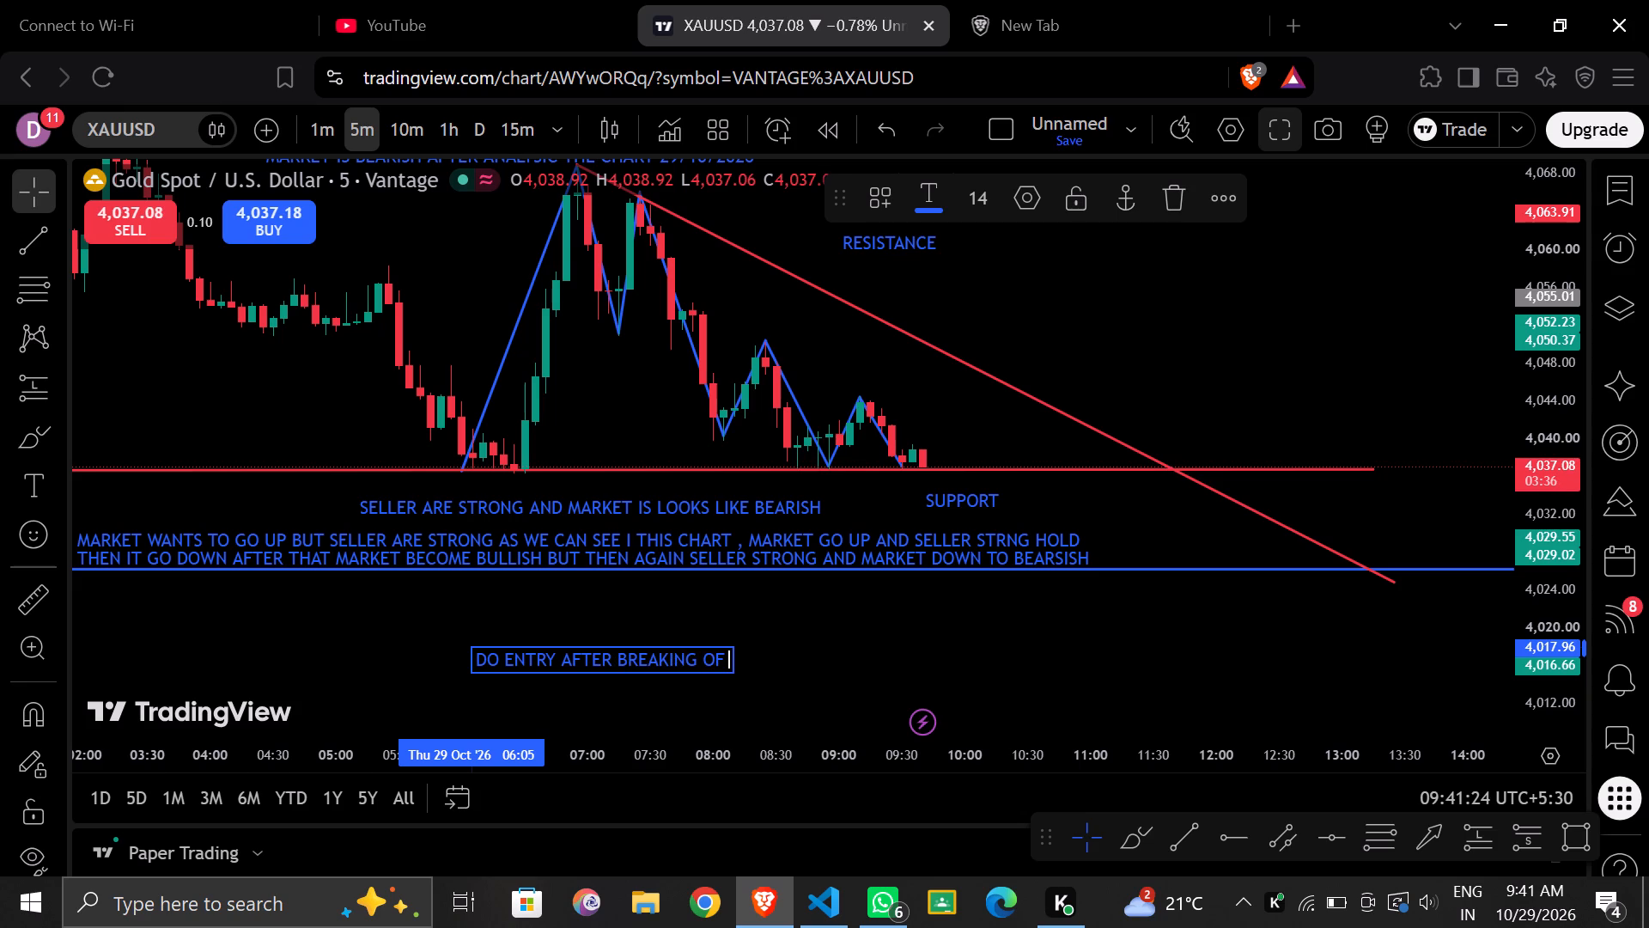
{"action": "type", "text": "RESISTANCE"}
{"action": "key", "text": "space"}
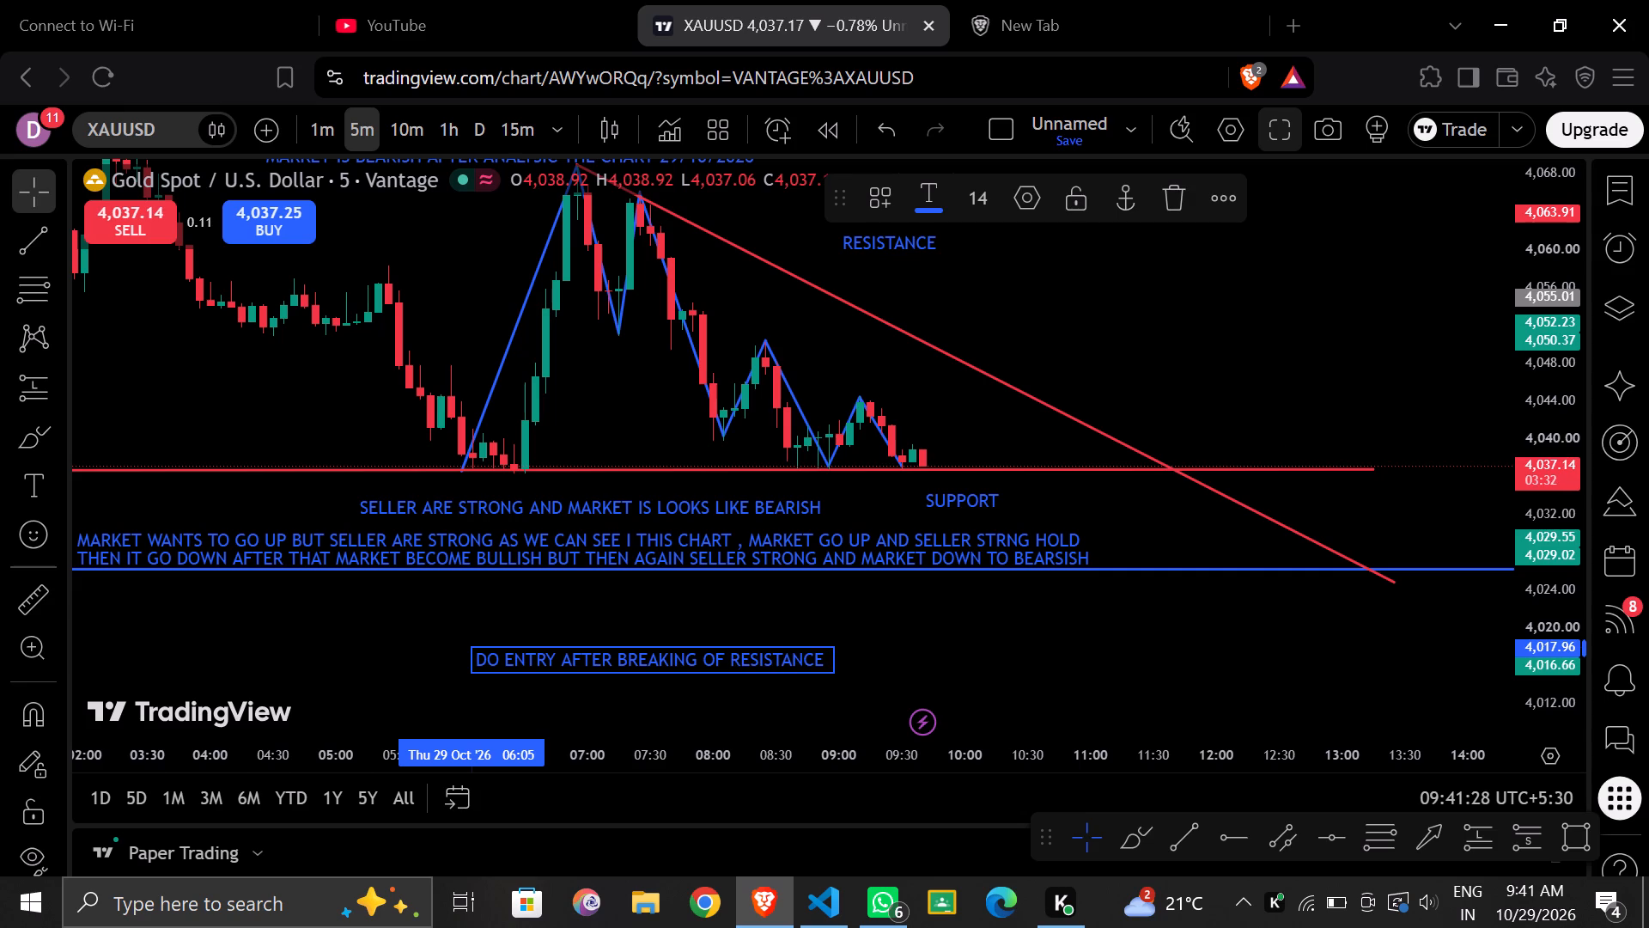
{"action": "type", "text": "/ SUPPROT"}
{"action": "key", "text": "BackSpace"}
{"action": "key", "text": "BackSpace"}
{"action": "key", "text": "BackSpace"}
{"action": "type", "text": "ORT"}
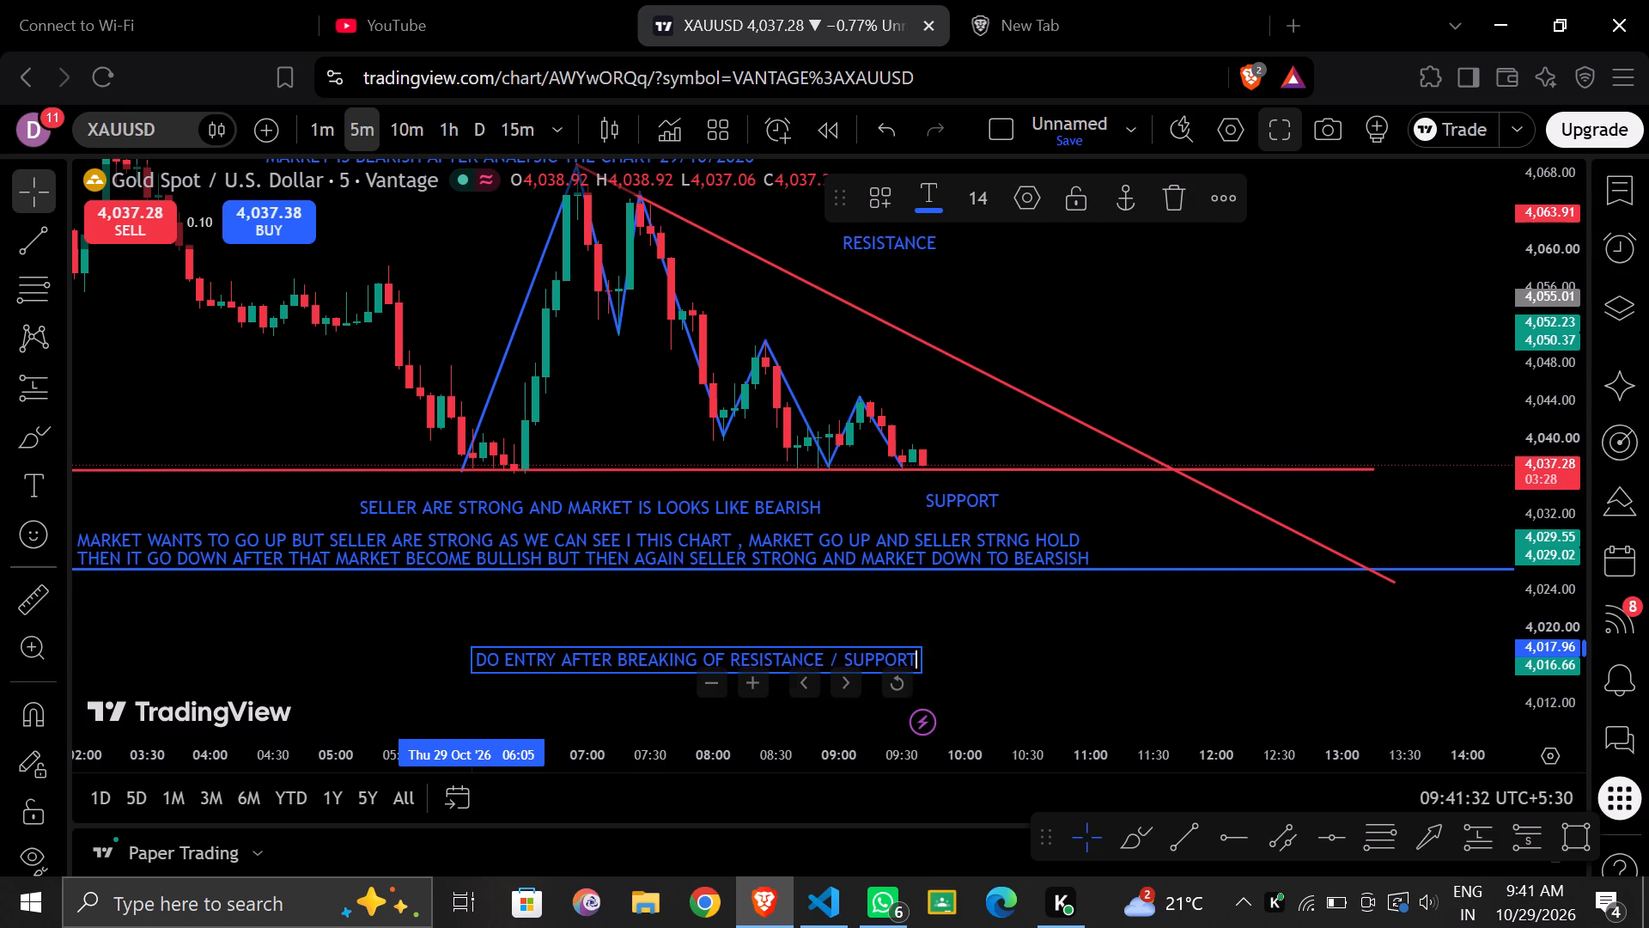
{"action": "left_click", "coordinate": [1030, 662]}
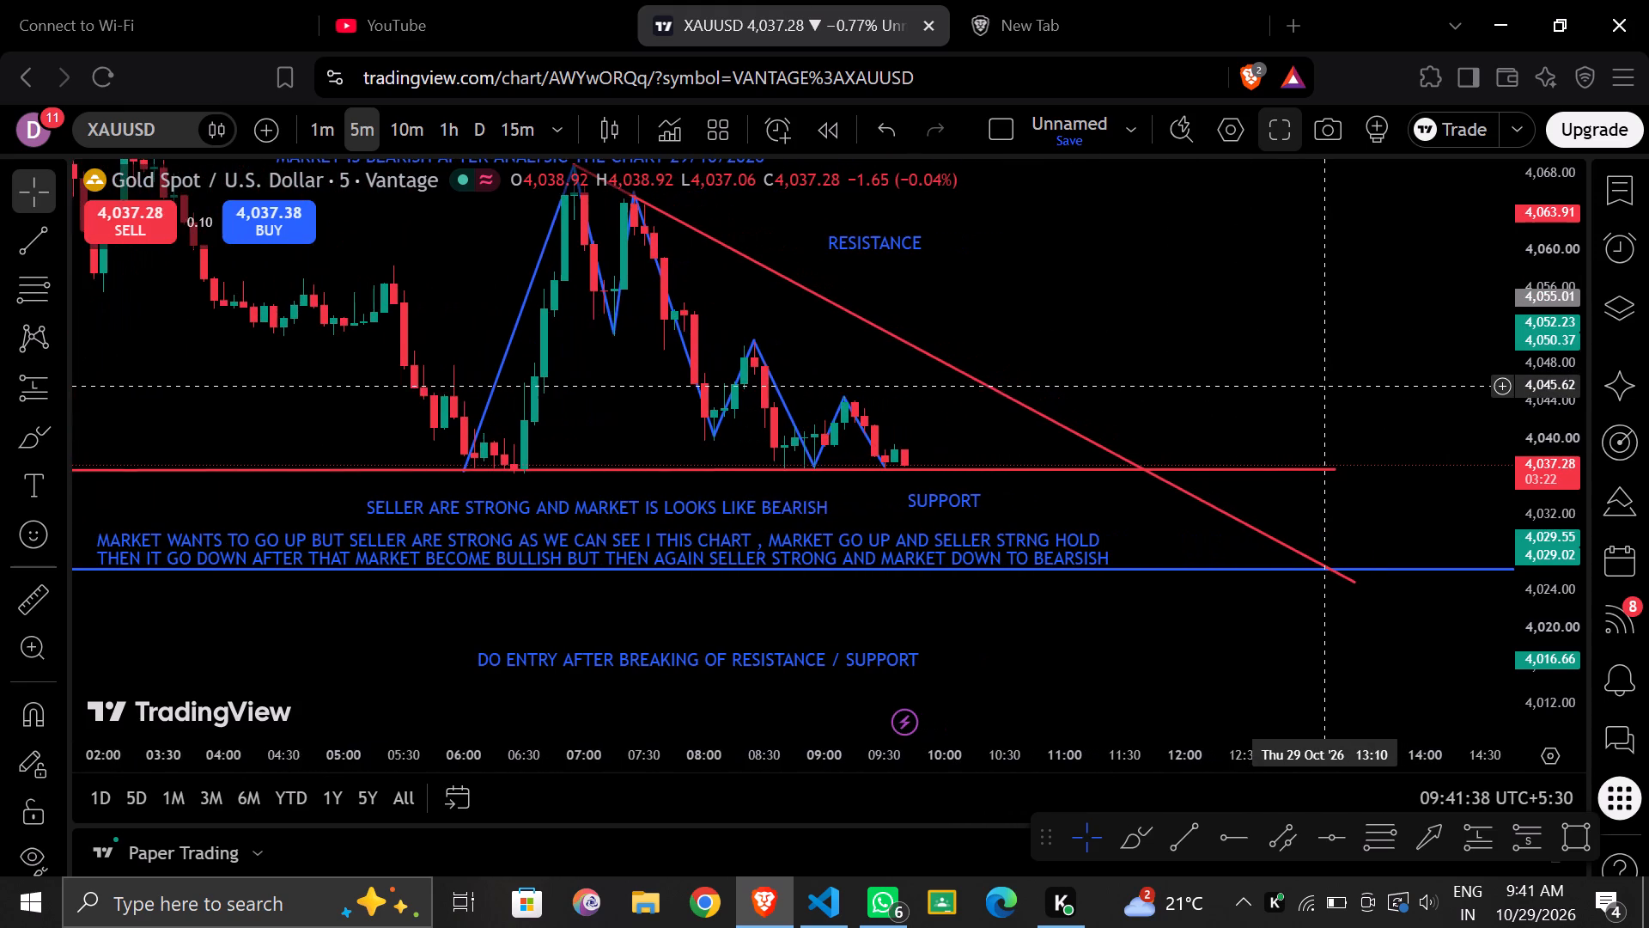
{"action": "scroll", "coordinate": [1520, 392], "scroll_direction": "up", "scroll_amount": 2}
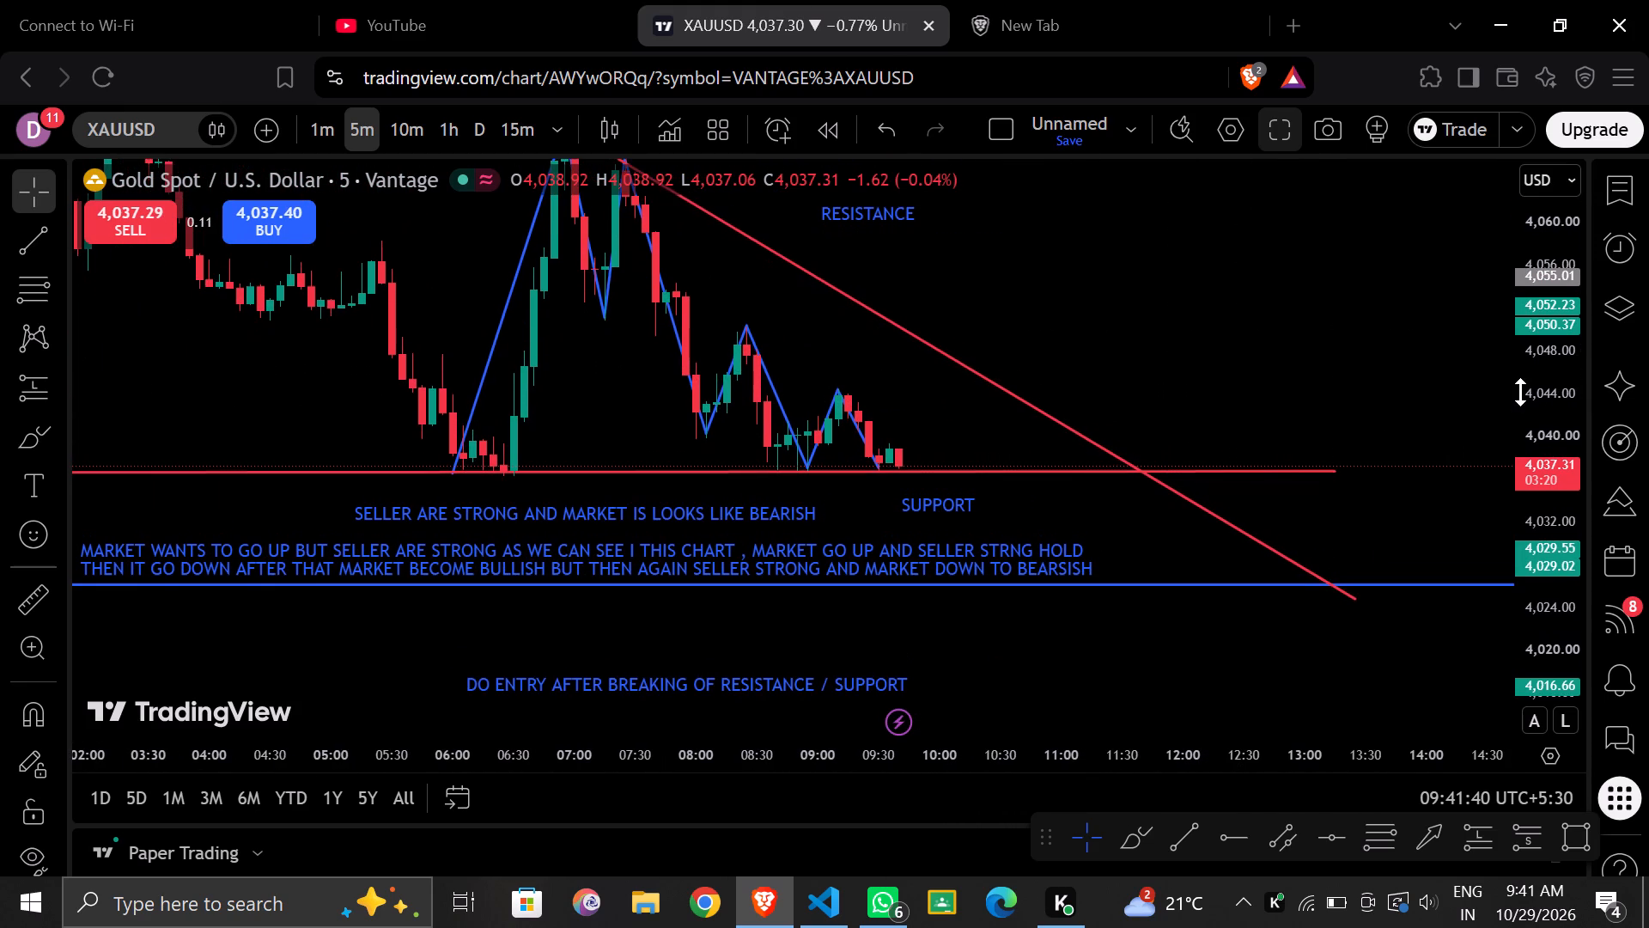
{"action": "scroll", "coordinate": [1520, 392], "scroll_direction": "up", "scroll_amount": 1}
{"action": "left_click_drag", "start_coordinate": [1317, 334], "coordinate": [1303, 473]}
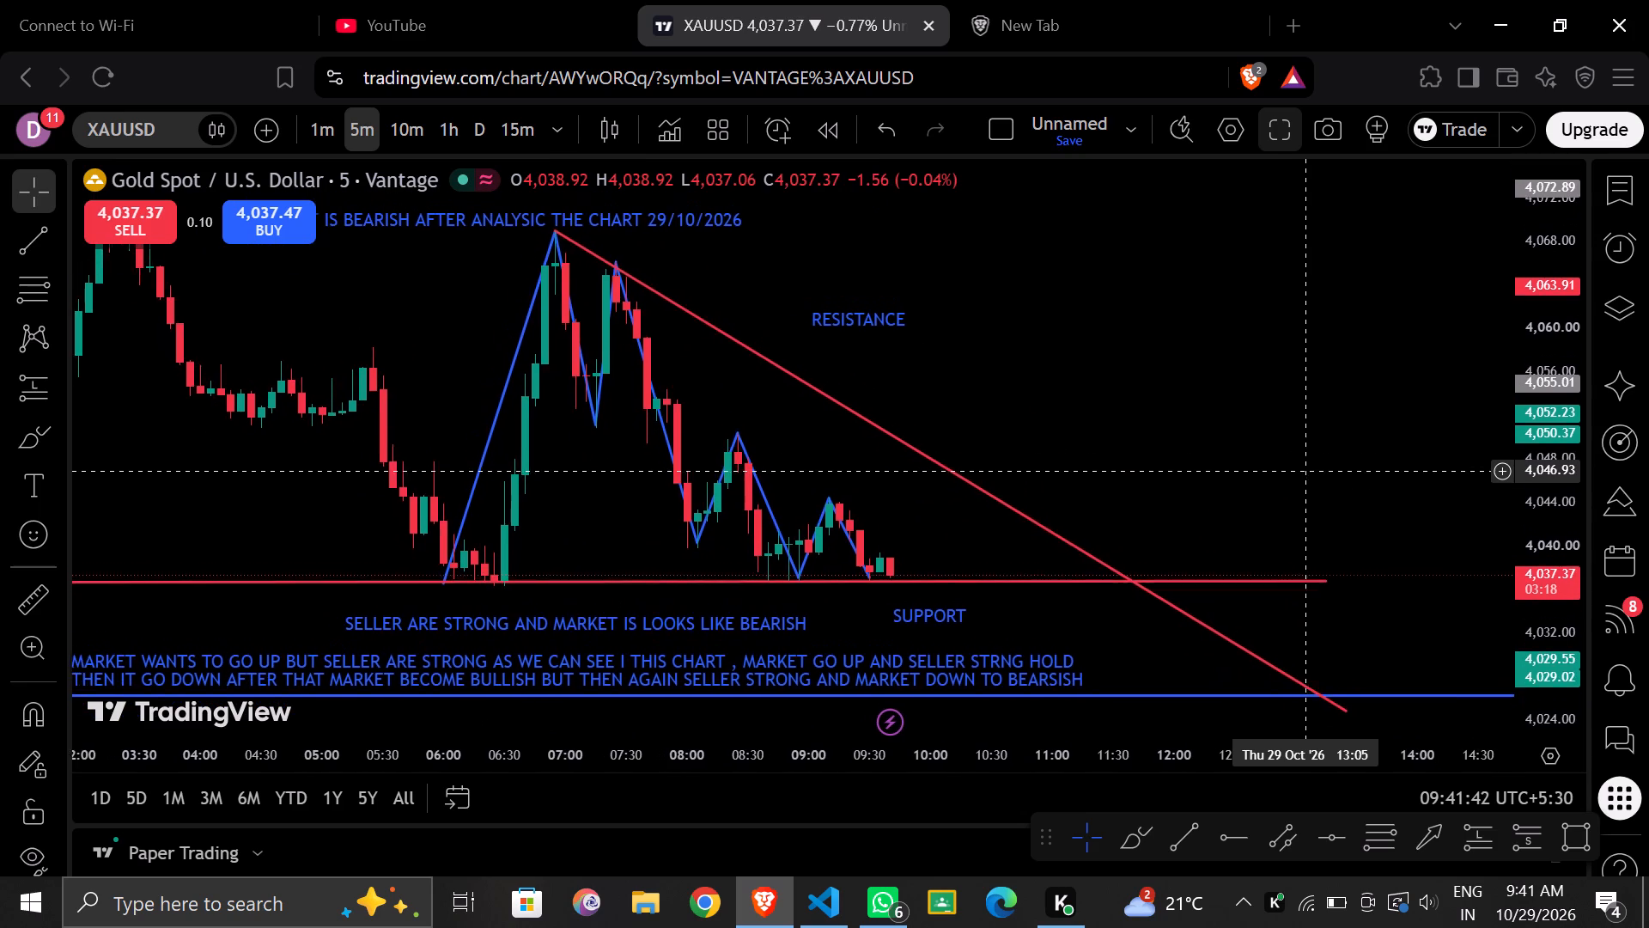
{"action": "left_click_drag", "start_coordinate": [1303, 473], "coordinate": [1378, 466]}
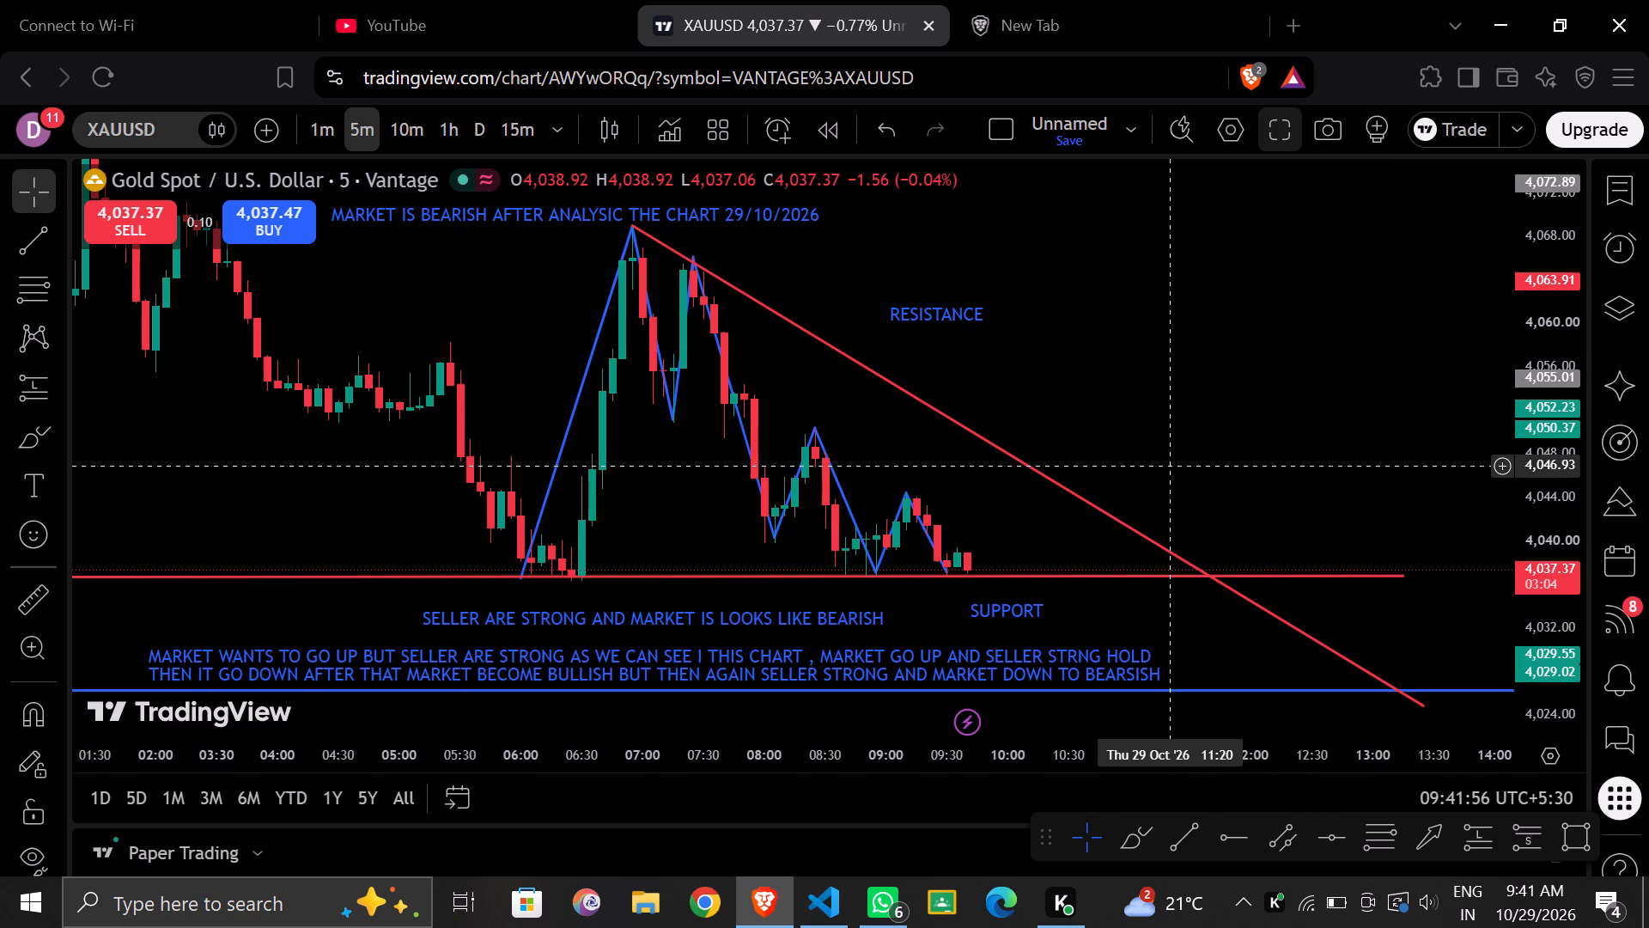
Switch to Visual Studio Code, start opening a folder and browse into the OS folder on the Desktop.
{"action": "left_click", "coordinate": [831, 906]}
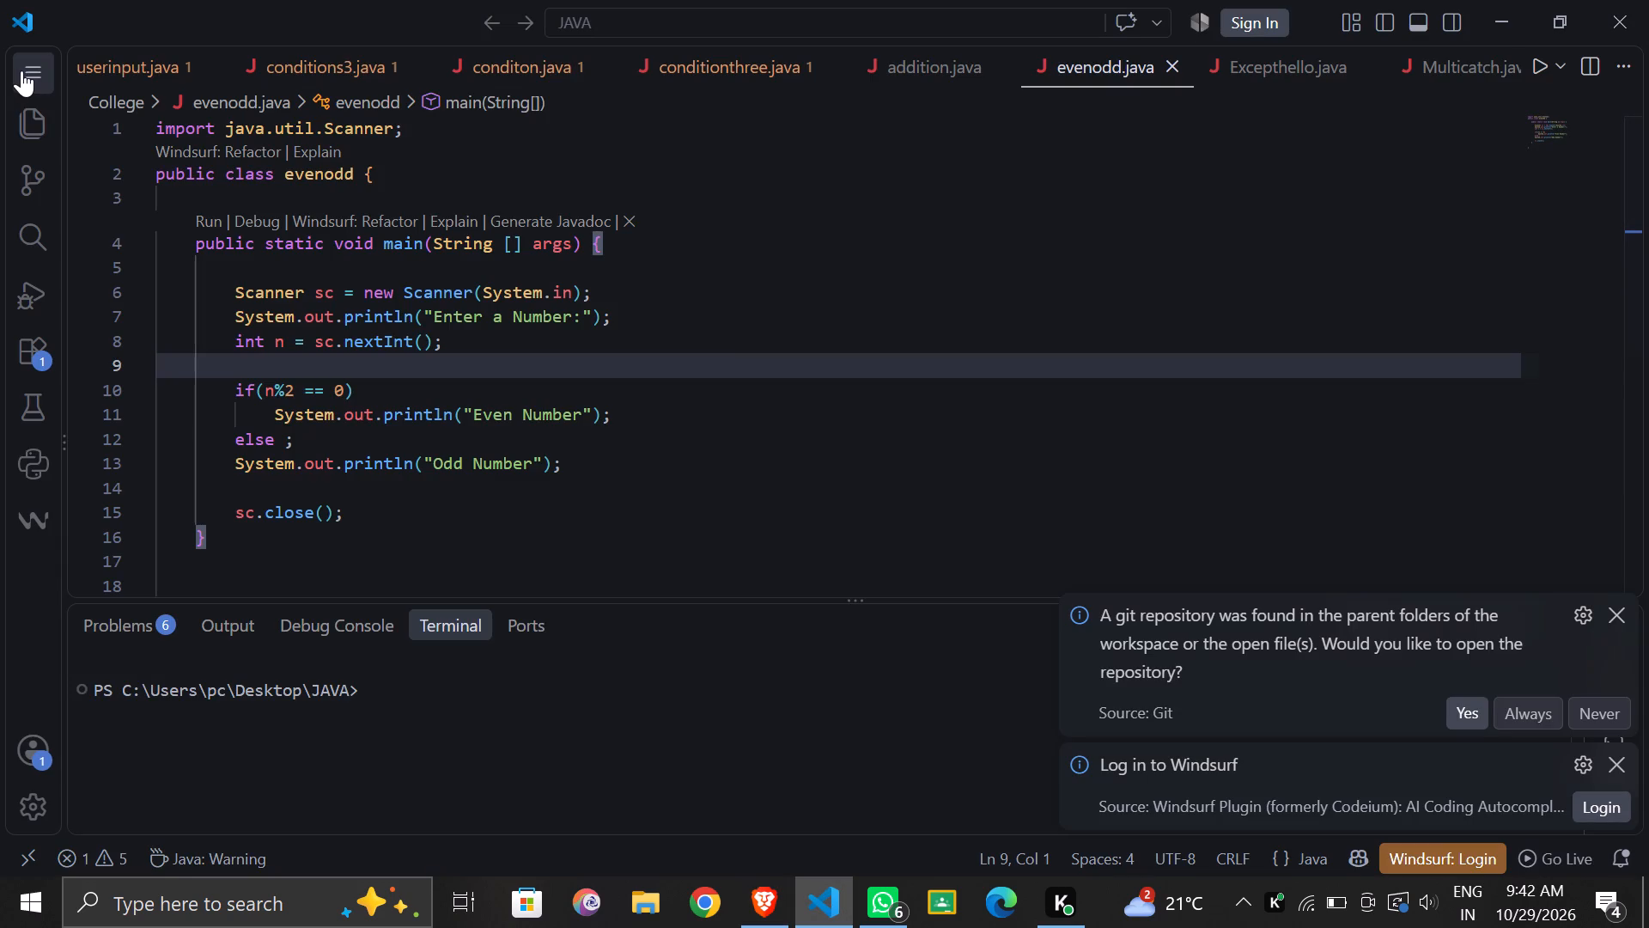
{"action": "left_click", "coordinate": [21, 70]}
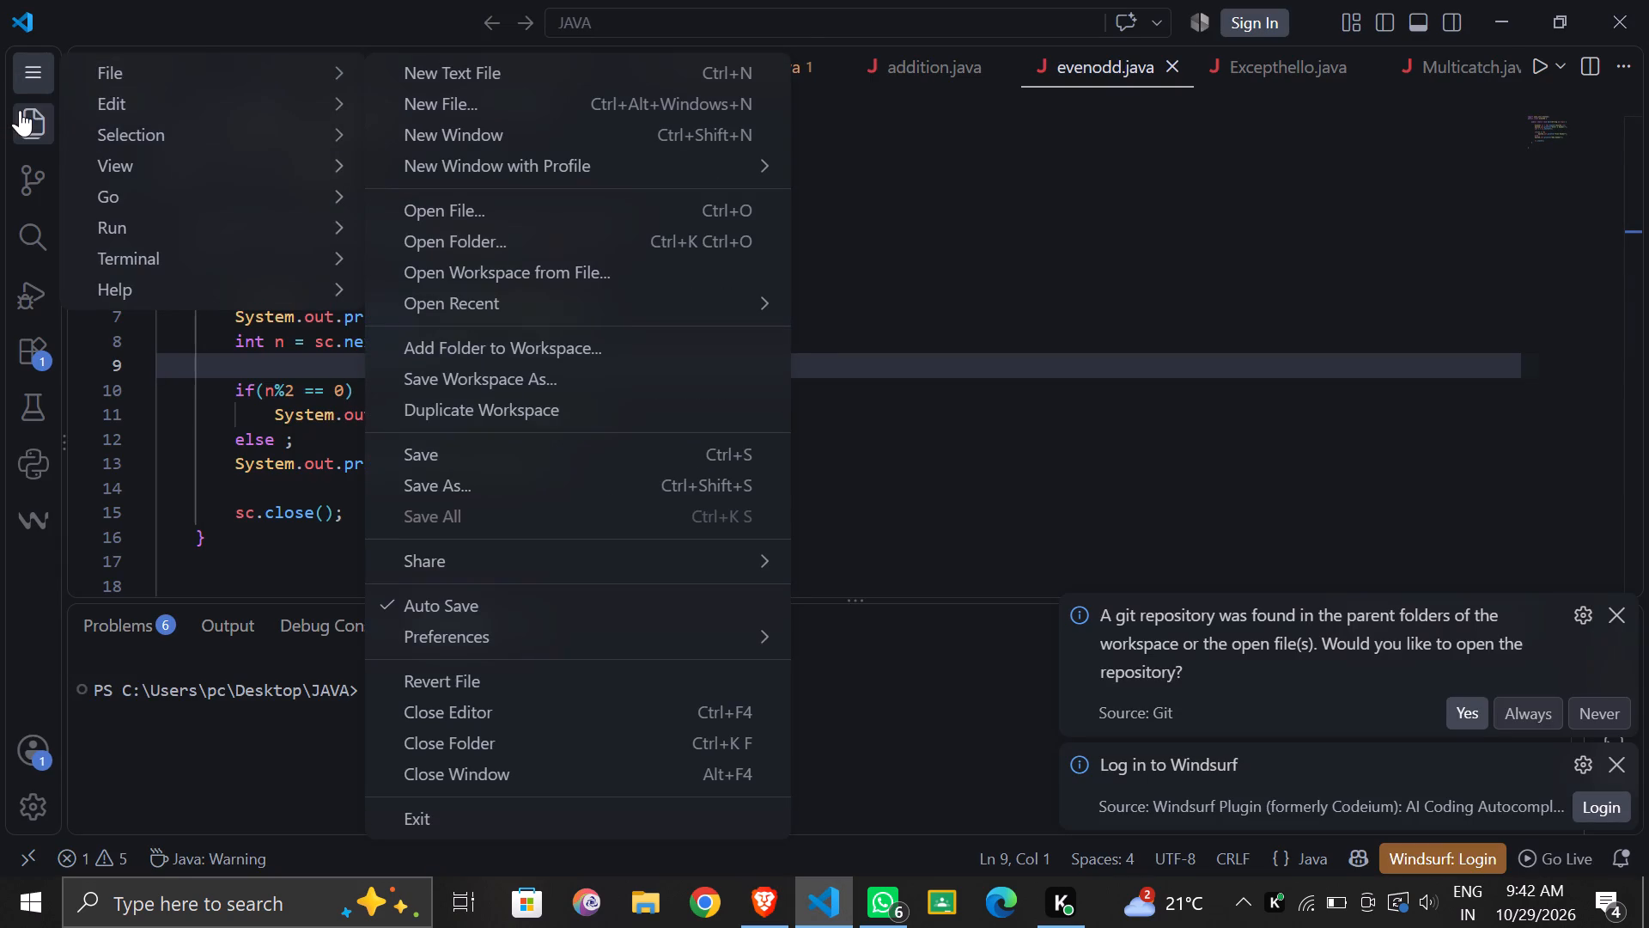
{"action": "left_click", "coordinate": [24, 109]}
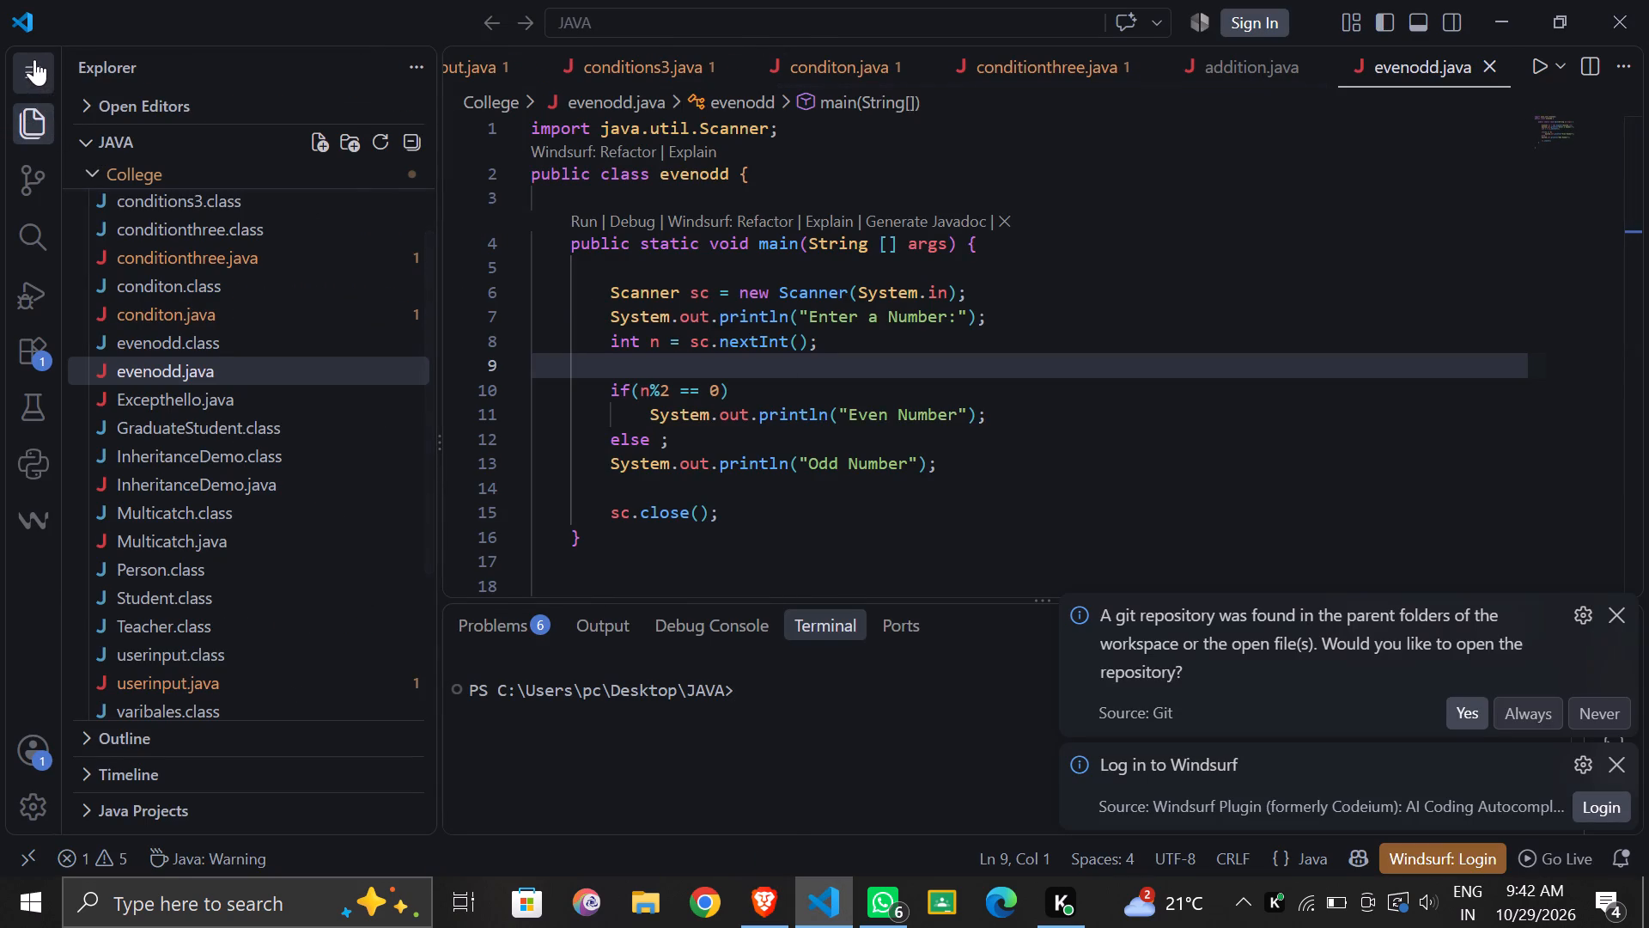
{"action": "left_click", "coordinate": [38, 74]}
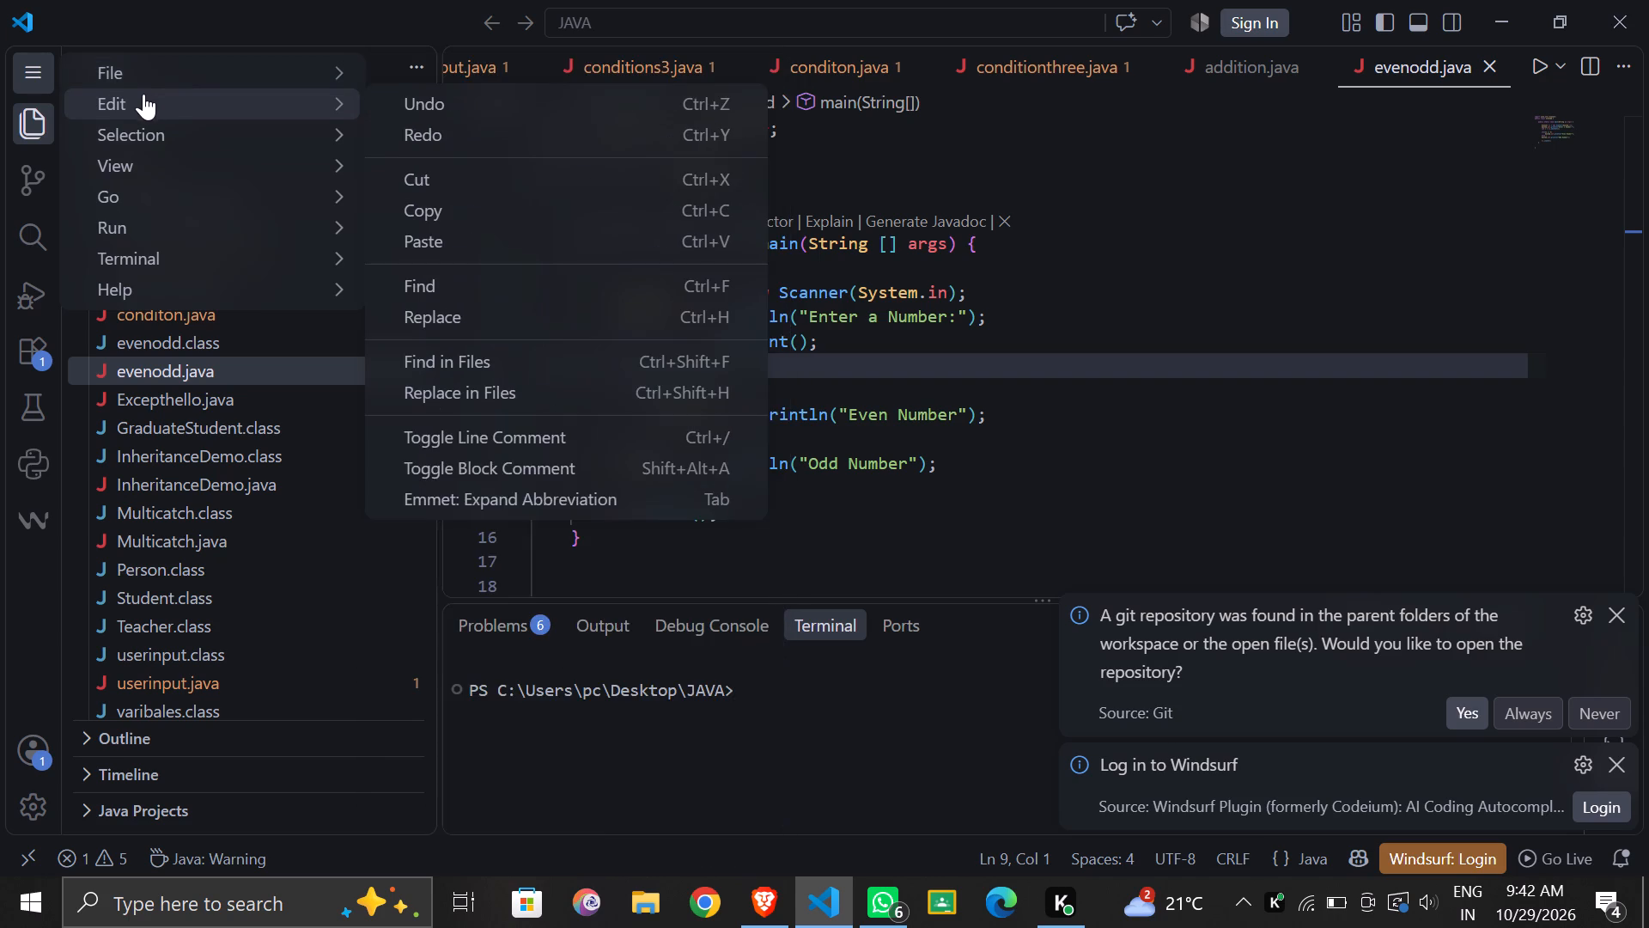
{"action": "left_click", "coordinate": [484, 236]}
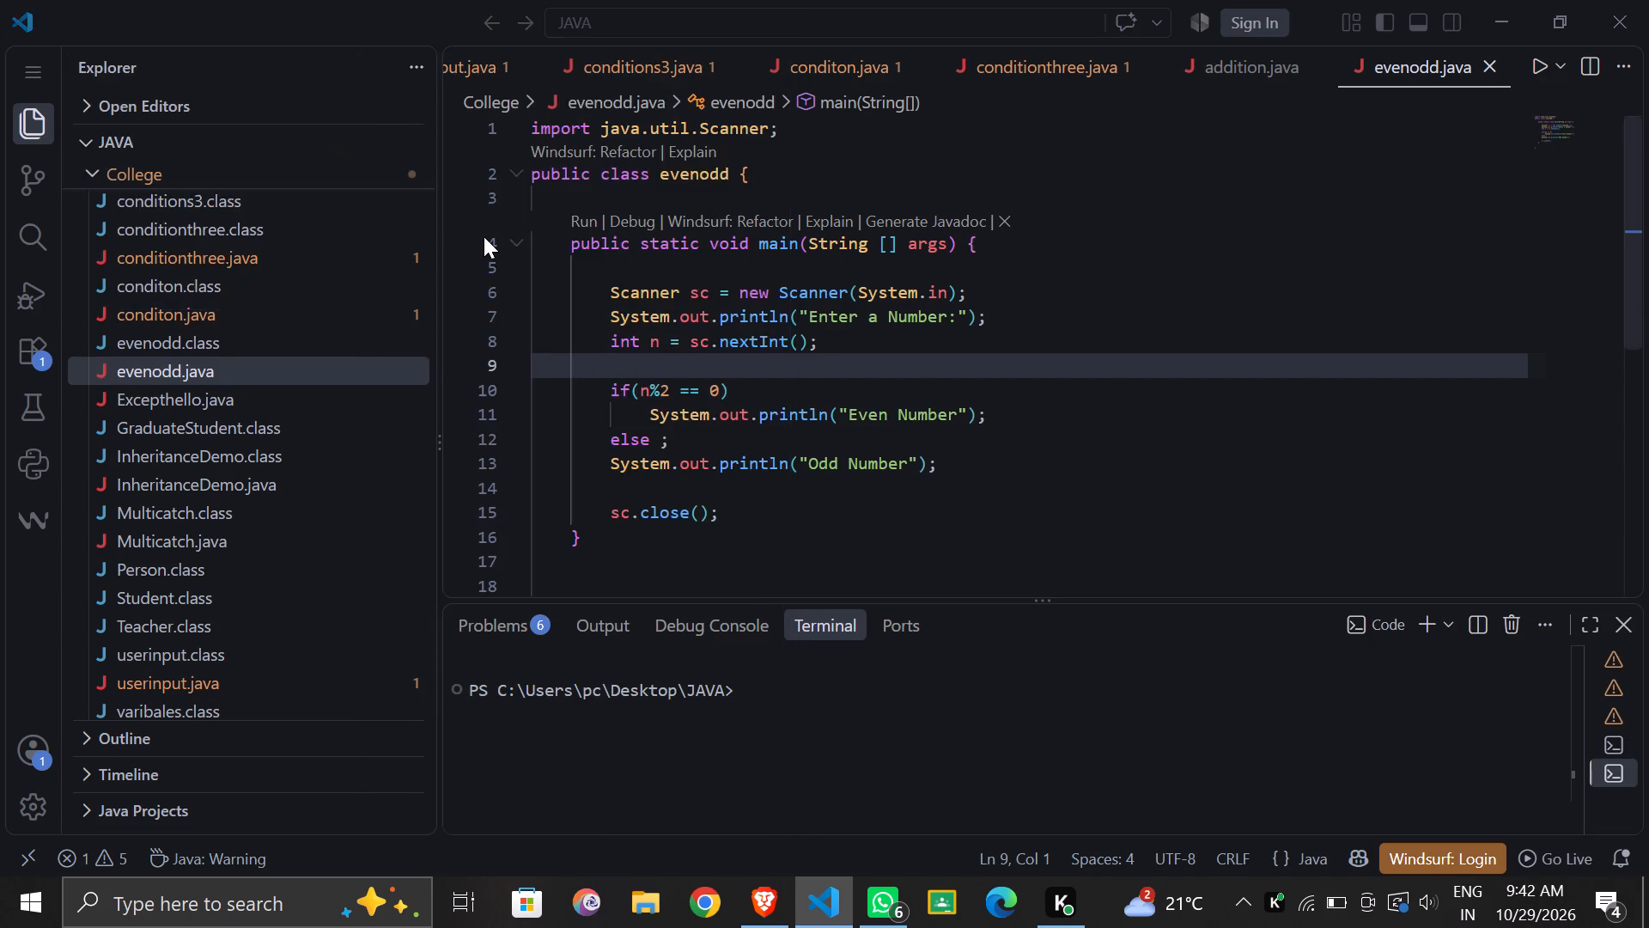
{"action": "scroll", "coordinate": [493, 432], "scroll_direction": "down", "scroll_amount": 1}
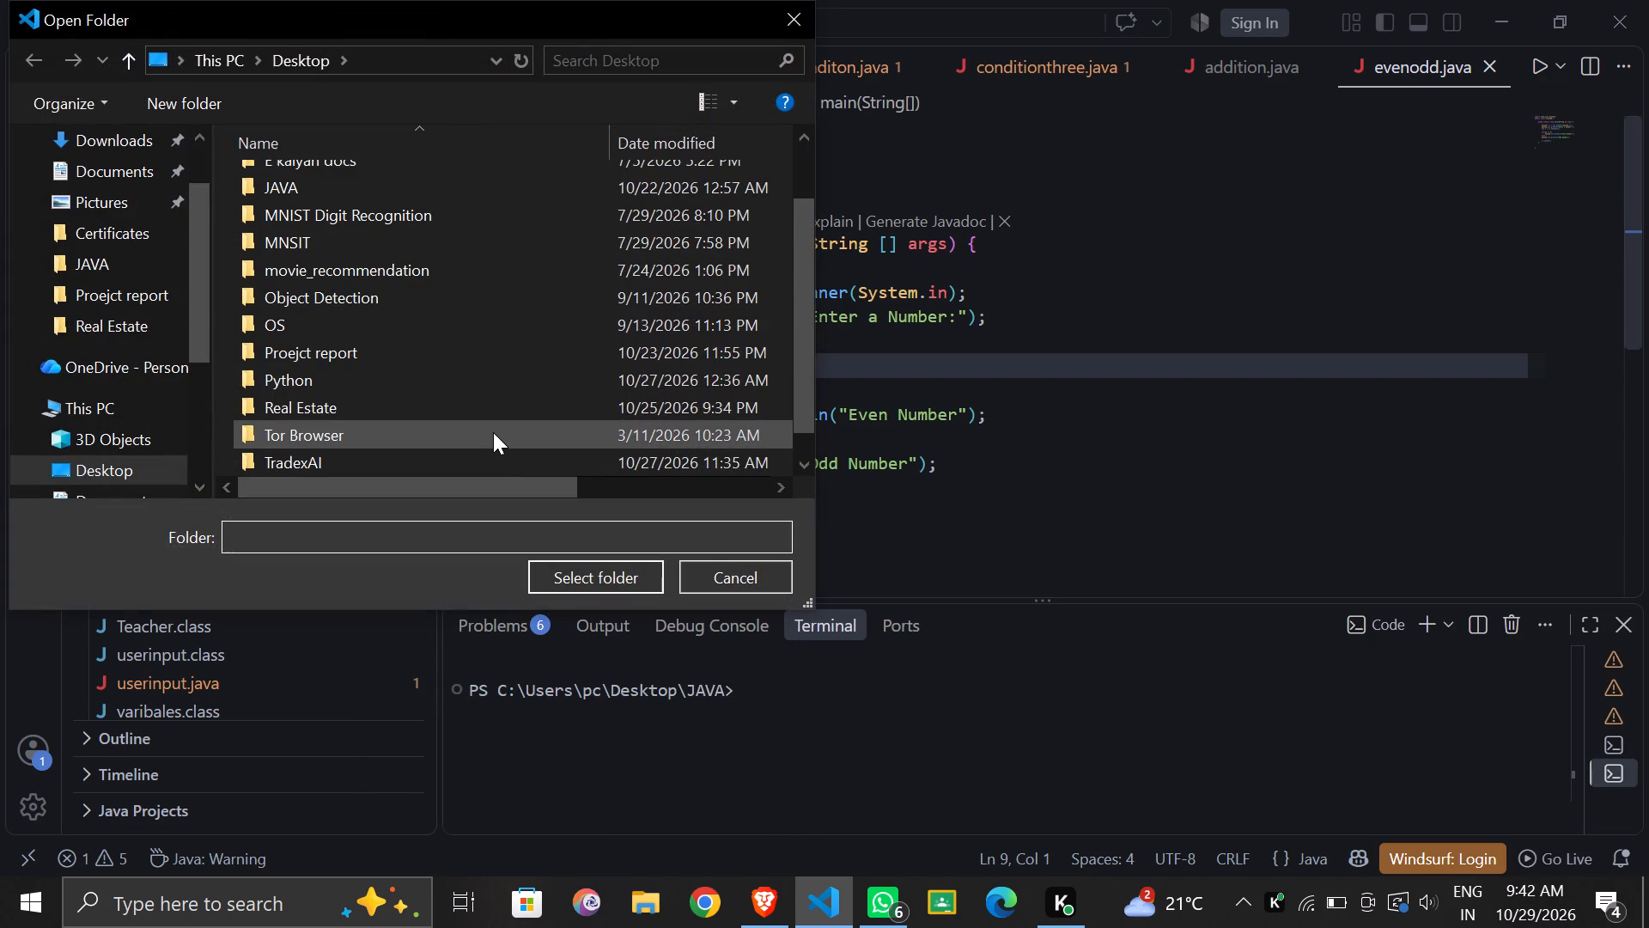
{"action": "scroll", "coordinate": [493, 432], "scroll_direction": "down", "scroll_amount": 3}
{"action": "scroll", "coordinate": [459, 338], "scroll_direction": "up", "scroll_amount": 3}
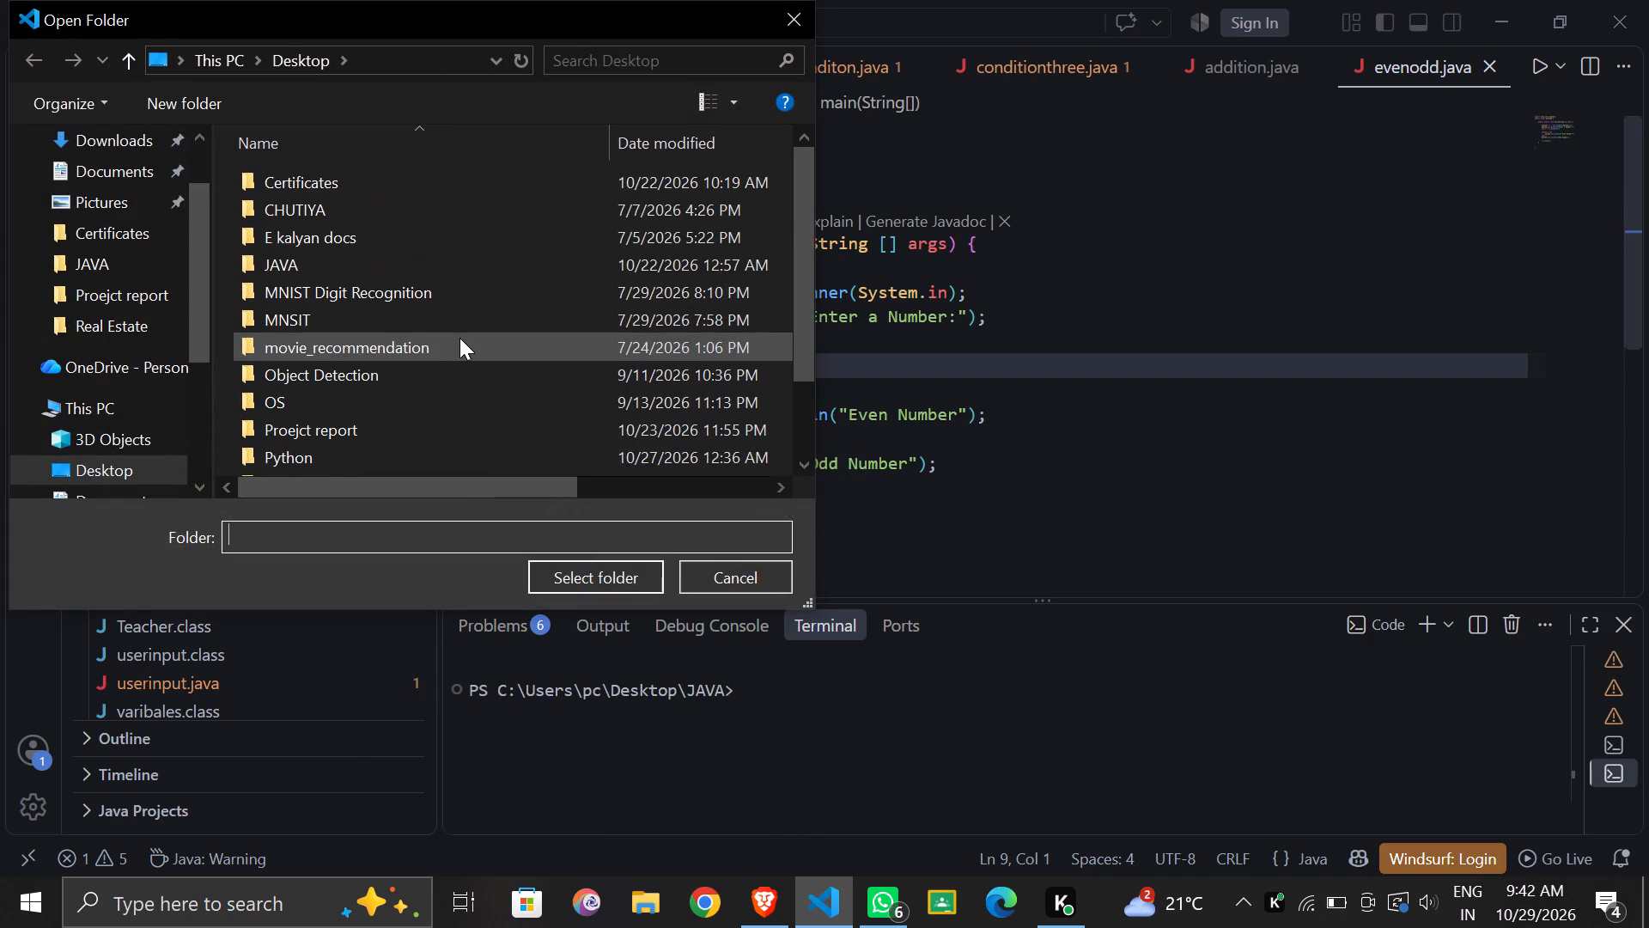
{"action": "double_click", "coordinate": [306, 401]}
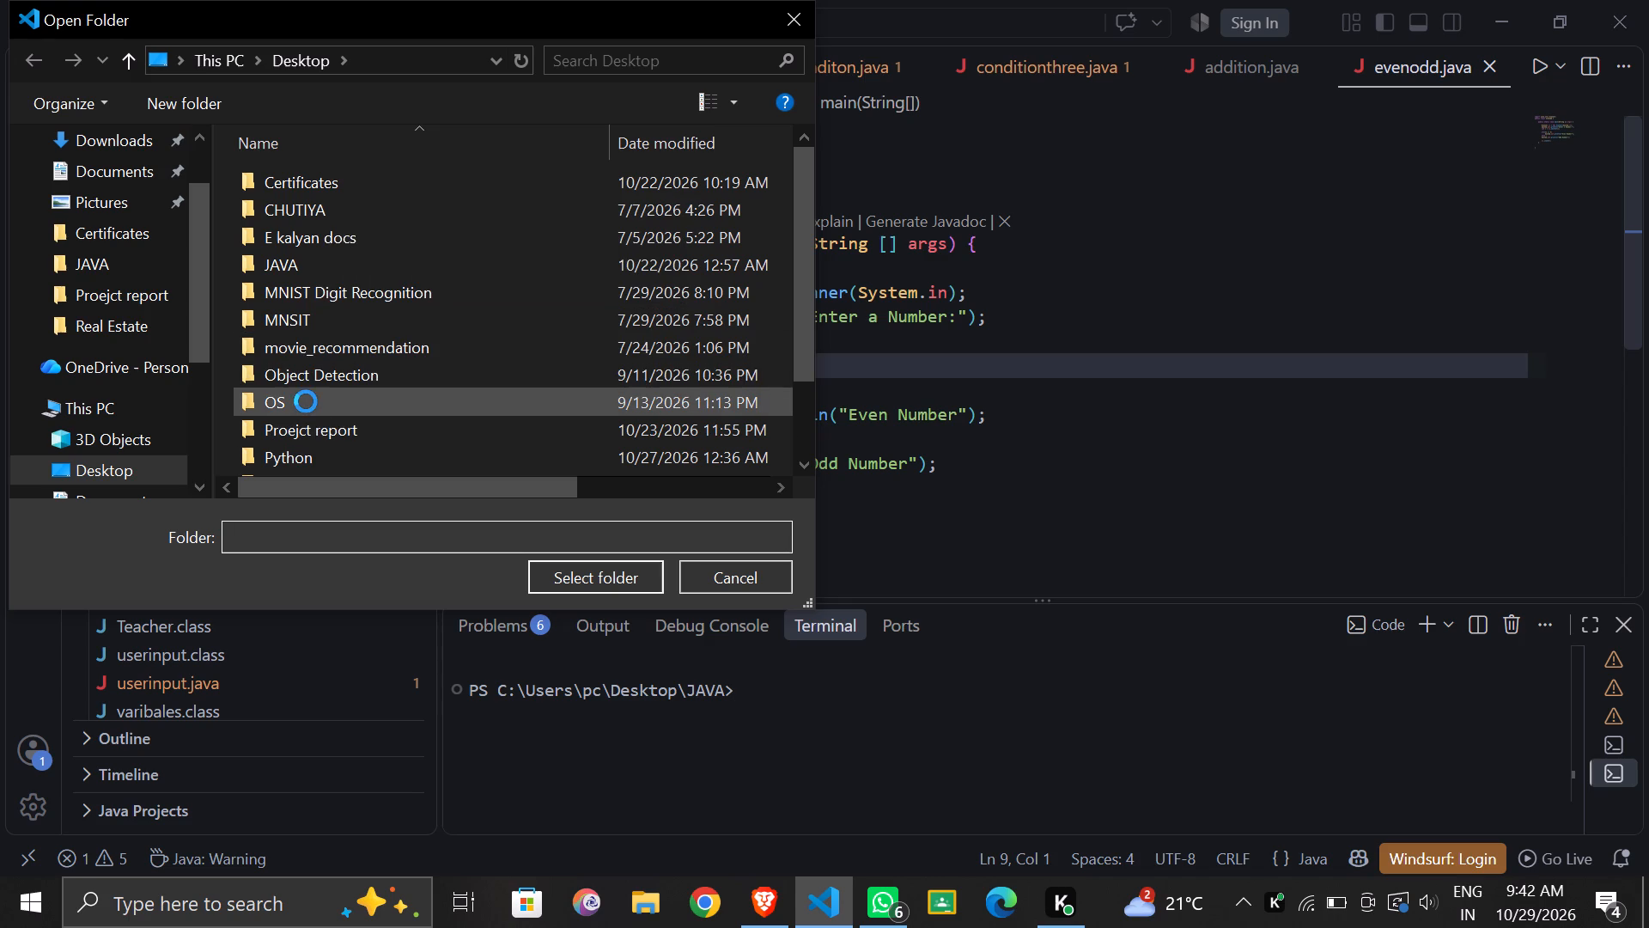
Create a new folder named PRACTICAL inside the OS folder.
{"action": "left_click", "coordinate": [178, 91]}
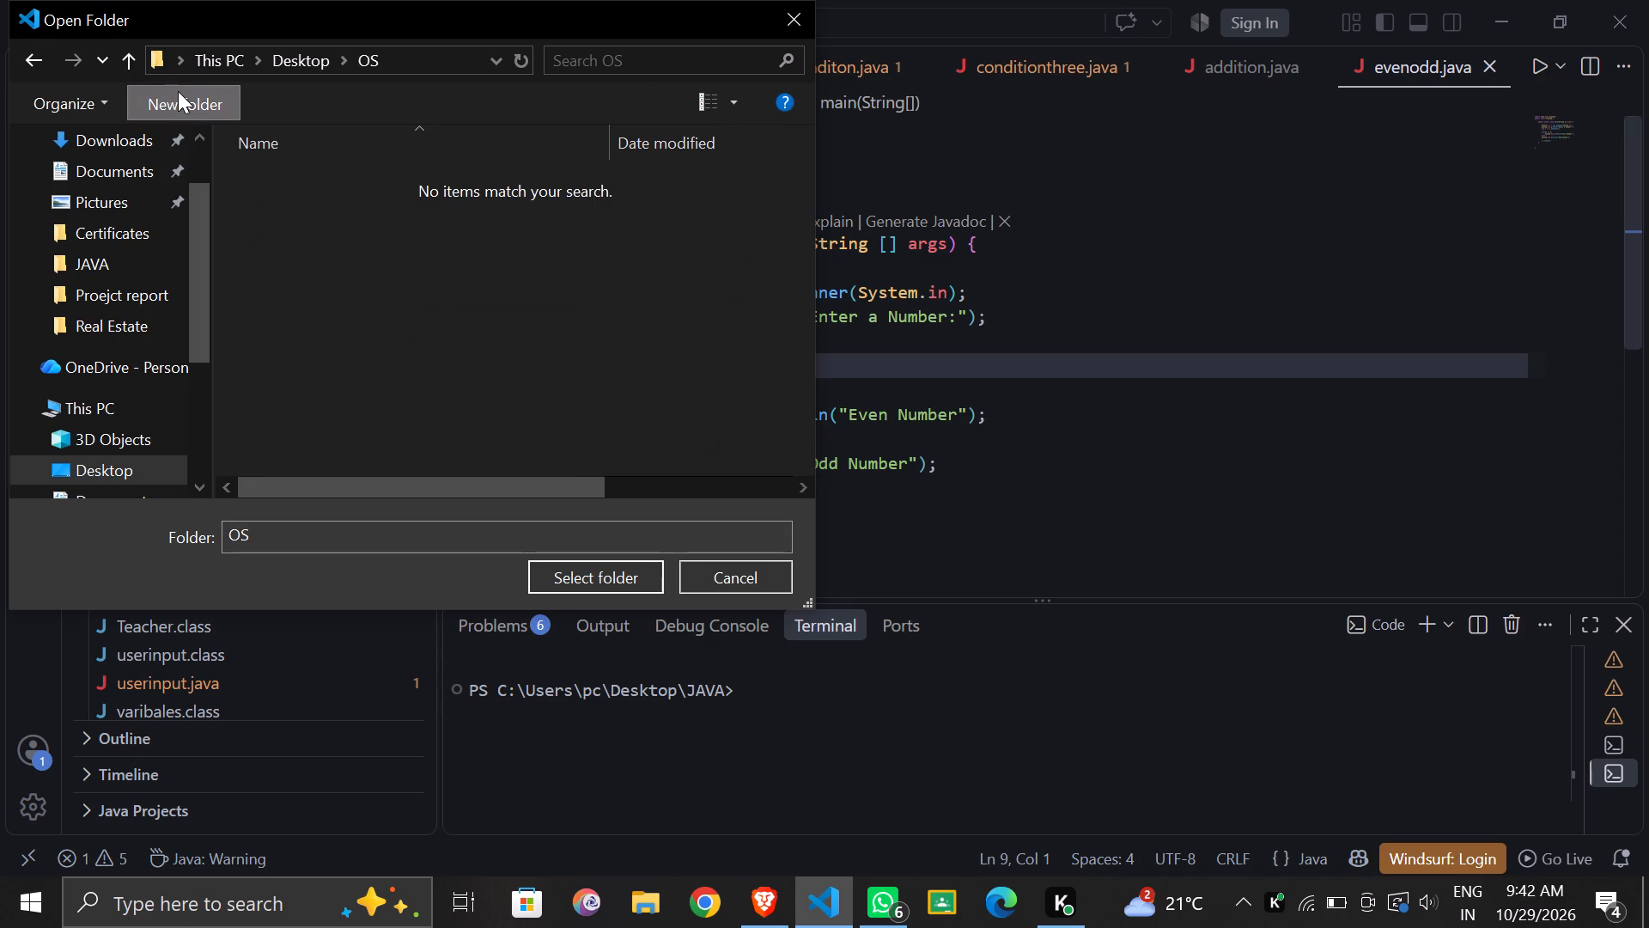
{"action": "key", "text": "BackSpace"}
{"action": "type", "text": "bRER"}
{"action": "key", "text": "BackSpace"}
{"action": "key", "text": "BackSpace"}
{"action": "key", "text": "BackSpace"}
{"action": "key", "text": "BackSpace"}
{"action": "key", "text": "BackSpace"}
{"action": "key", "text": "BackSpace"}
{"action": "key", "text": "BackSpace"}
{"action": "key", "text": "BackSpace"}
{"action": "key", "text": "BackSpace"}
{"action": "key", "text": "BackSpace"}
{"action": "key", "text": "BackSpace"}
{"action": "key", "text": "BackSpace"}
{"action": "type", "text": "PRACTUCAL"}
{"action": "key", "text": "BackSpace"}
{"action": "key", "text": "BackSpace"}
{"action": "key", "text": "BackSpace"}
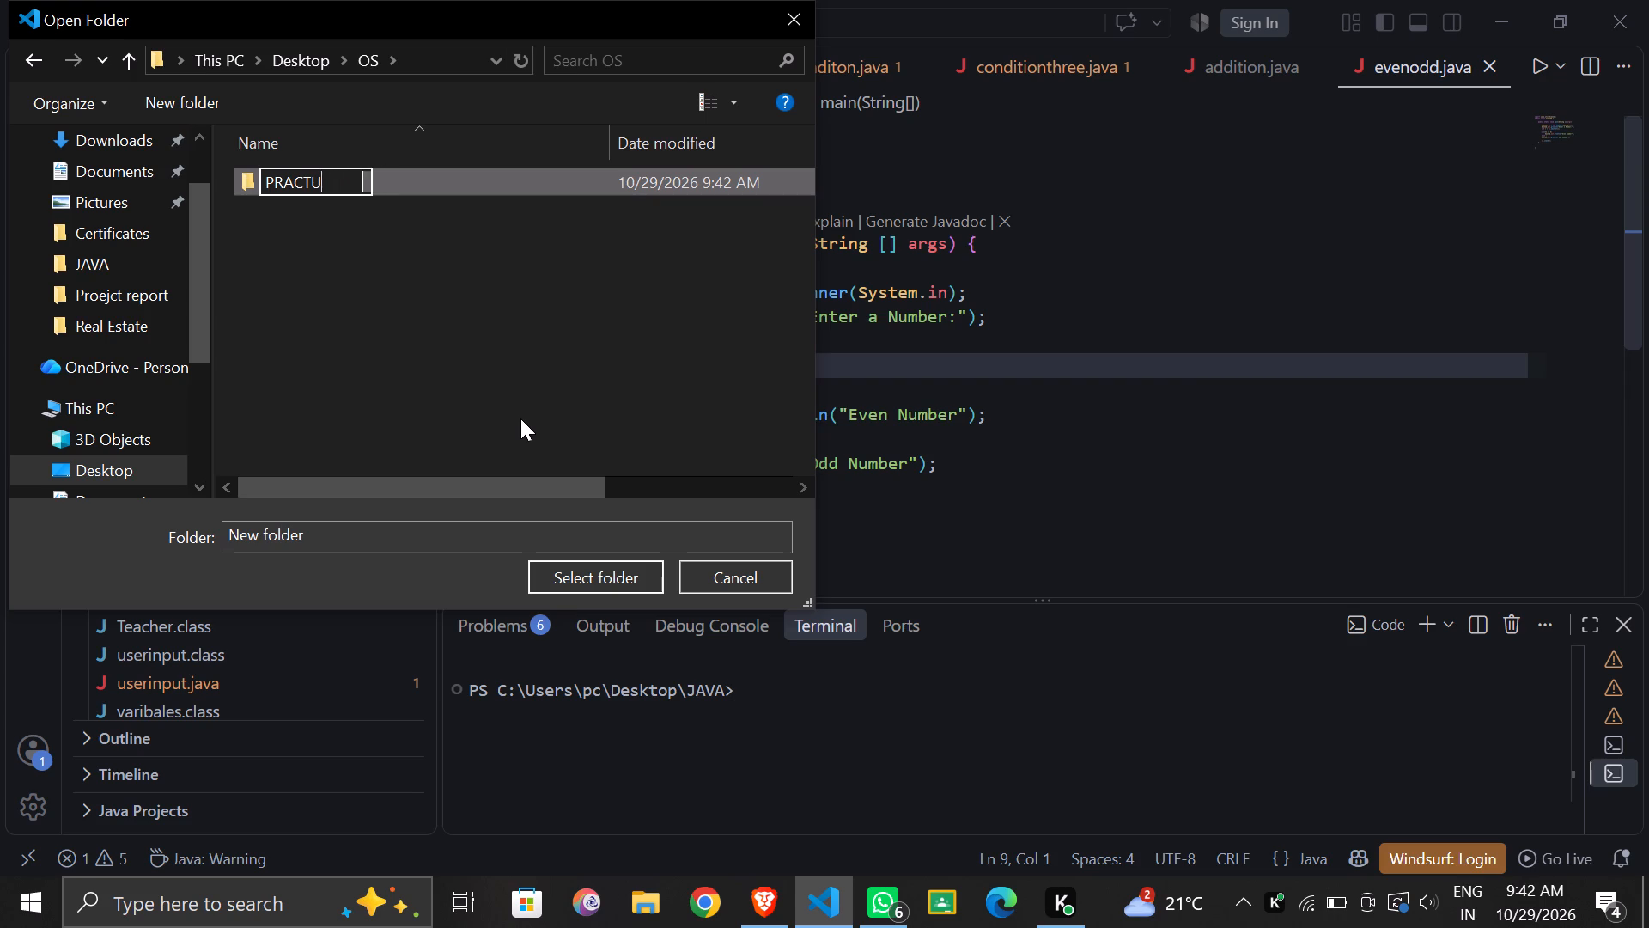
{"action": "key", "text": "BackSpace"}
{"action": "type", "text": "ICAL"}
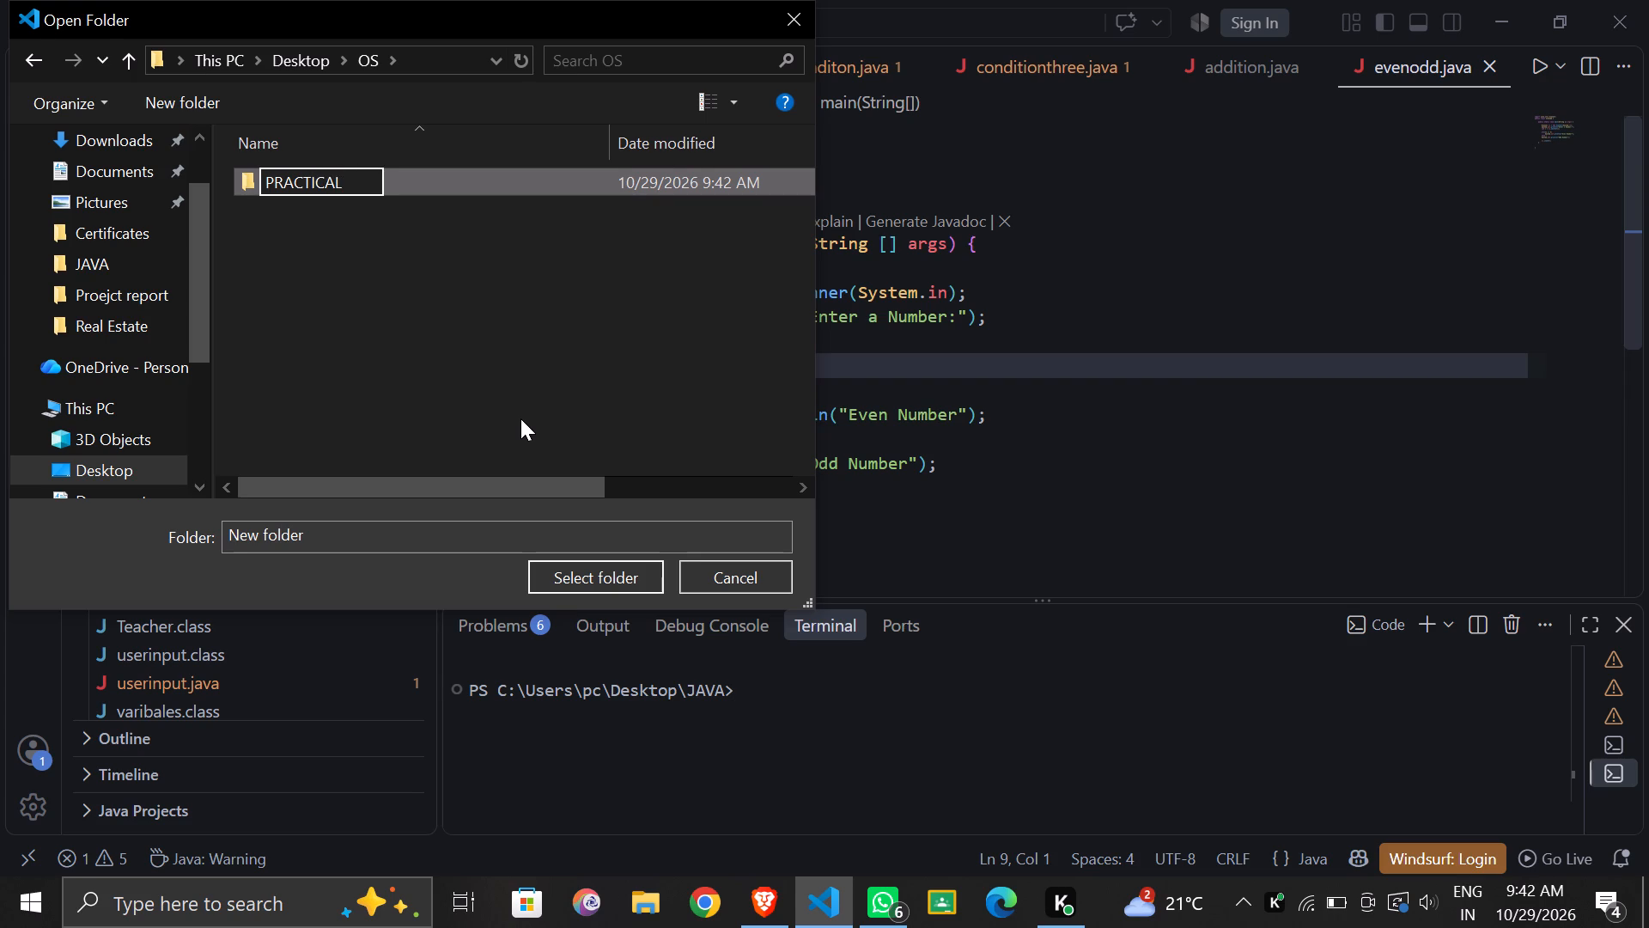
{"action": "key", "text": "Return"}
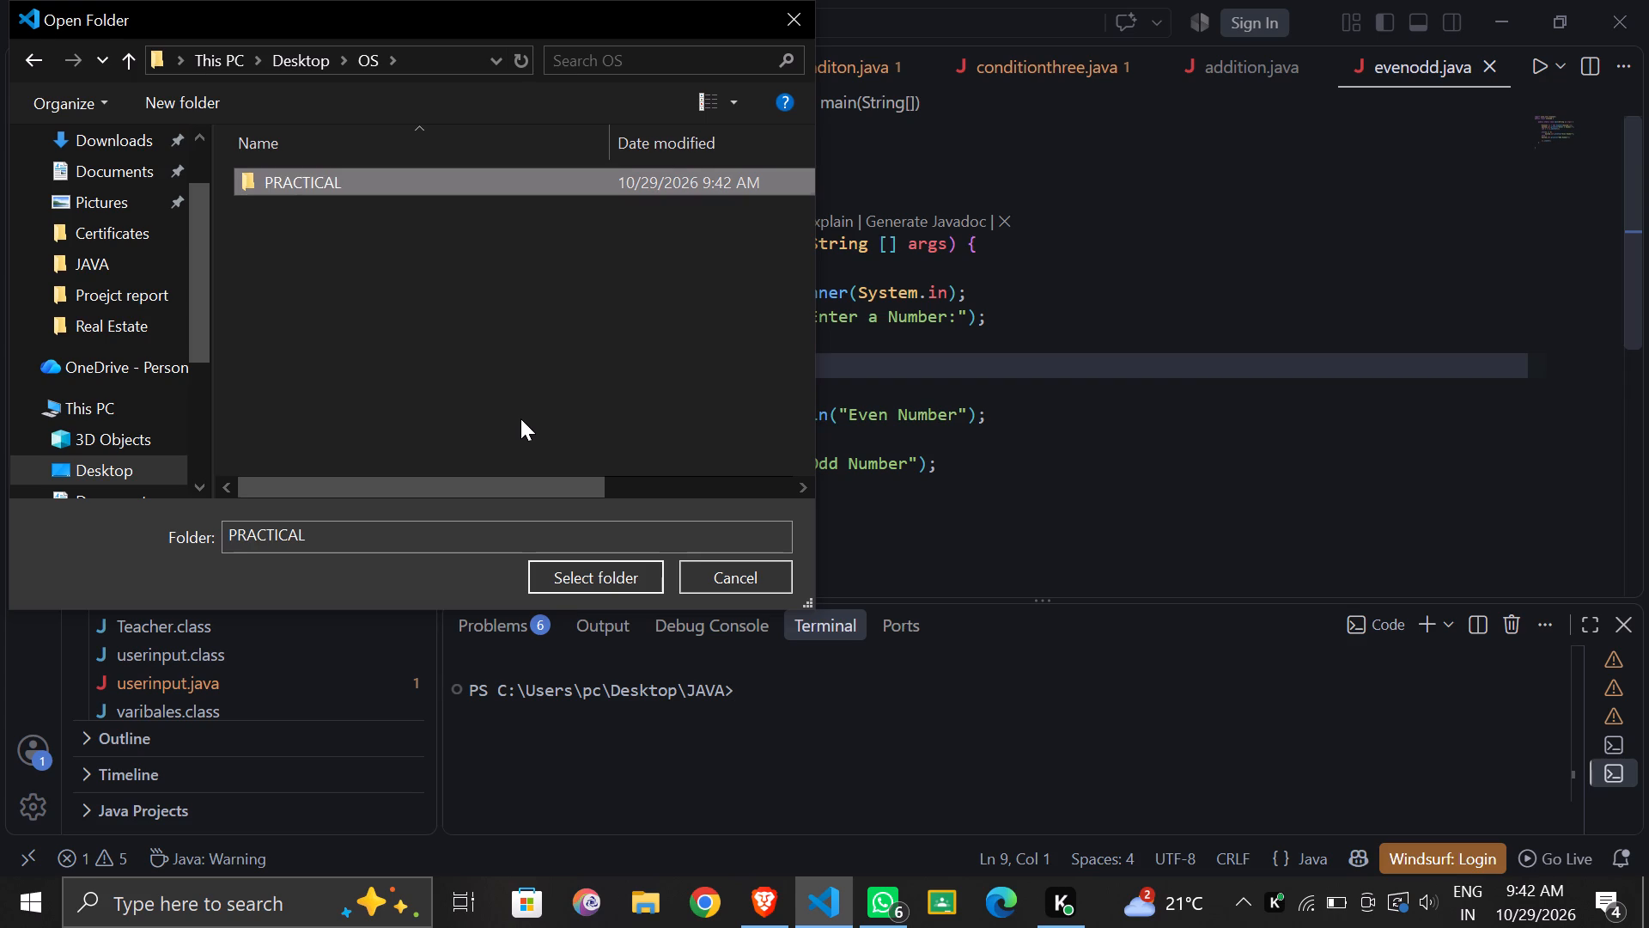
Open the new PRACTICAL folder as the workspace.
{"action": "double_click", "coordinate": [412, 187]}
{"action": "left_click", "coordinate": [592, 577]}
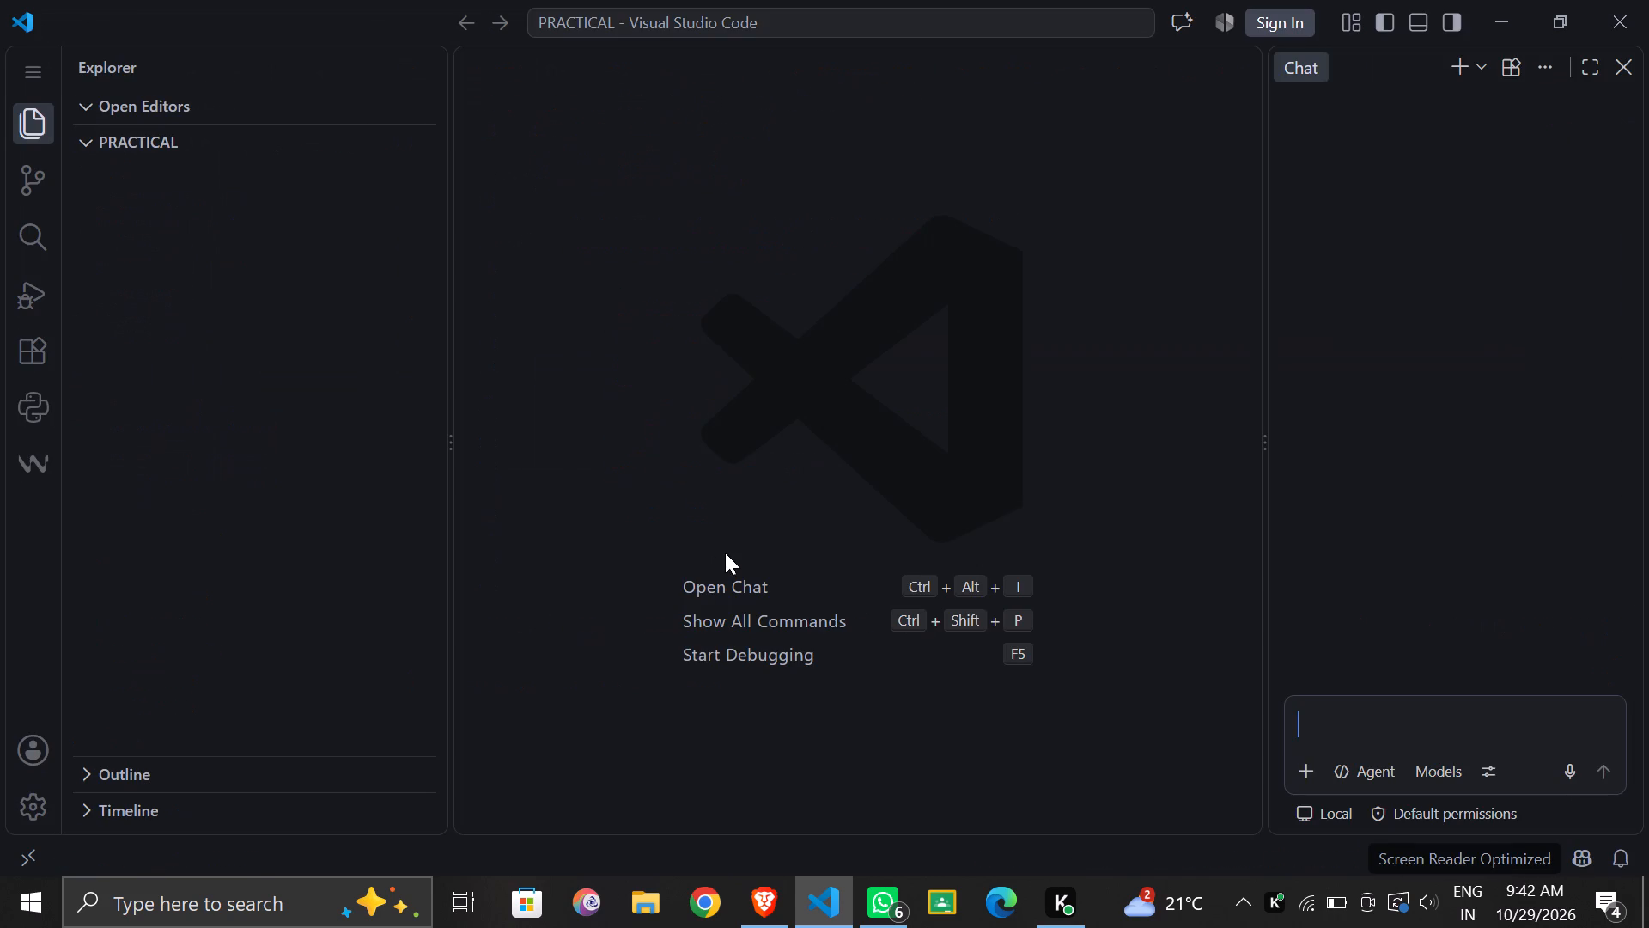
Collapse the Open Editors section and start a new file in the PRACTICAL folder.
{"action": "left_click", "coordinate": [162, 100]}
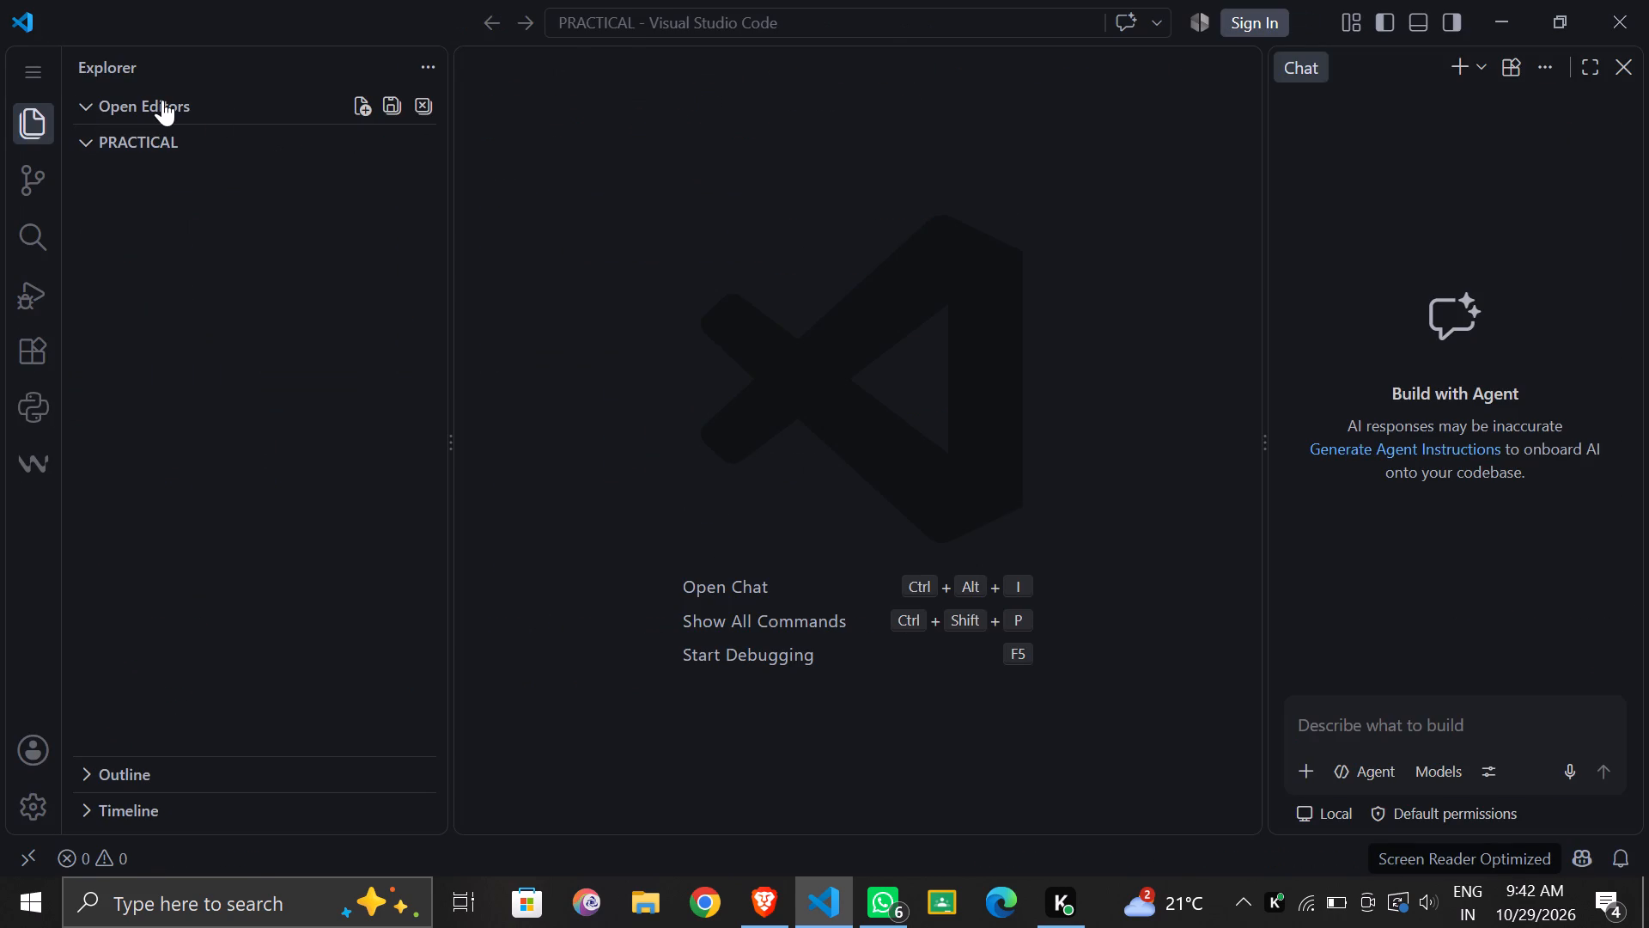
{"action": "left_click", "coordinate": [162, 100]}
{"action": "left_click", "coordinate": [162, 100]}
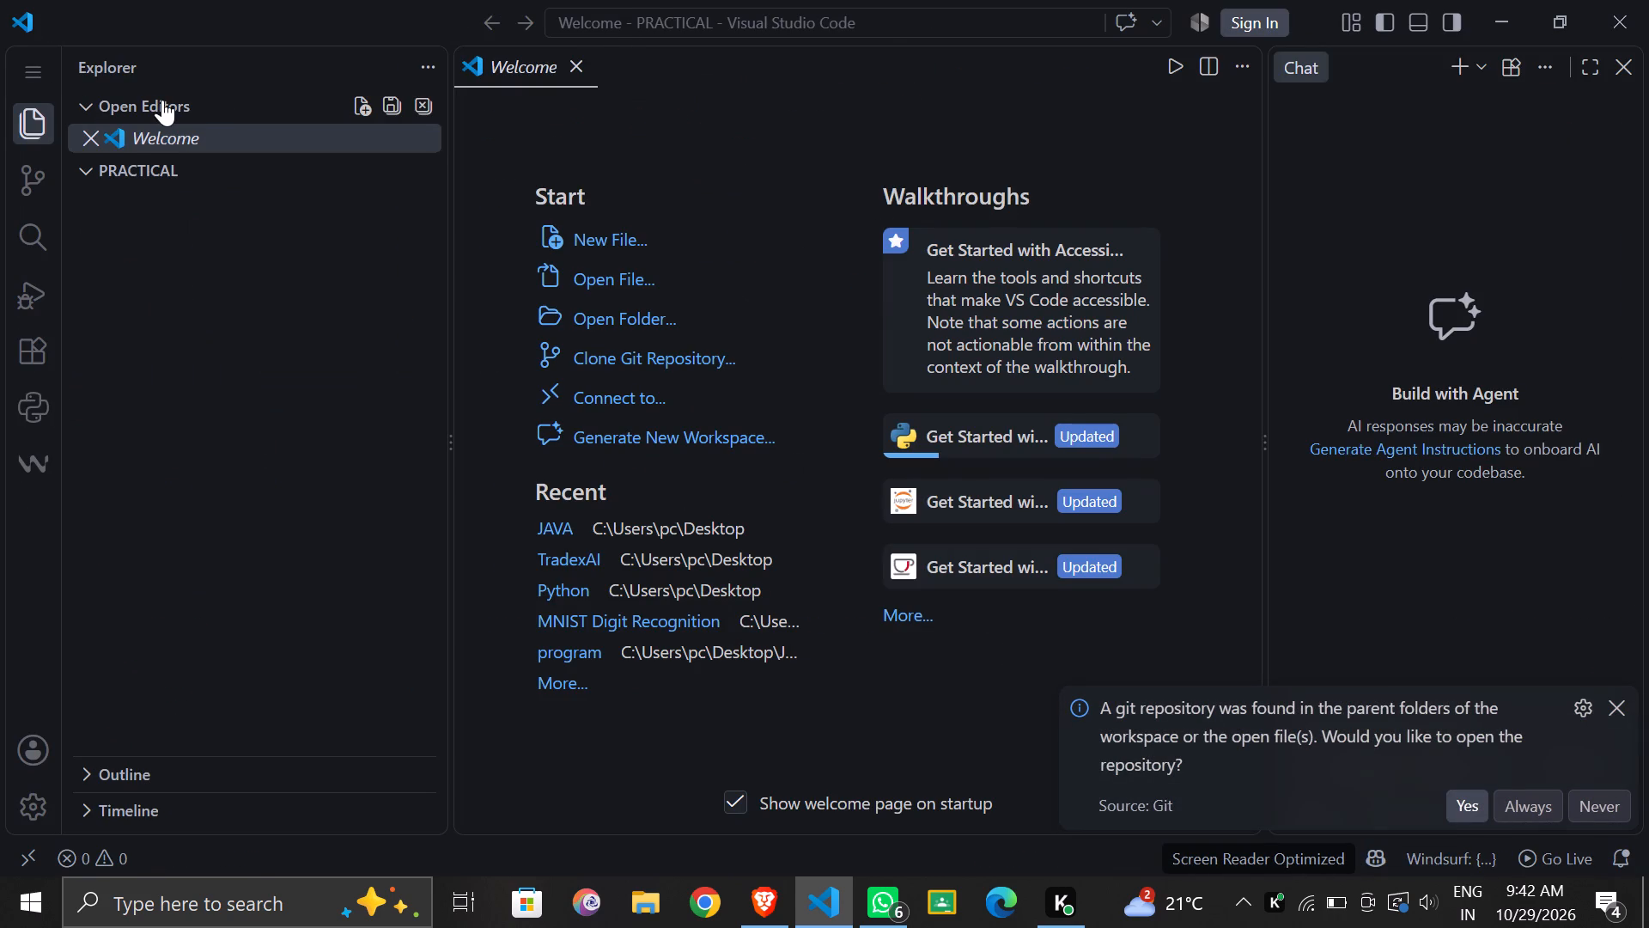
{"action": "left_click", "coordinate": [116, 138]}
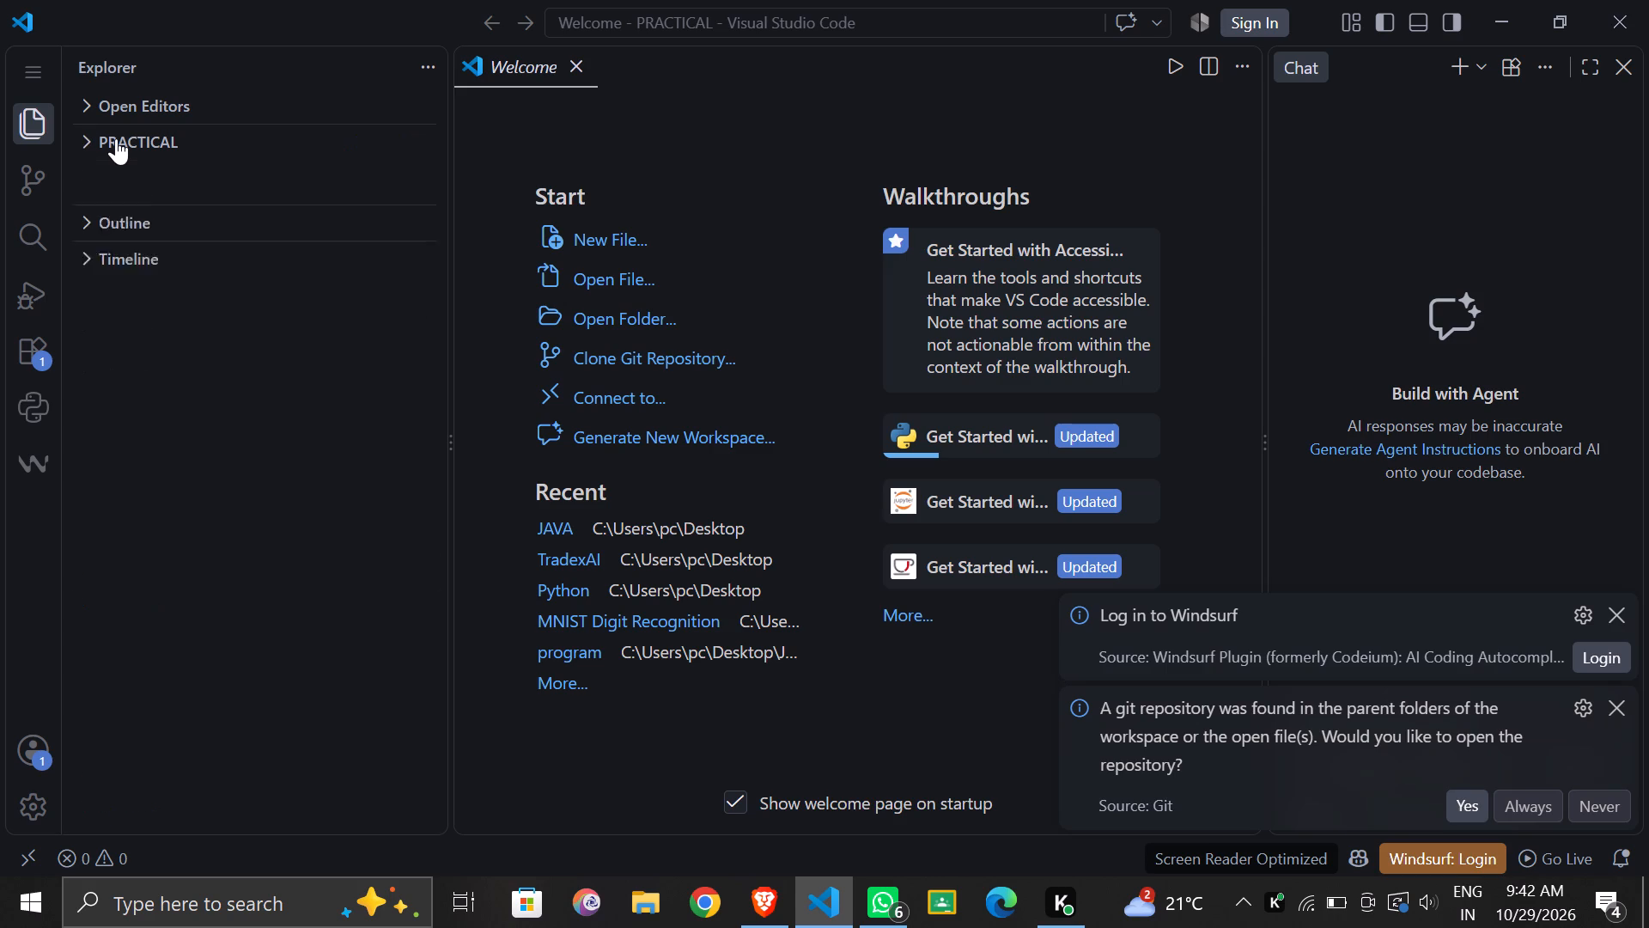
{"action": "left_click", "coordinate": [116, 138]}
{"action": "left_click", "coordinate": [330, 143]}
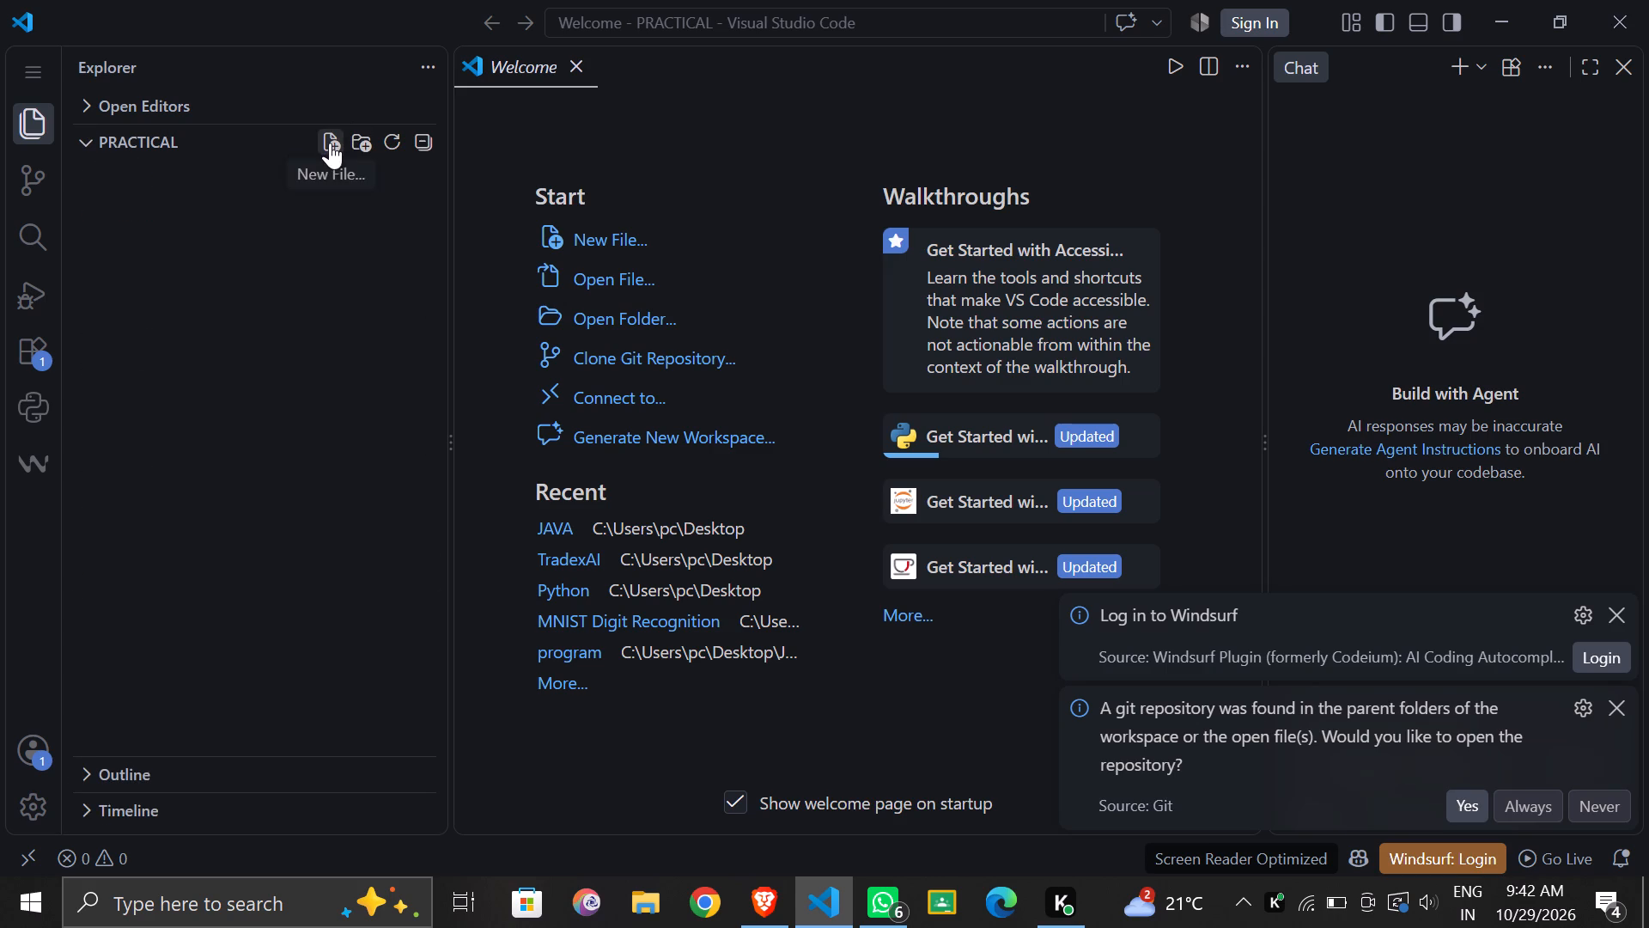
{"action": "left_click", "coordinate": [308, 180]}
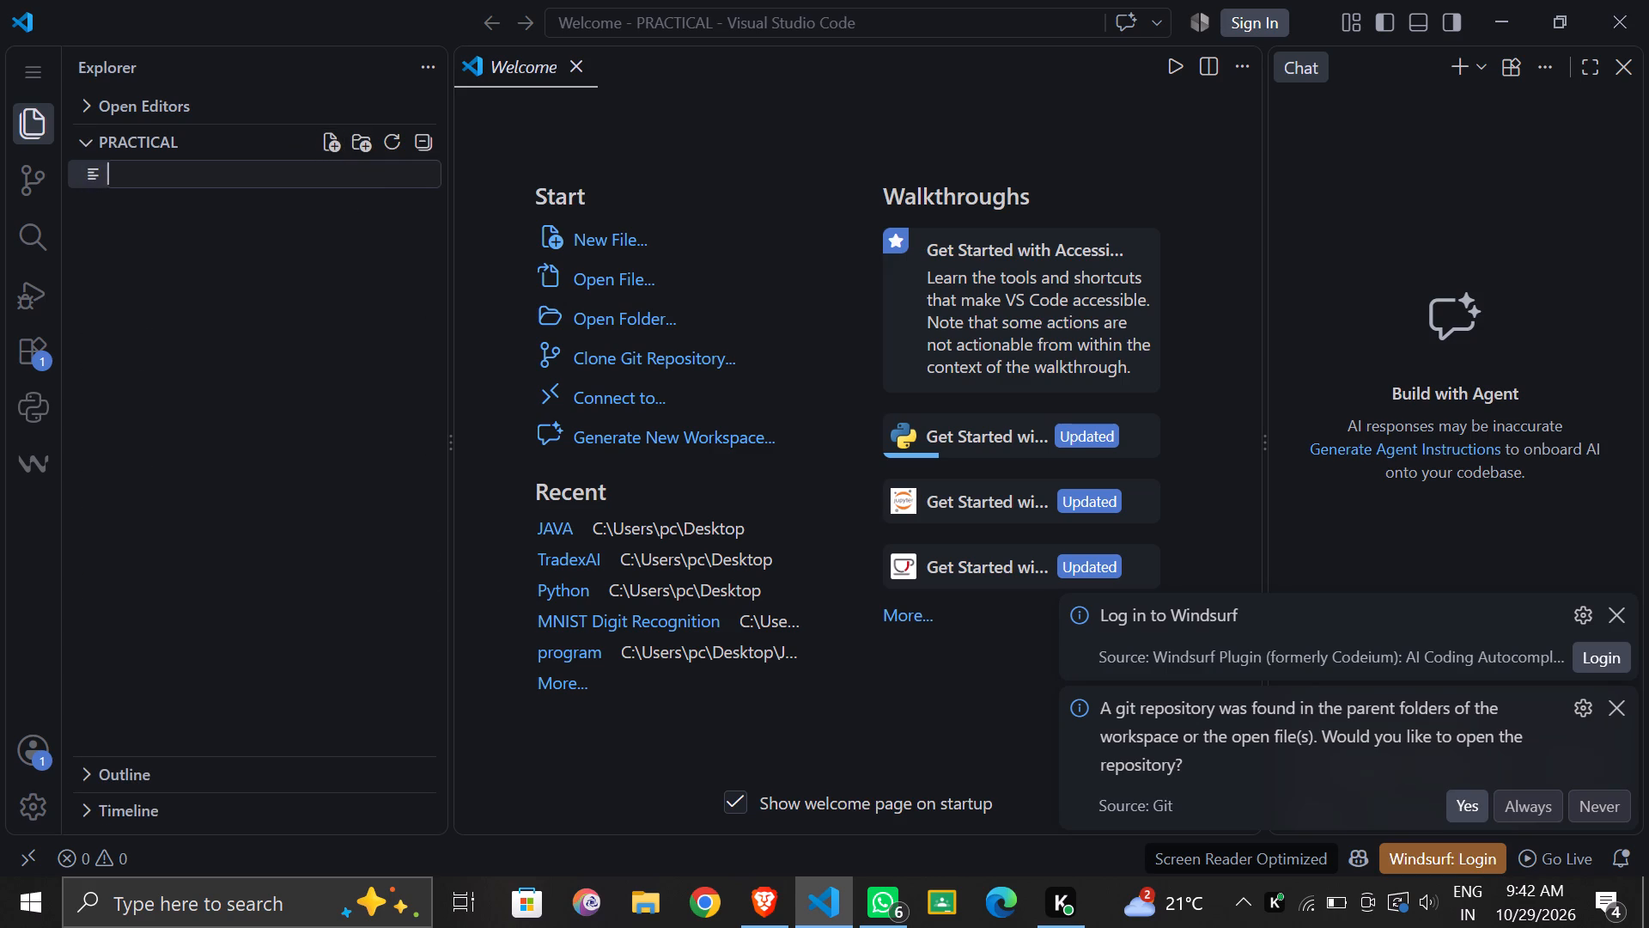